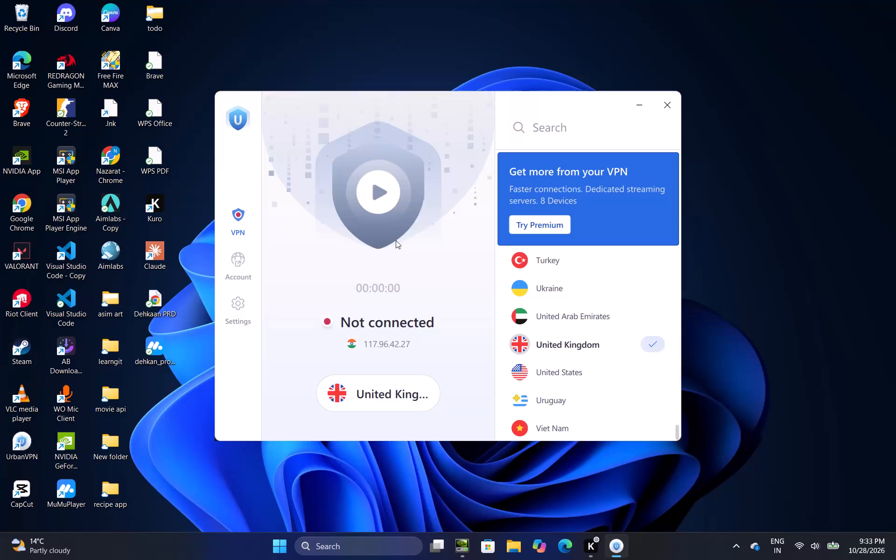
Connect the VPN to the United Kingdom server.
left_click(392, 199)
left_click(494, 305)
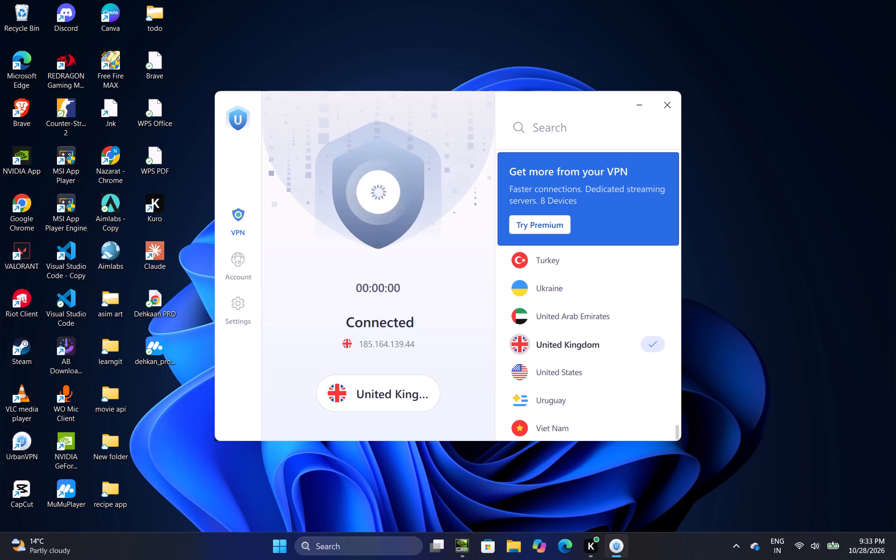
Switch to CapCut and open the project whose thumbnail shows the yellow car.
double_click(23, 493)
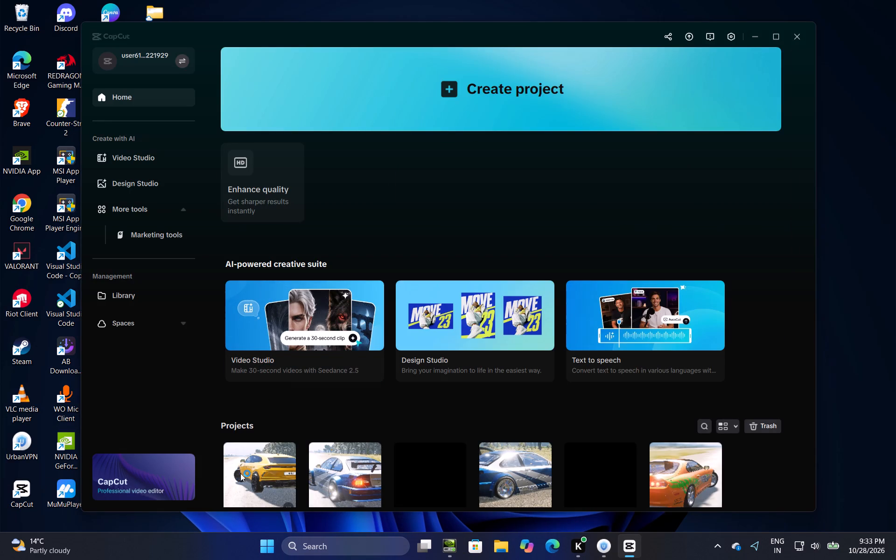
left_click(240, 473)
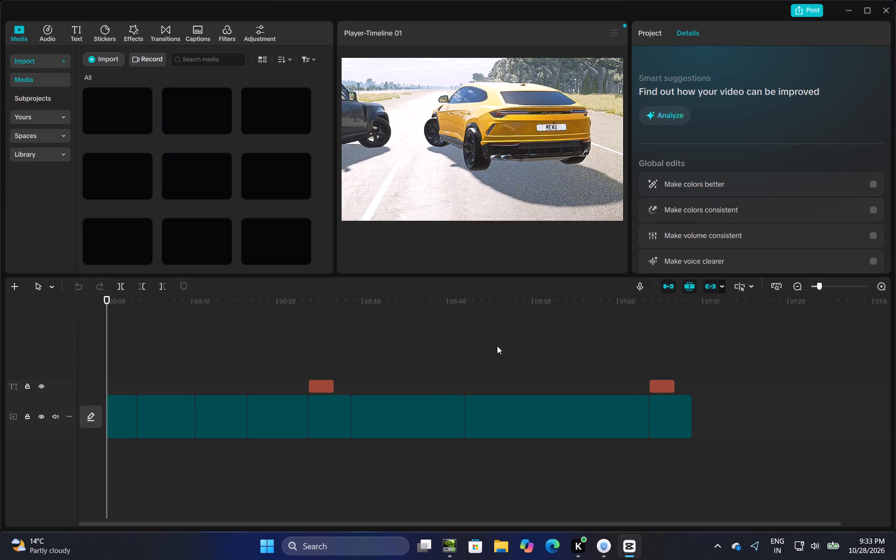
At the start of the final clip, move the green "0" text to just above the yellow car.
left_click(324, 358)
left_click_drag(323, 357, 582, 343)
left_click_drag(582, 343, 655, 343)
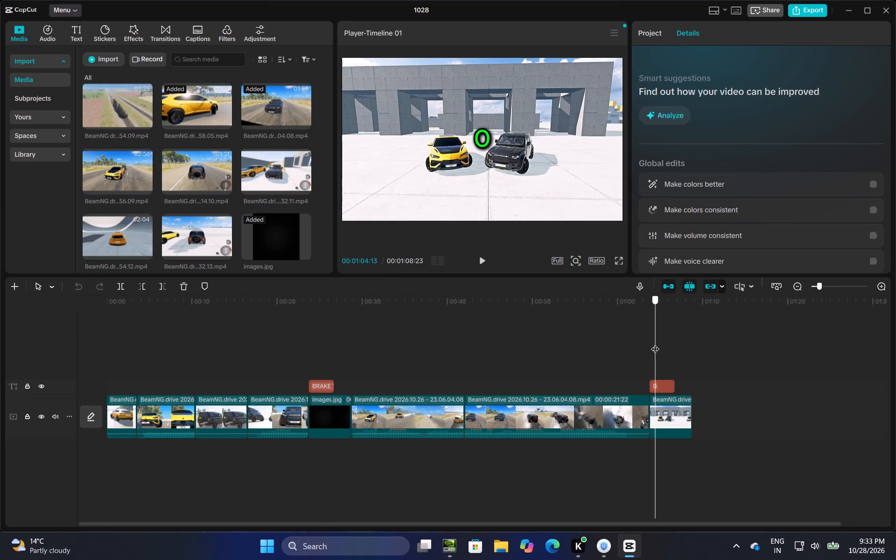
left_click_drag(655, 343, 650, 348)
left_click(496, 147)
left_click_drag(496, 147, 481, 140)
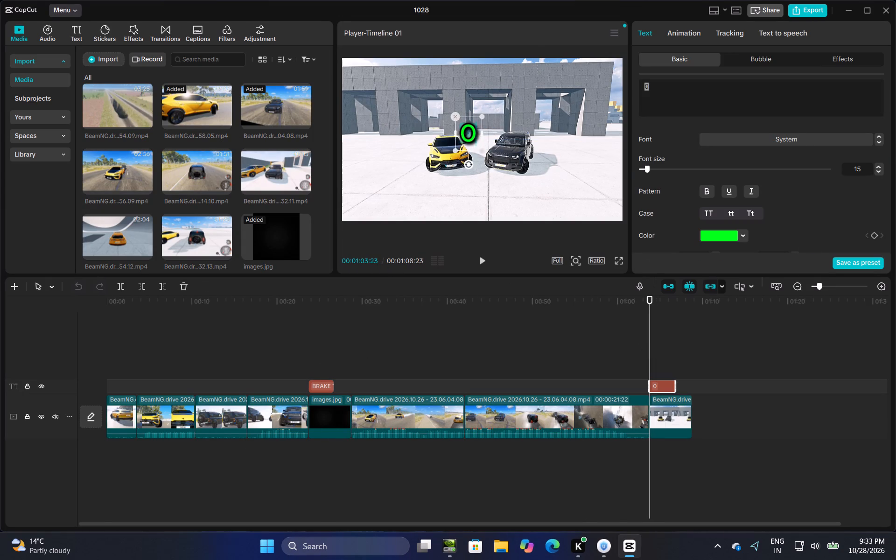
left_click_drag(481, 140, 462, 132)
left_click(497, 130)
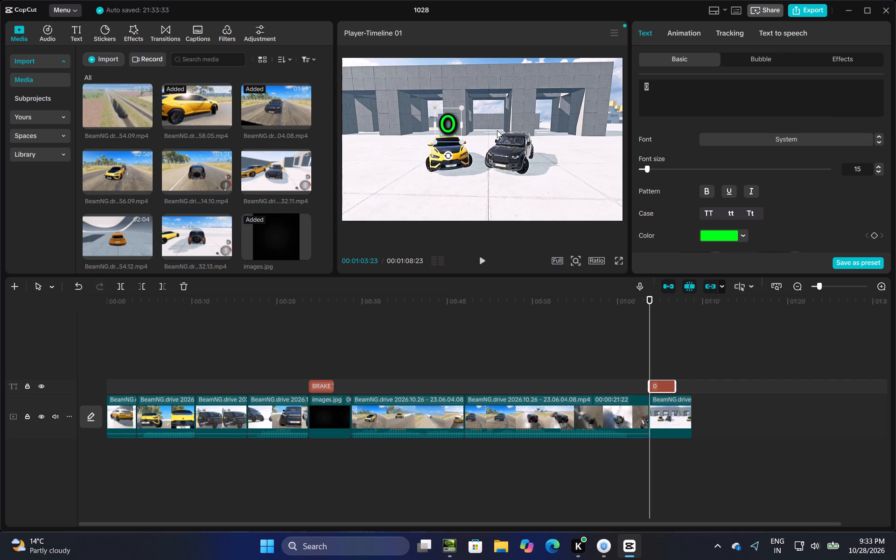
left_click(453, 130)
left_click_drag(452, 130, 452, 120)
left_click(452, 126)
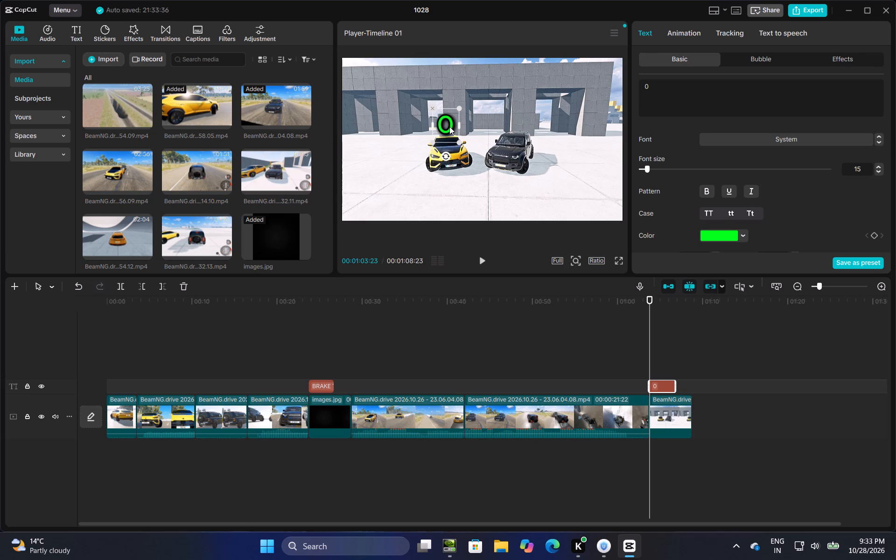
Set the green "0" text's font size to 14.
left_click(878, 173)
left_click(470, 177)
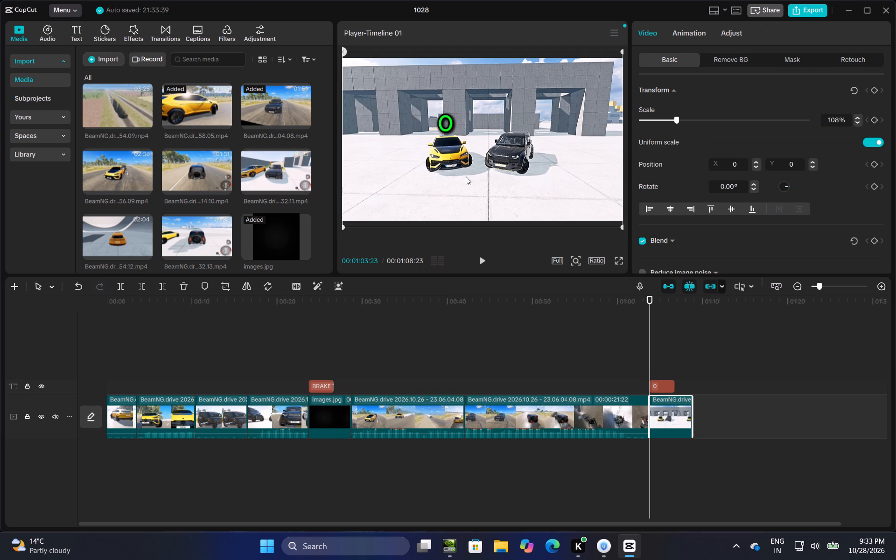
Add a second default text at the start of the final clip and make it read "0".
left_click(75, 39)
left_click(126, 93)
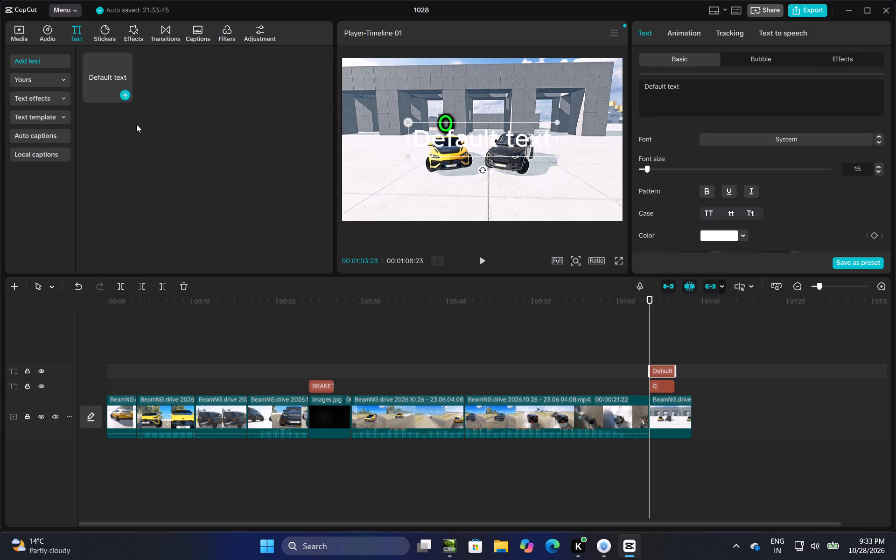
left_click_drag(693, 84, 617, 86)
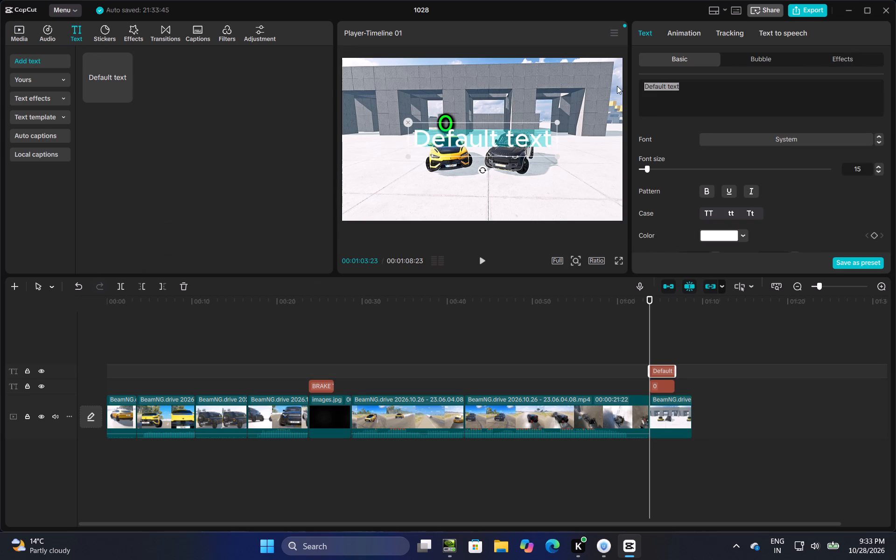
key("BackSpace")
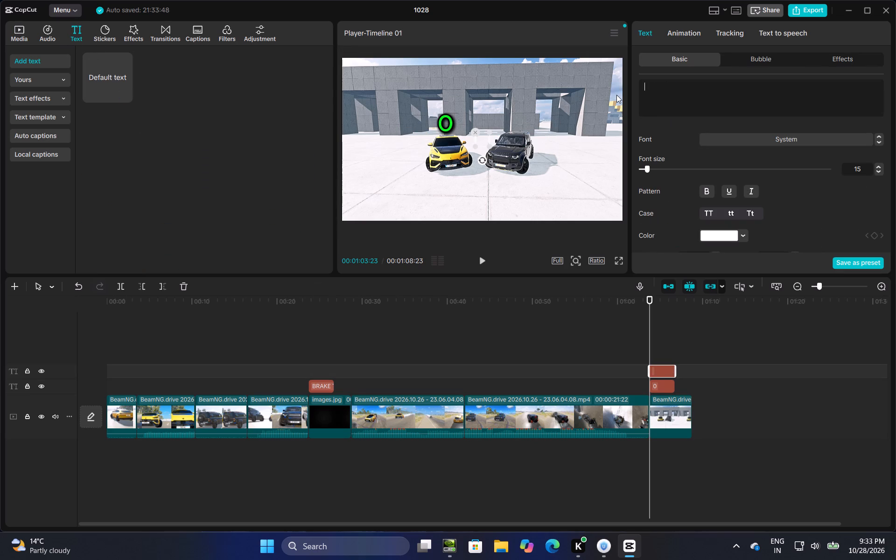
key("0")
Style the new "0" with the black-outlined white preset and change its fill color to red.
scroll(673, 197, "down", 4)
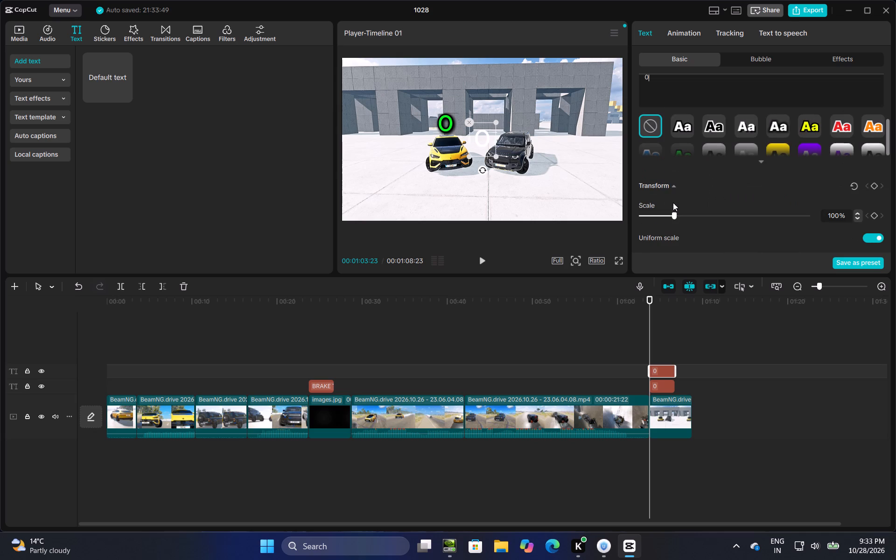
scroll(706, 154, "up", 2)
left_click(681, 234)
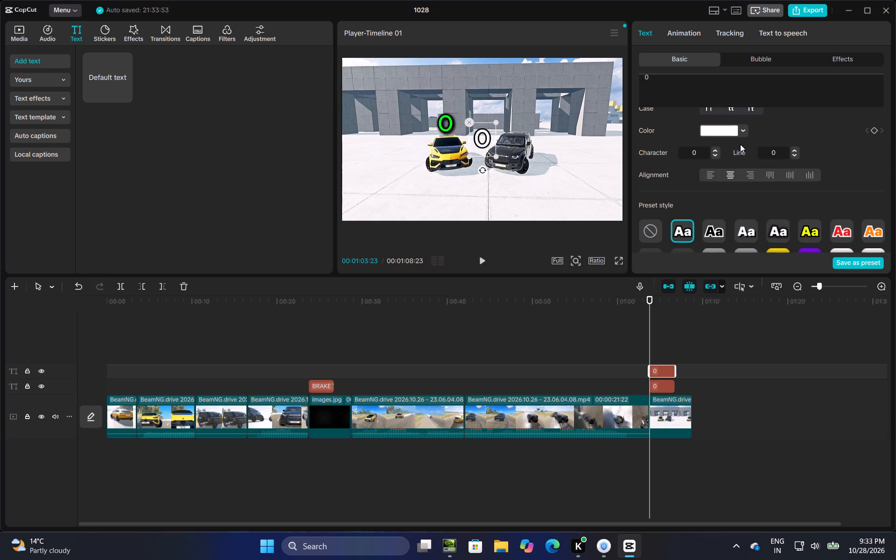
left_click(740, 129)
left_click_drag(755, 189, 827, 141)
left_click(825, 131)
Turn on the shadow for the red "0" and try to add a glow.
scroll(730, 158, "down", 5)
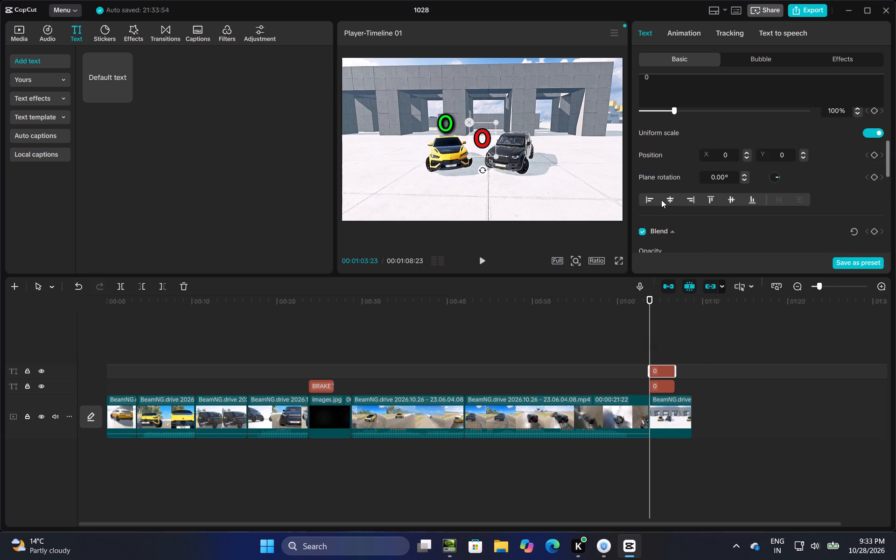
scroll(647, 228, "down", 2)
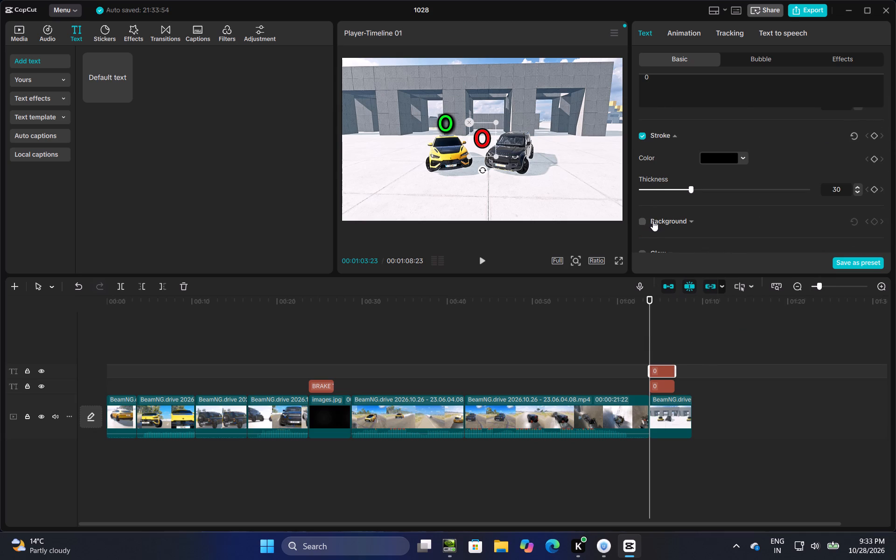
scroll(653, 221, "down", 1)
left_click(643, 199)
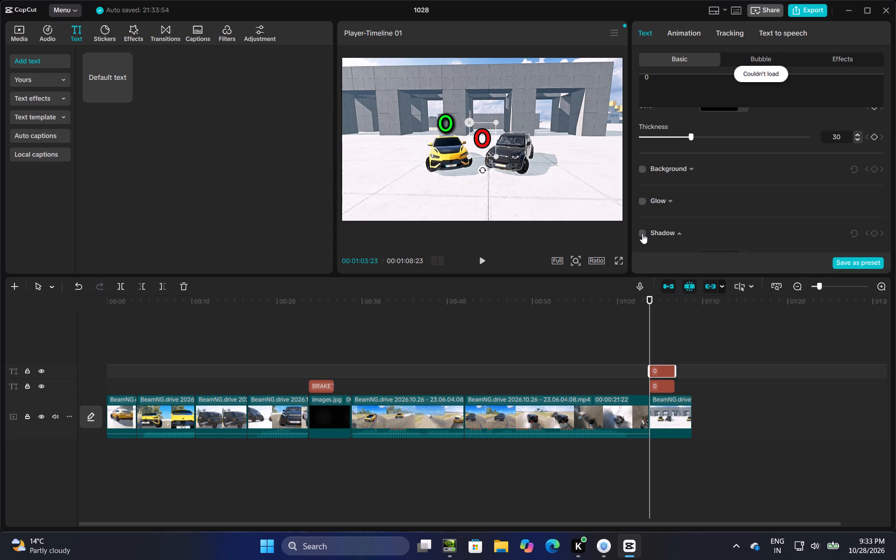
left_click(642, 233)
left_click(641, 202)
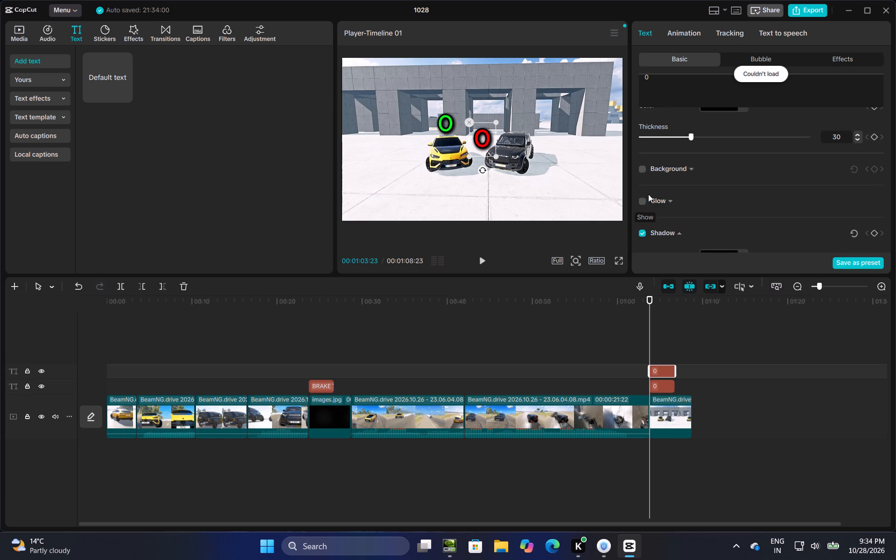
Check the connection in UrbanVPN, return to CapCut and dismiss the keyboard shortcut conflict notice.
left_click(600, 547)
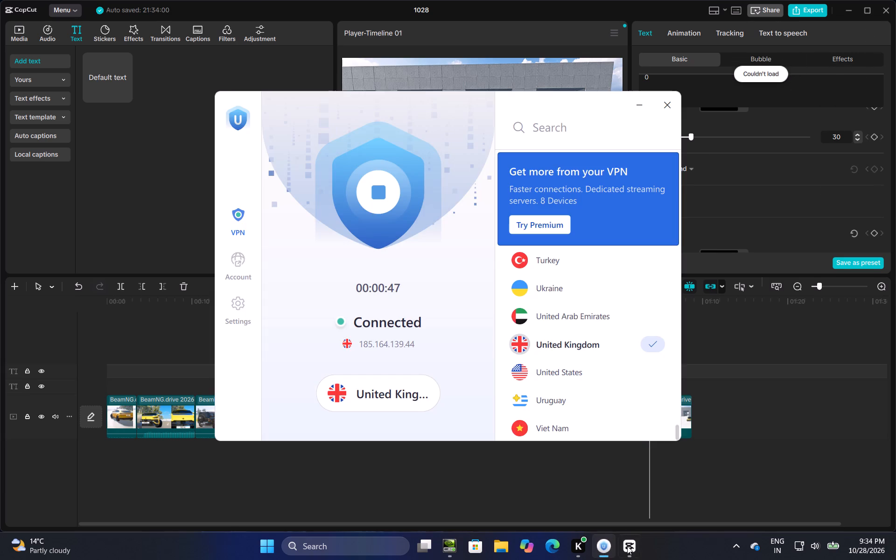
left_click(639, 546)
left_click(877, 433)
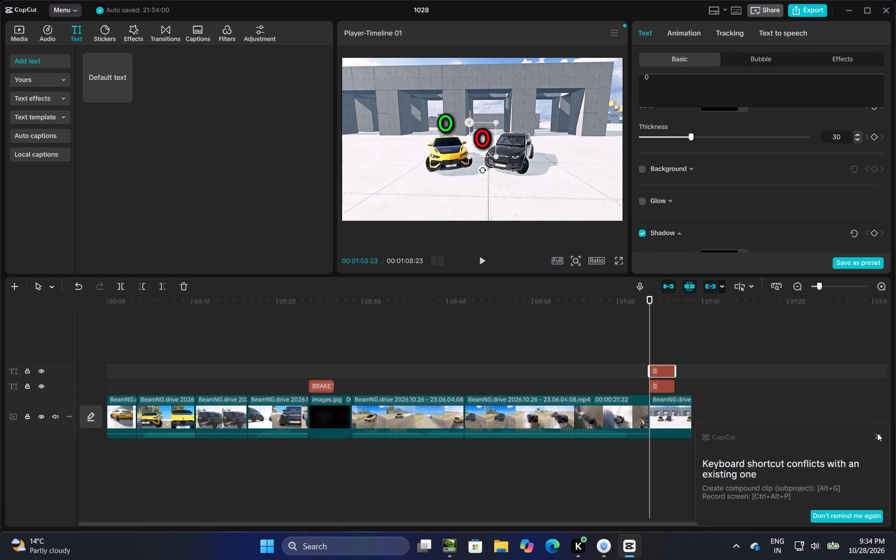
left_click(877, 434)
Move the red "0" to just above the black car.
left_click_drag(490, 139, 503, 129)
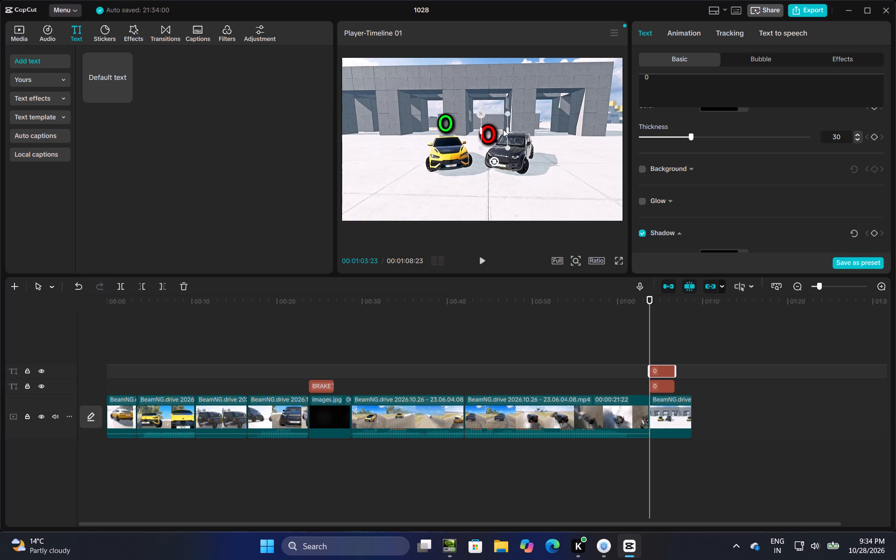
left_click_drag(503, 129, 525, 117)
left_click(53, 35)
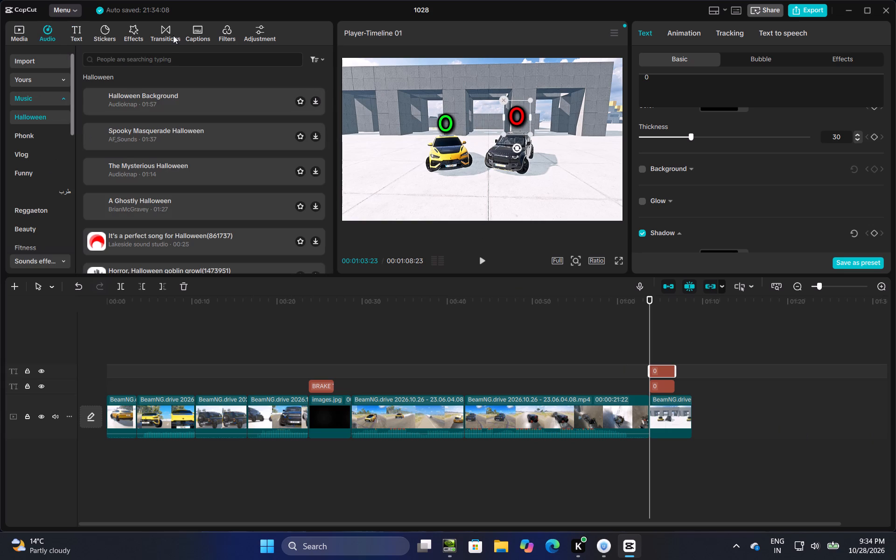
left_click(71, 34)
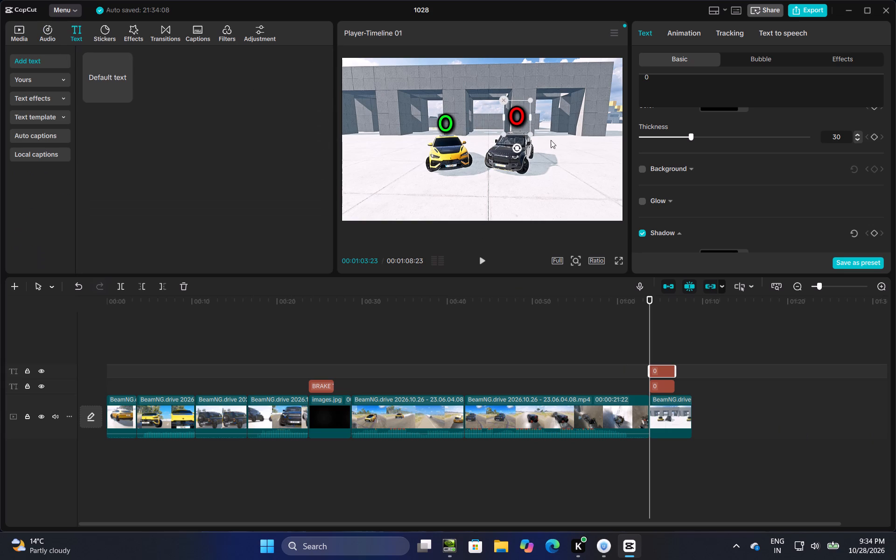
left_click_drag(526, 121, 525, 125)
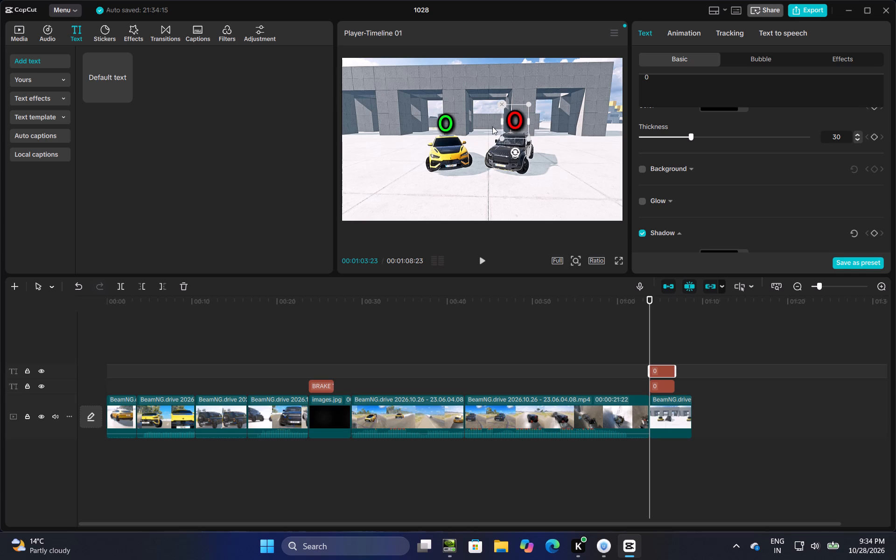
Set the red "0" text's font size to 14.
scroll(832, 130, "up", 6)
scroll(811, 174, "up", 2)
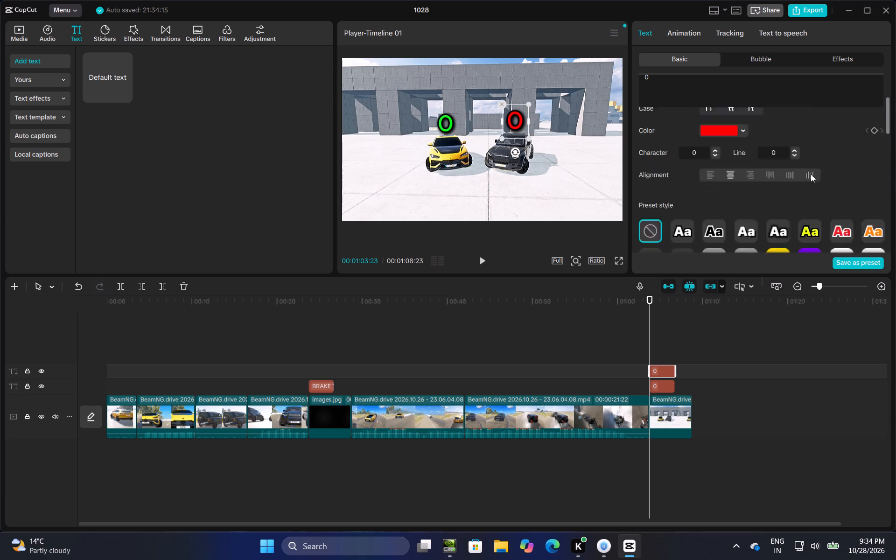
scroll(811, 174, "up", 4)
left_click(881, 172)
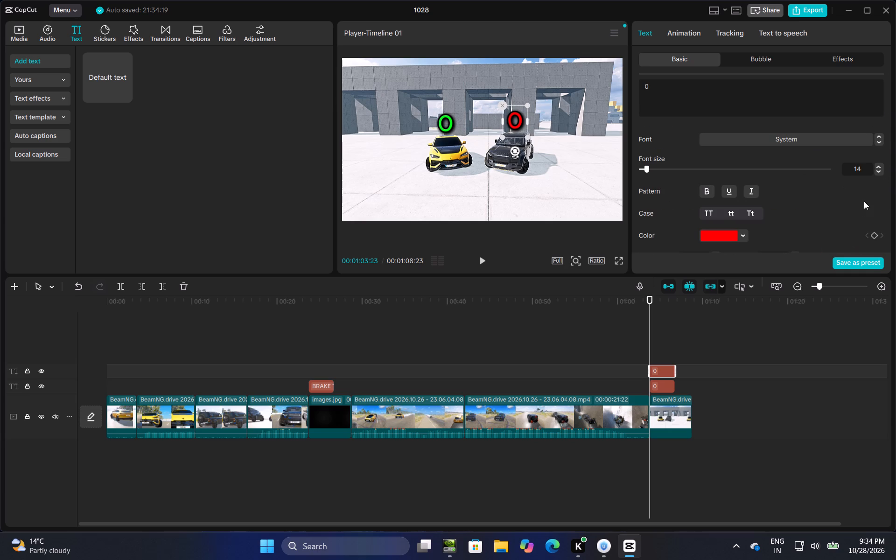
Fine-tune the positions of the red and green "0" texts so they sit level above their cars.
left_click(522, 125)
left_click(526, 123)
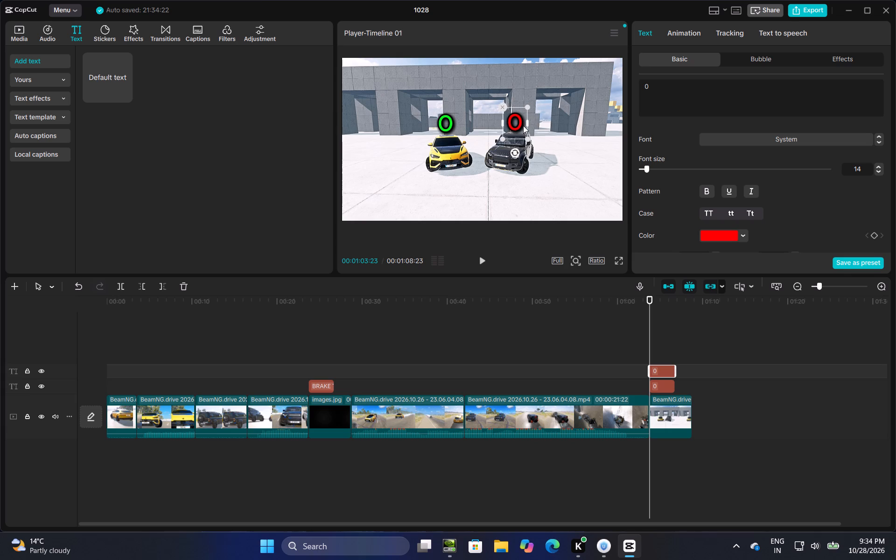
left_click(451, 131)
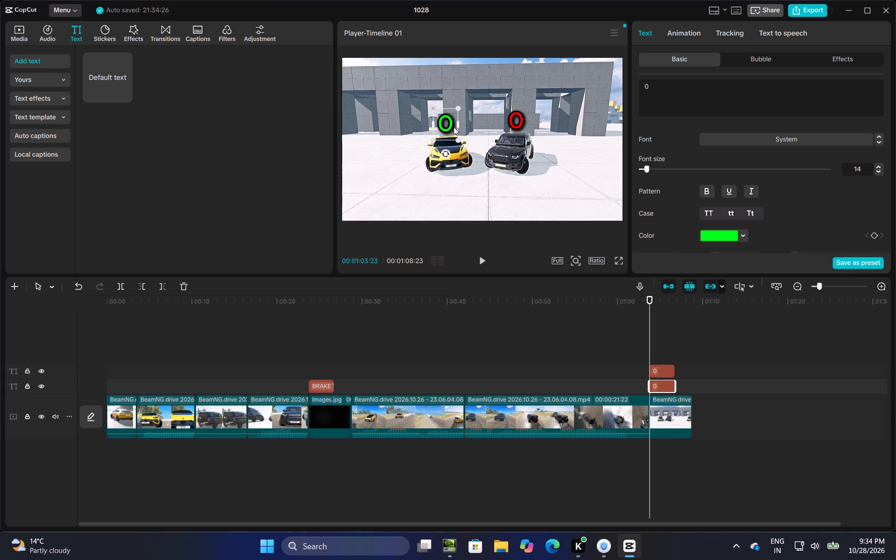
left_click(454, 125)
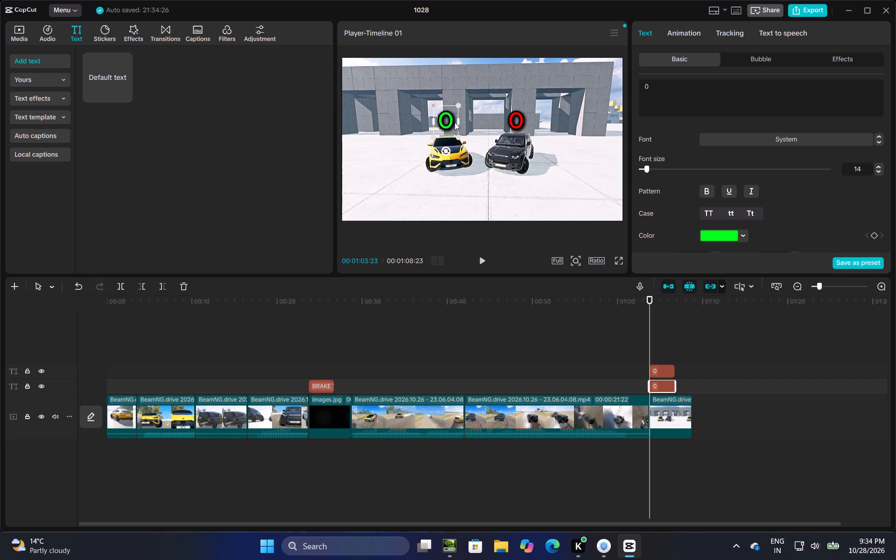
Change the green text above the yellow car to "1".
left_click(653, 90)
key("BackSpace")
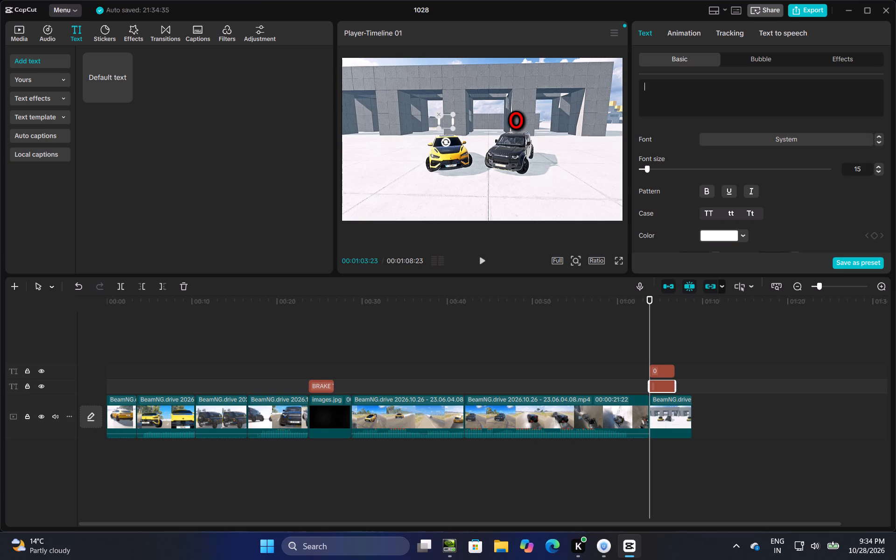
key("1")
Trim the starts of both score text clips so the "1" starts about one second before the "0".
left_click(623, 340)
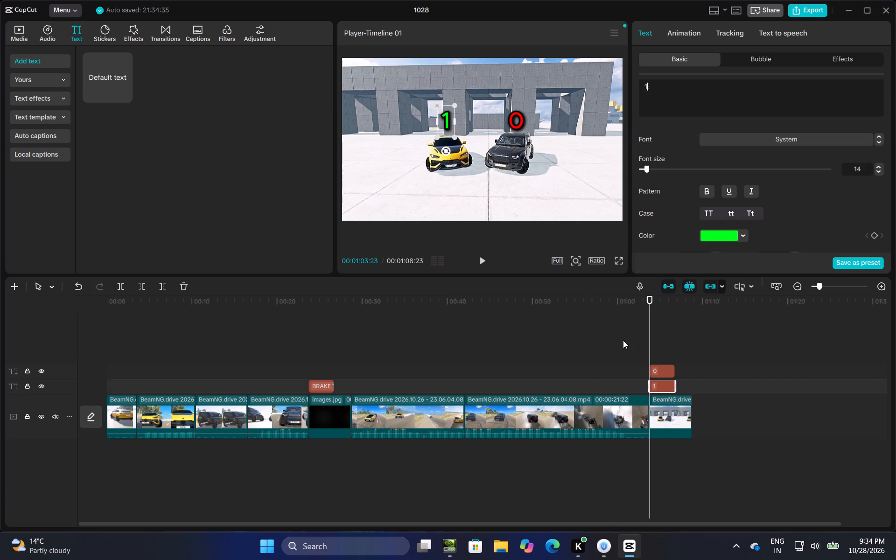
left_click(654, 385)
left_click_drag(652, 388, 656, 388)
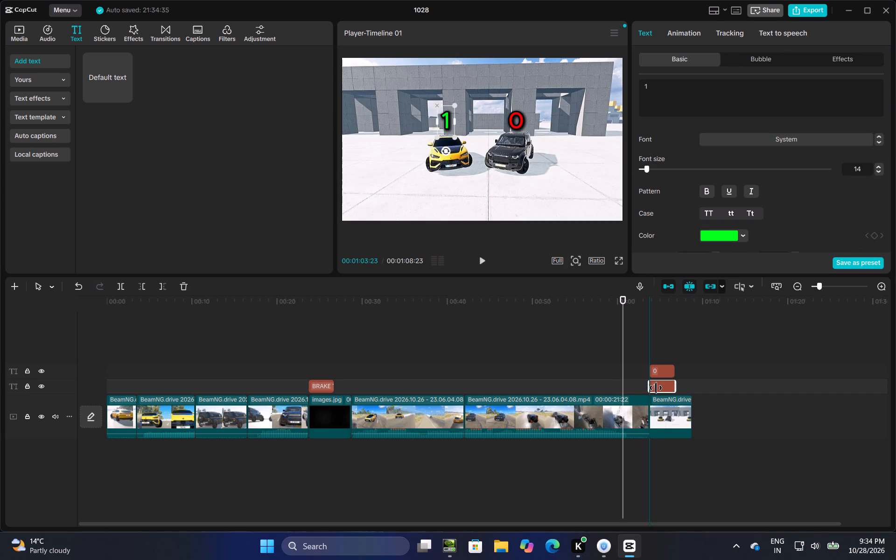
left_click_drag(656, 388, 658, 388)
left_click(655, 371)
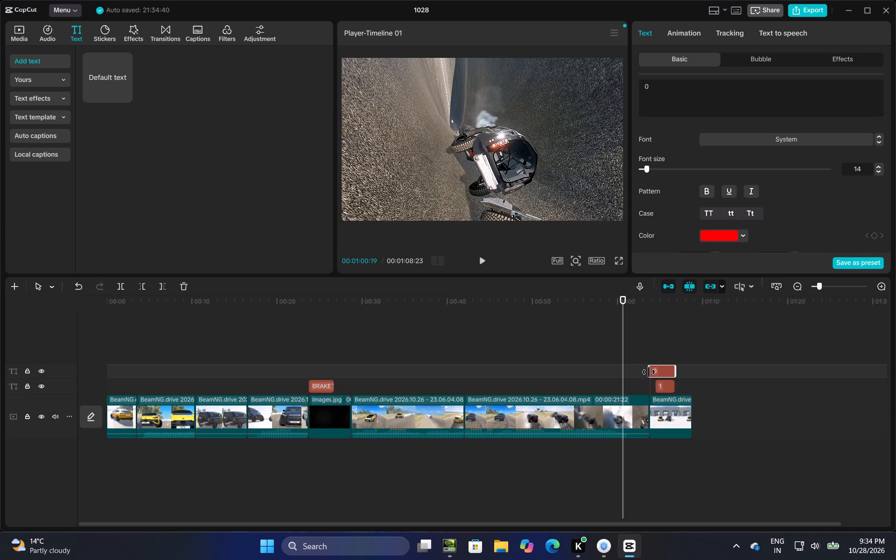
left_click_drag(649, 372, 664, 373)
Find the Fade In entrance animation and apply it to the green "1" text.
left_click(662, 388)
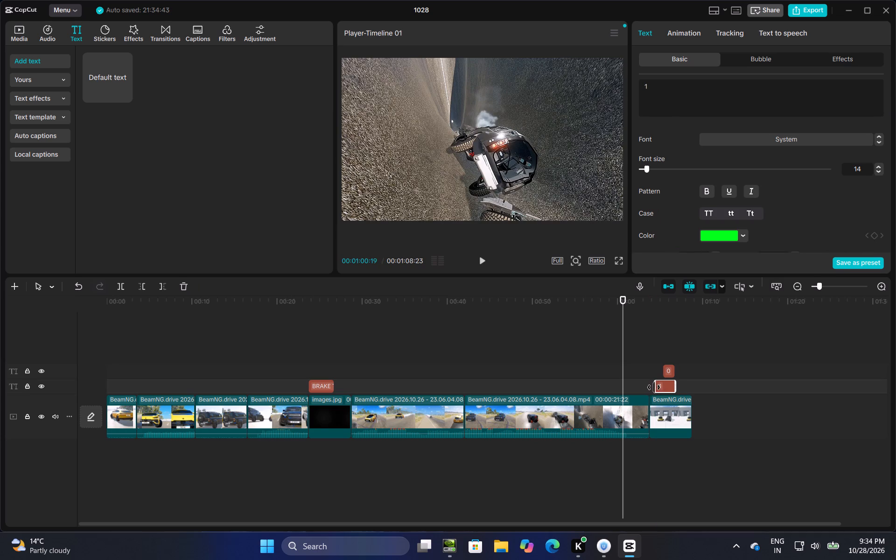
left_click(667, 26)
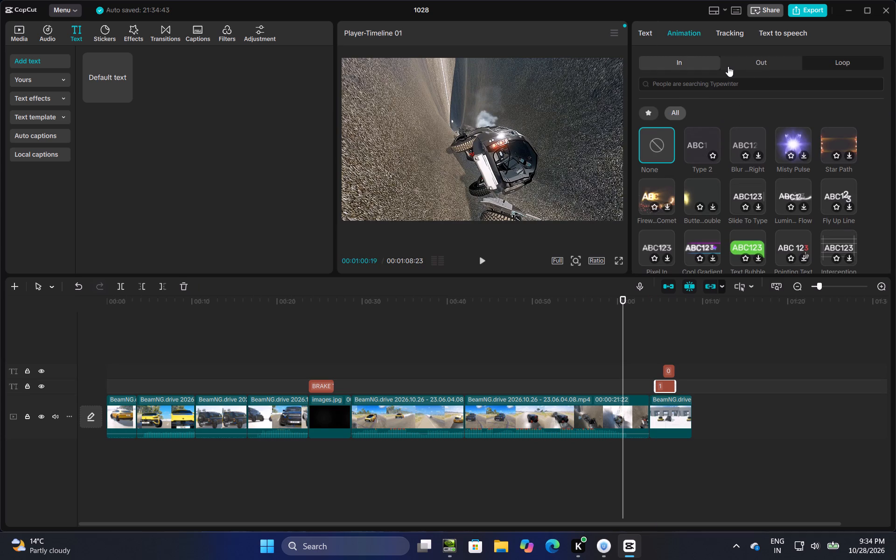
left_click(711, 82)
left_click(670, 114)
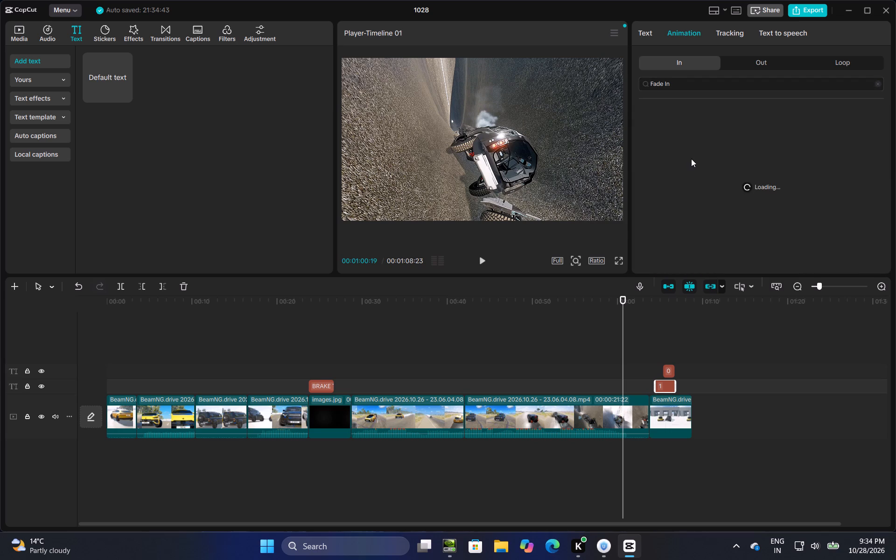
left_click(680, 134)
left_click(693, 134)
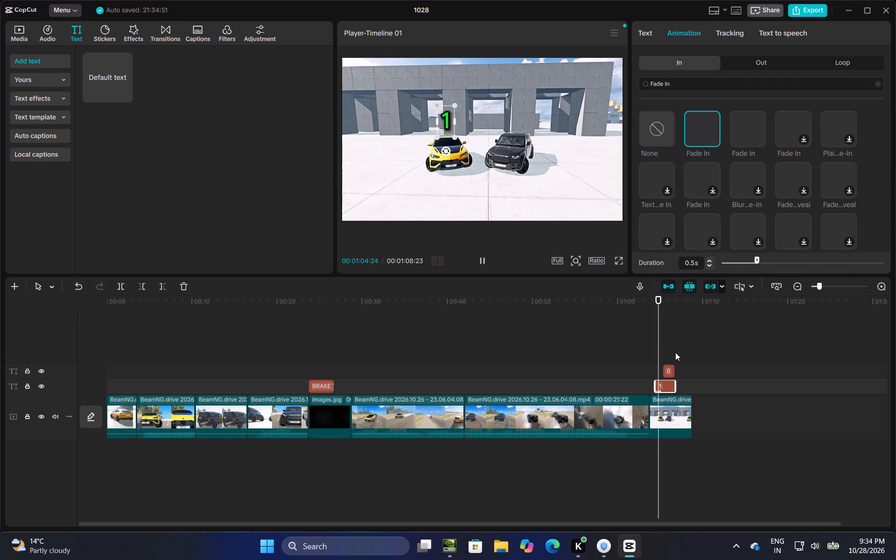
Apply the same Fade In entrance animation to the red "0" text.
left_click(669, 375)
left_click(682, 36)
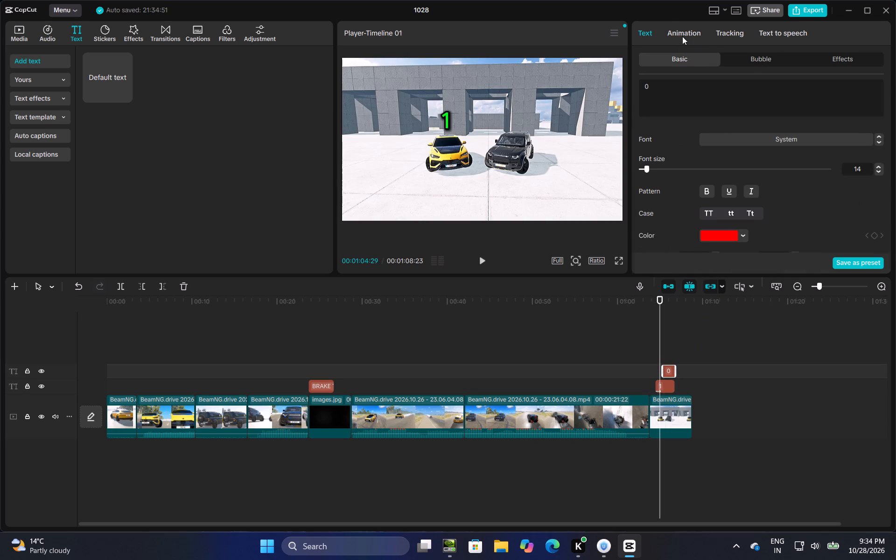
left_click(701, 133)
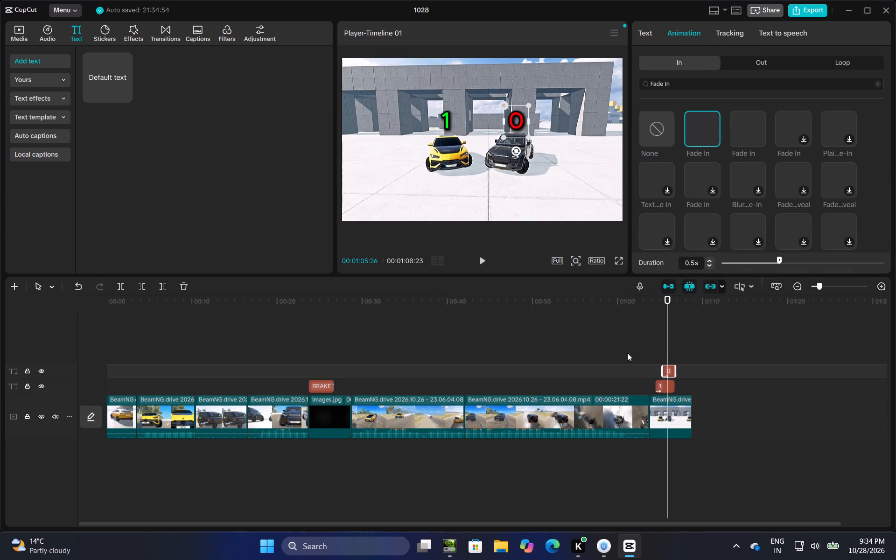
Copy the "BRAKE TEST" title with its black images.jpg background and paste both directly after the final clip, with the background on the main track.
left_click(630, 350)
left_click_drag(630, 347, 746, 343)
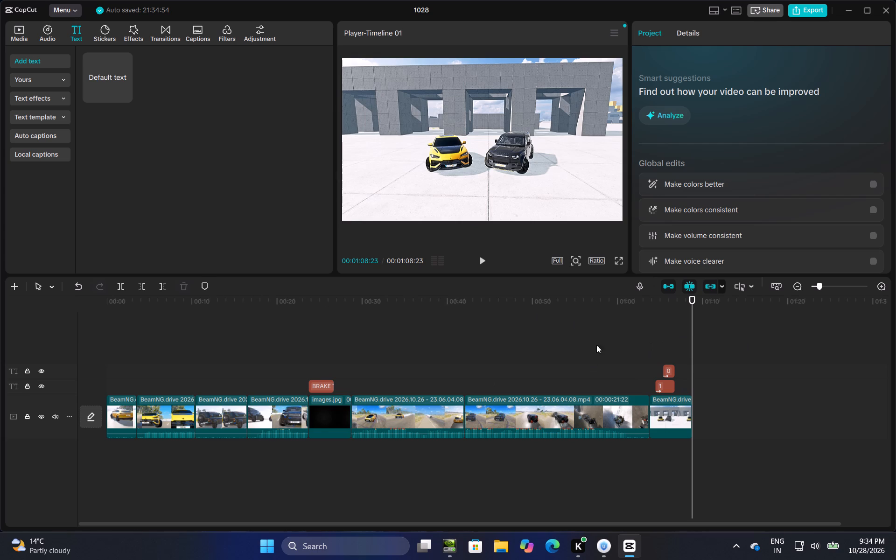
left_click(21, 42)
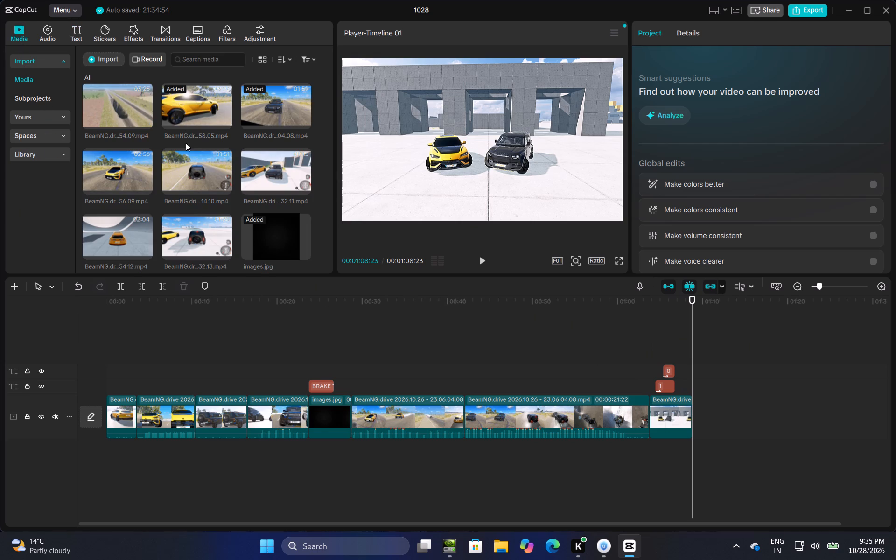
left_click_drag(326, 363, 324, 475)
left_click_drag(356, 357, 331, 423)
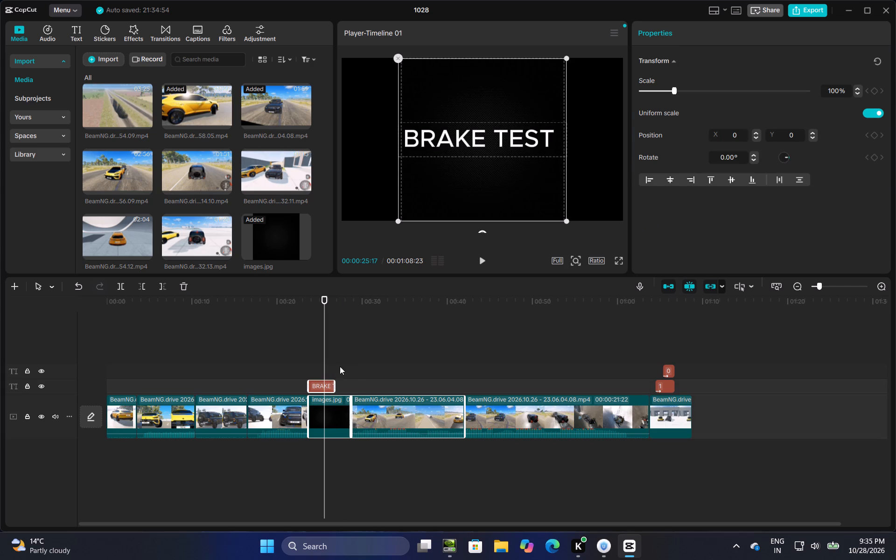
left_click(340, 366)
left_click_drag(340, 366, 326, 387)
left_click_drag(338, 353, 325, 416)
right_click(325, 416)
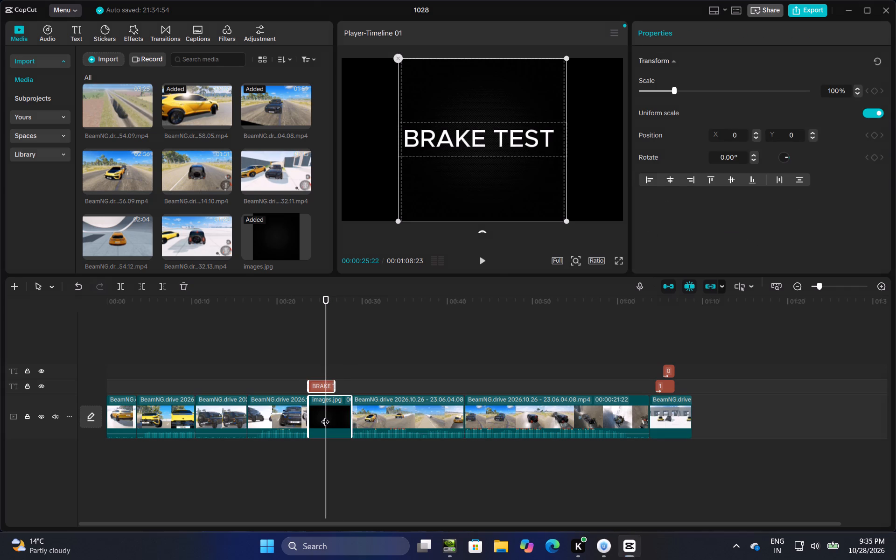
left_click(363, 284)
left_click(714, 407)
right_click(714, 407)
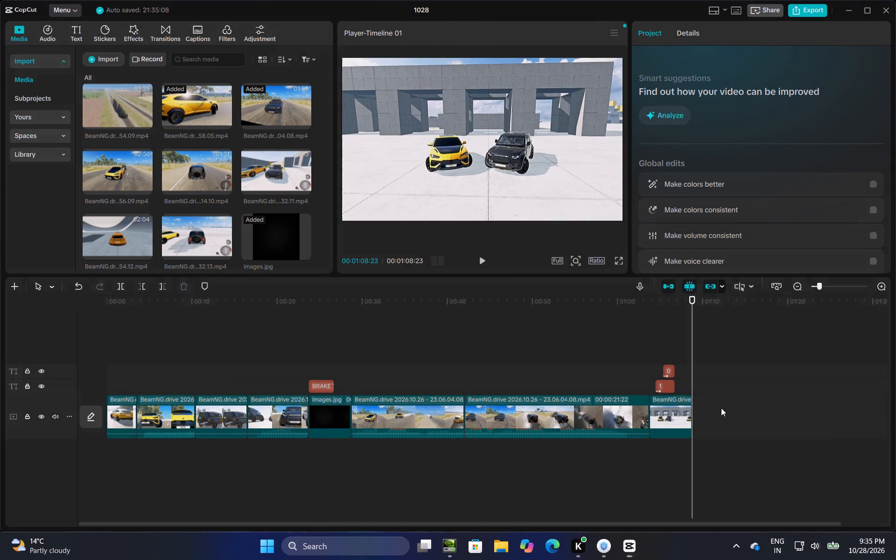
left_click(715, 470)
left_click(728, 470)
left_click_drag(712, 389, 714, 413)
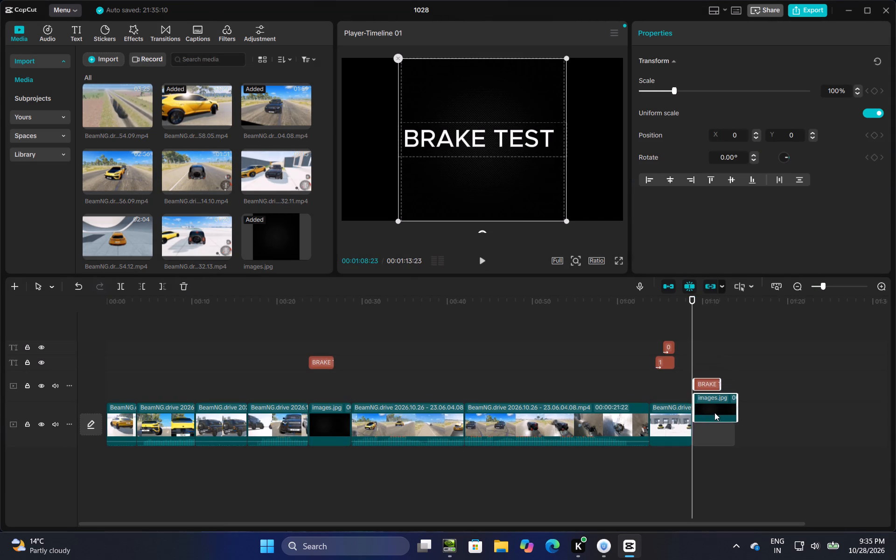
left_click_drag(714, 413, 714, 425)
Change the copied title's text to "long jump test" and set its case to uppercase.
left_click(713, 350)
left_click(708, 390)
left_click_drag(725, 86, 621, 86)
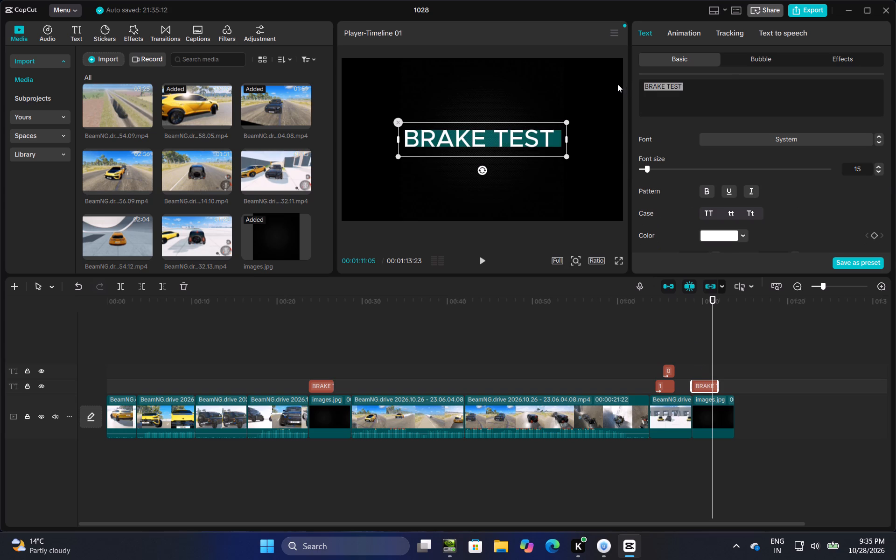
key("BackSpace")
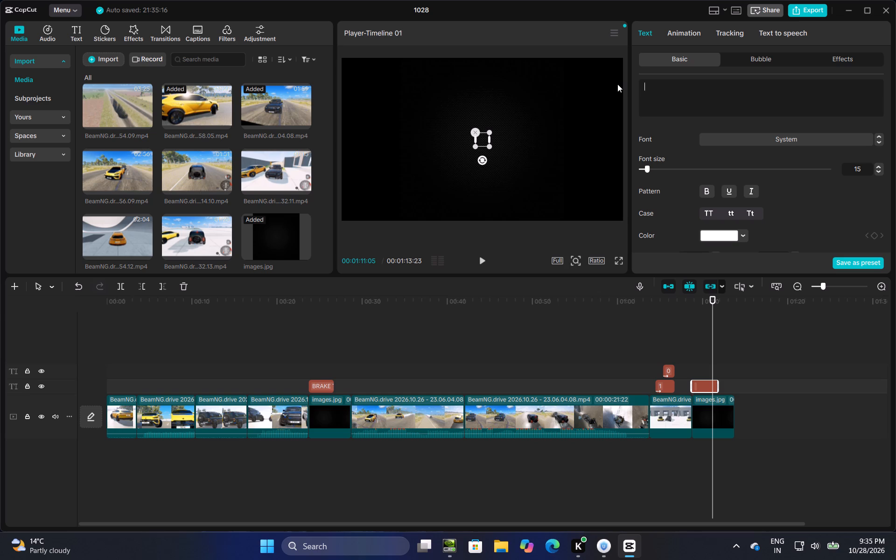
type("long")
key("space")
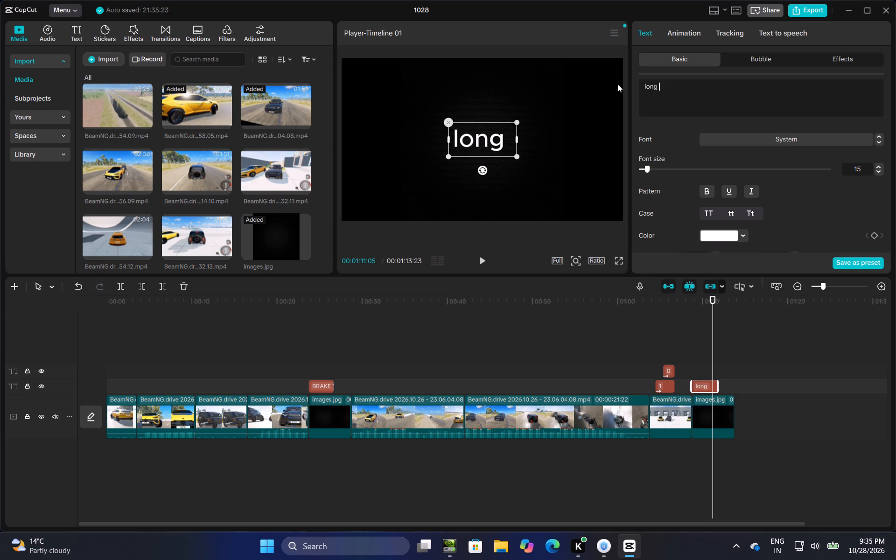
type("jump test")
key("space")
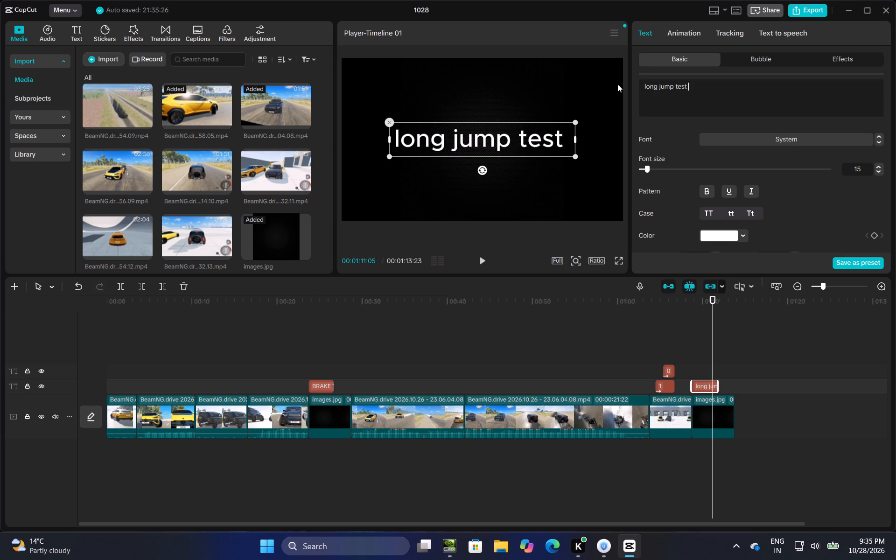
left_click(707, 210)
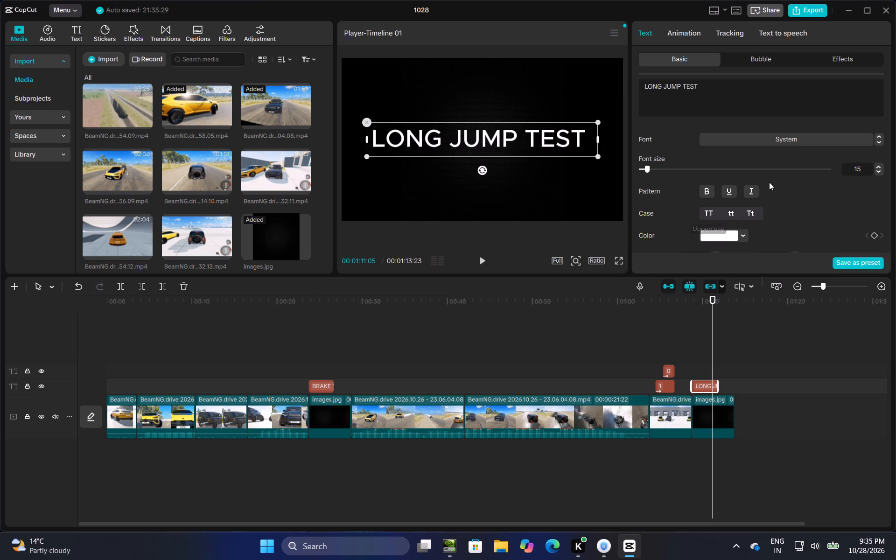
left_click(558, 196)
Add the clip BeamNG.drive 2026.10.26 - 23.10.56.09.mp4 to the main track directly after the "LONG JUMP TEST" title.
left_click(719, 347)
left_click_drag(719, 347, 780, 350)
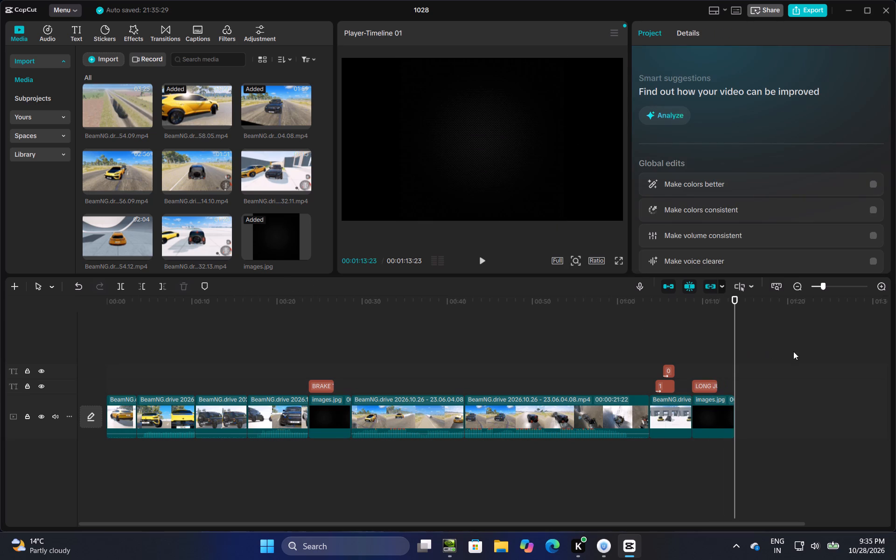
left_click_drag(109, 165, 751, 420)
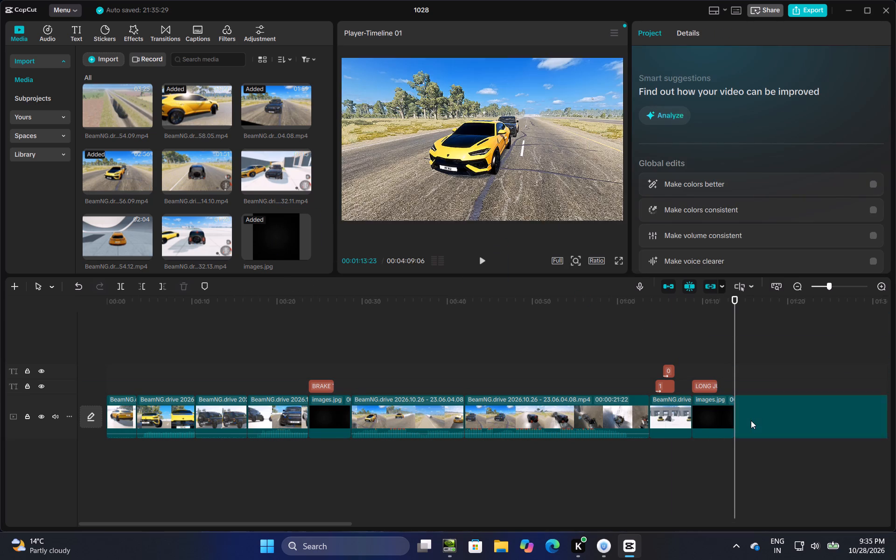
Trim about two seconds off the start of the new jump clip, leaving it 00:02:53:11 long.
left_click_drag(738, 377, 895, 376)
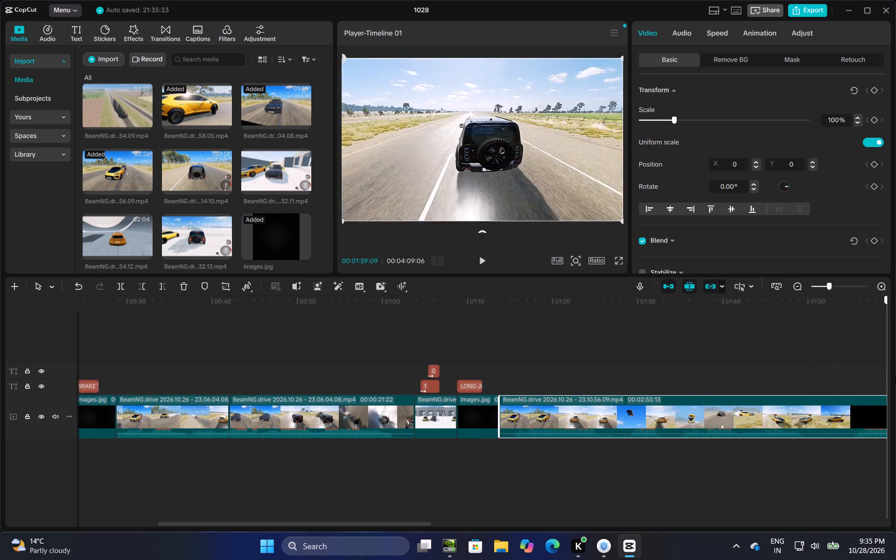
left_click_drag(895, 376, 848, 350)
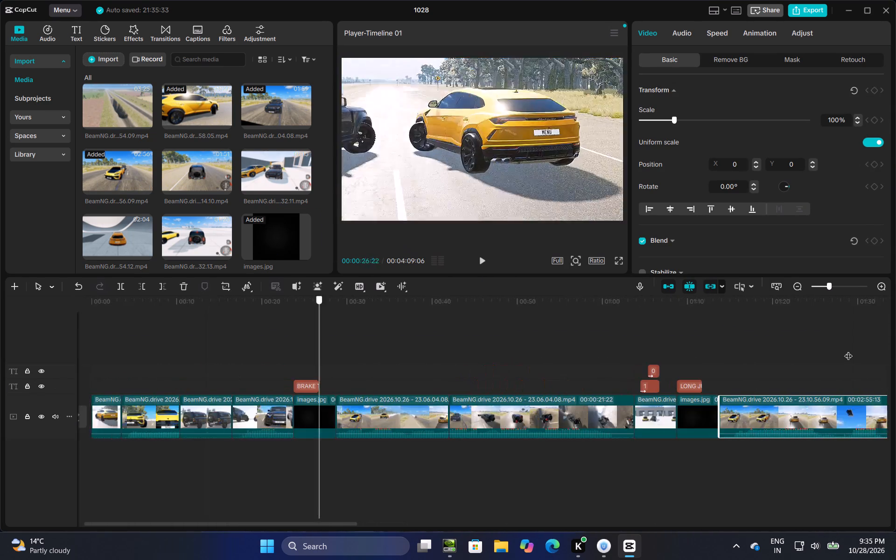
left_click_drag(848, 350, 294, 349)
left_click_drag(299, 398, 486, 391)
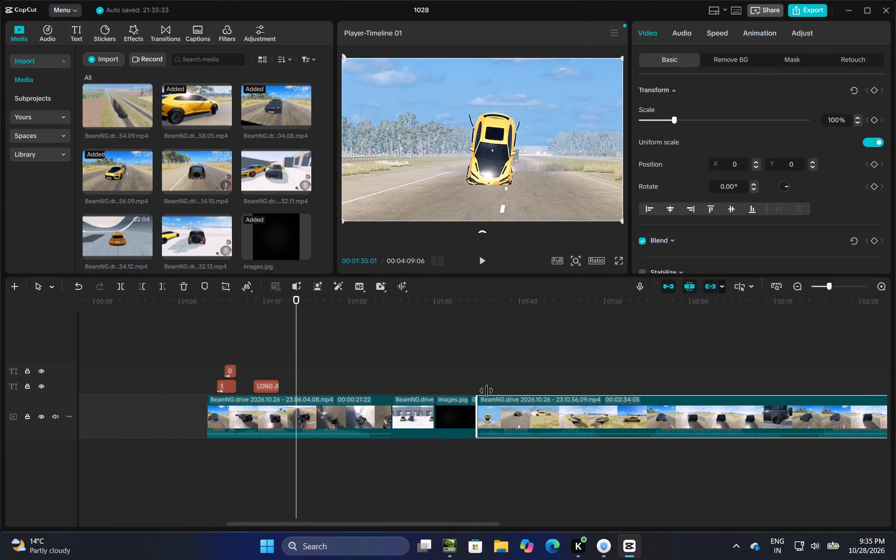
left_click_drag(486, 391, 308, 406)
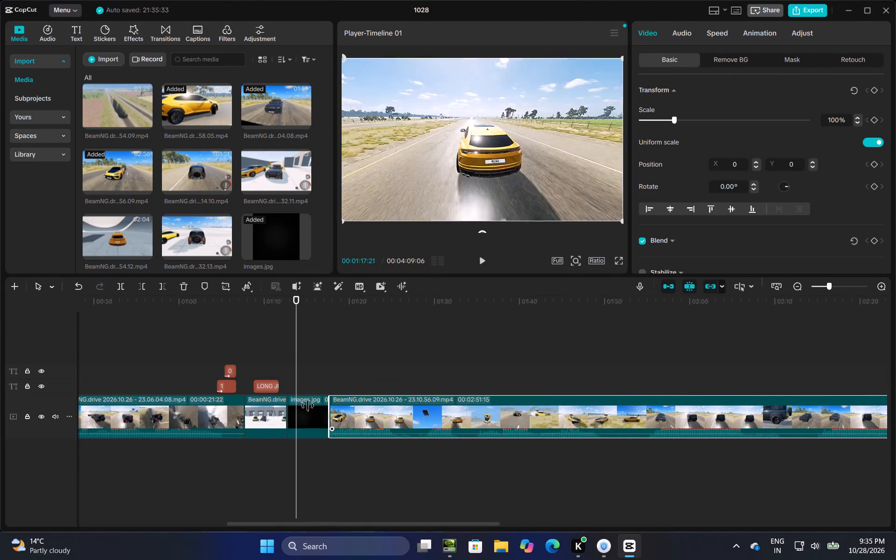
left_click_drag(308, 406, 308, 397)
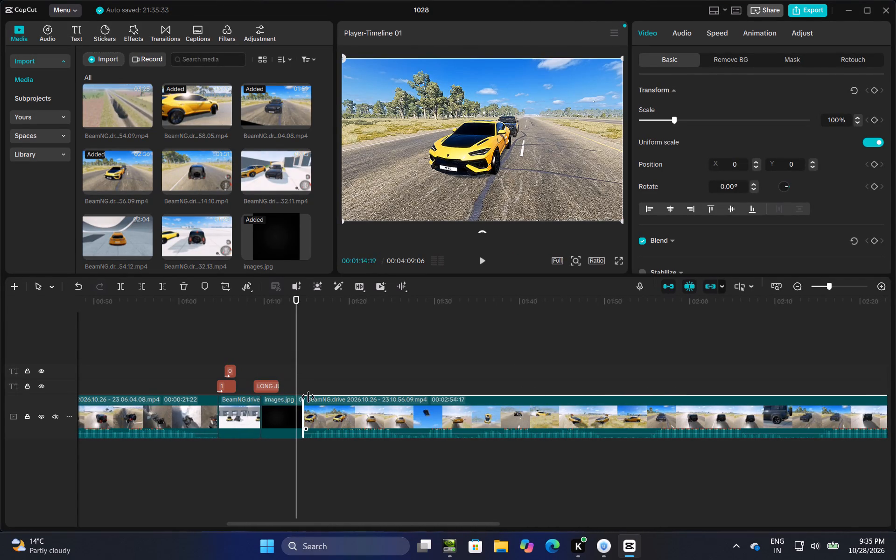
left_click_drag(308, 397, 316, 402)
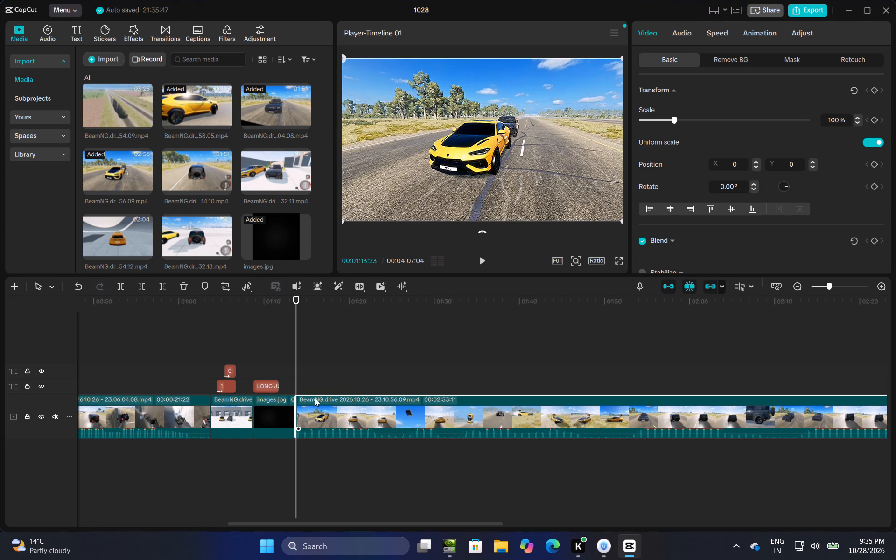
Review the yellow car's jump and split the clip at 00:01:49:03, just before the black car appears.
left_click(485, 264)
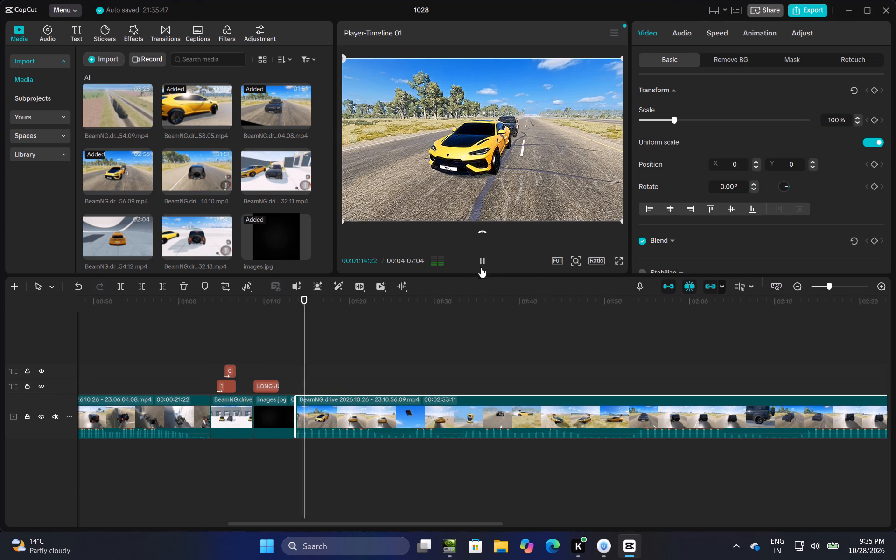
left_click_drag(315, 371, 365, 371)
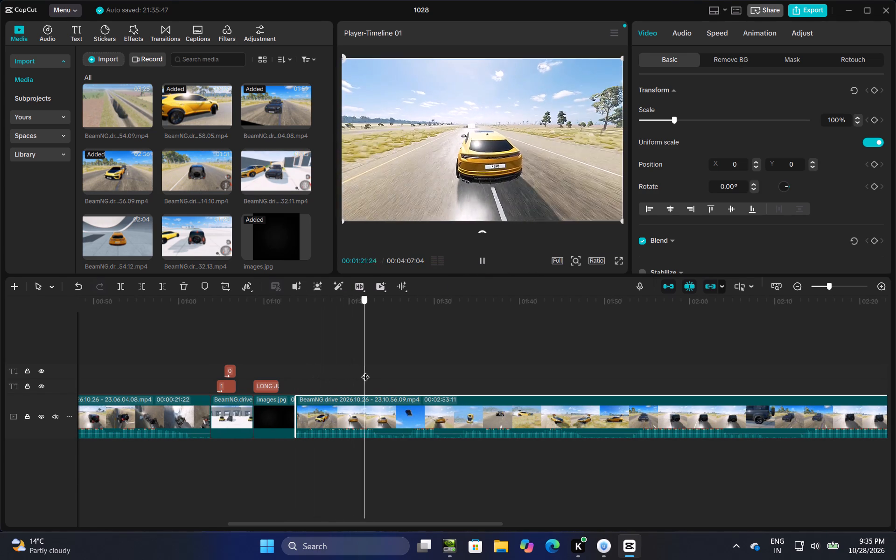
left_click_drag(365, 371, 491, 368)
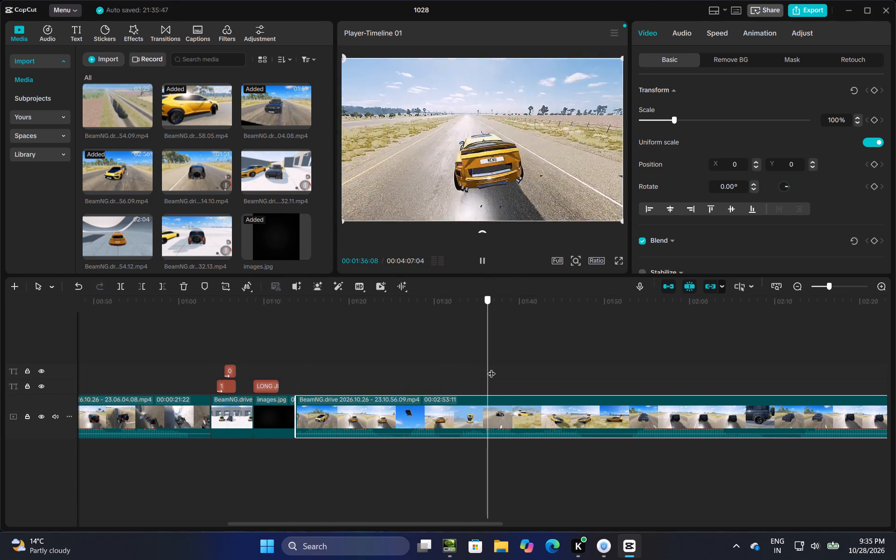
left_click_drag(491, 368, 569, 366)
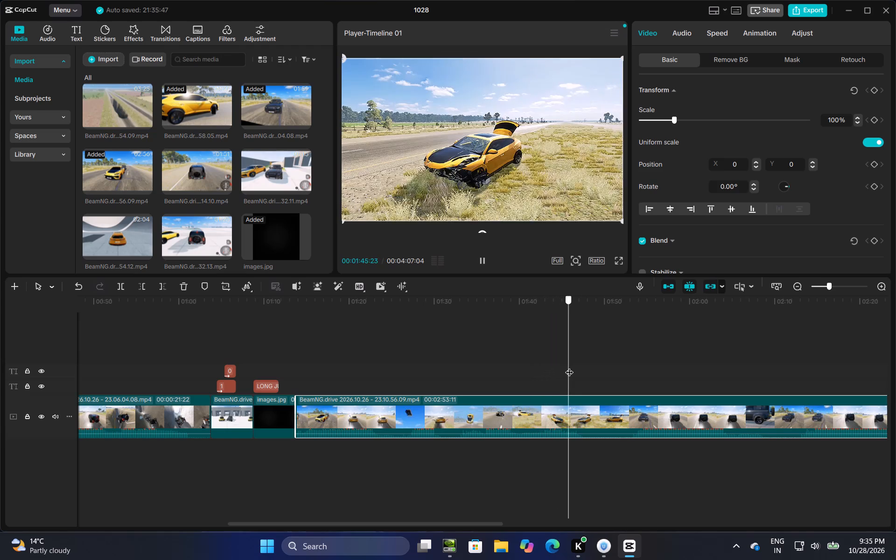
left_click_drag(569, 366, 602, 374)
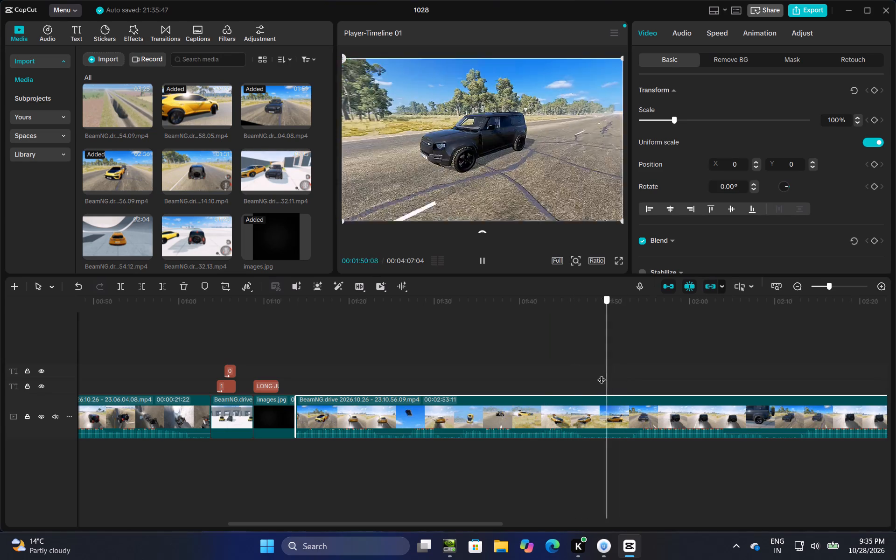
left_click_drag(602, 374, 597, 377)
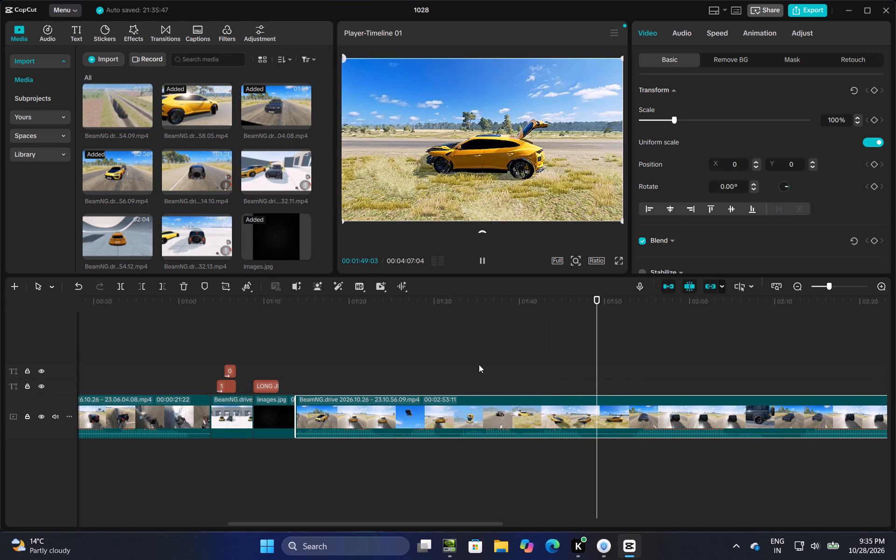
left_click(128, 290)
left_click(125, 290)
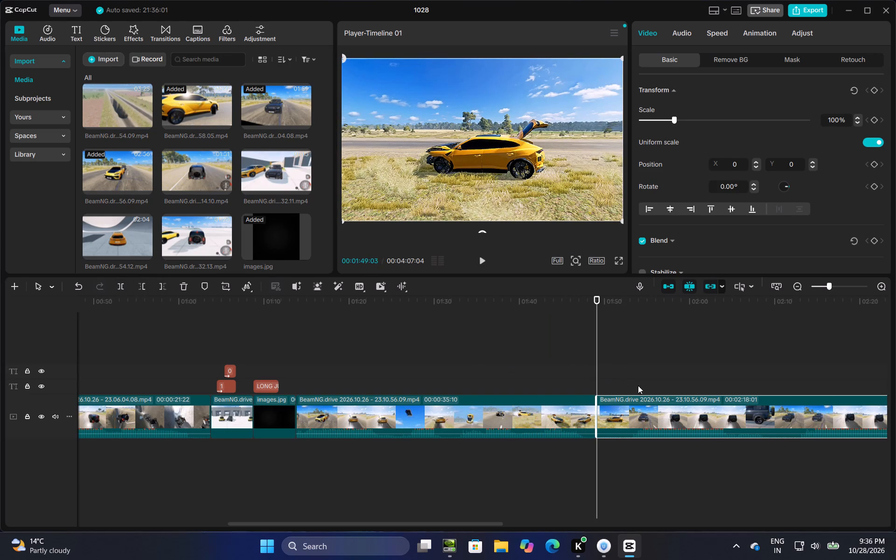
Trim the start of the second jump clip to where the black car appears, leaving it 00:00:34:13 long, and review it to the end.
left_click_drag(598, 409, 628, 406)
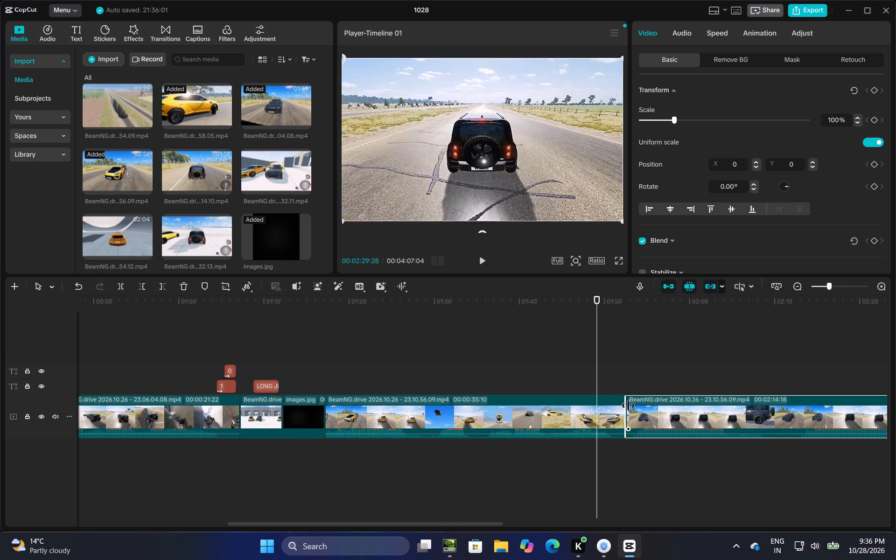
left_click_drag(628, 406, 895, 374)
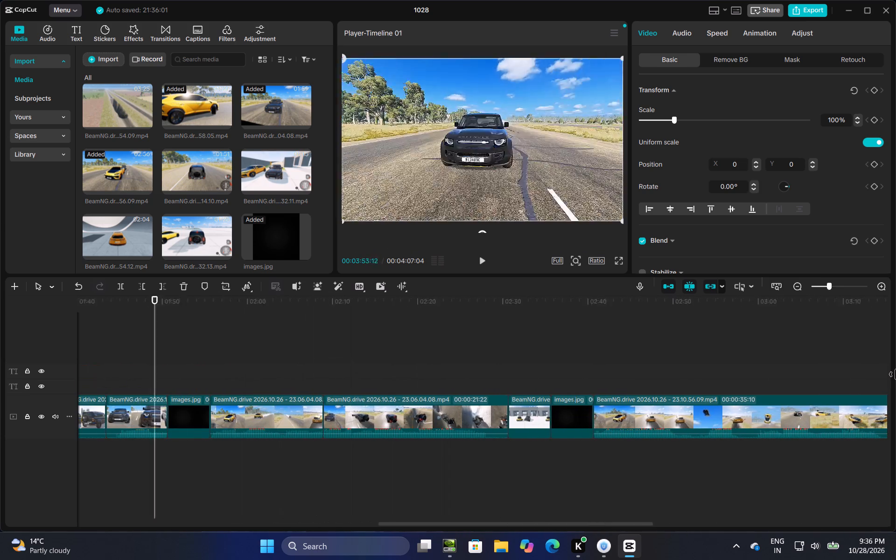
left_click_drag(895, 374, 541, 413)
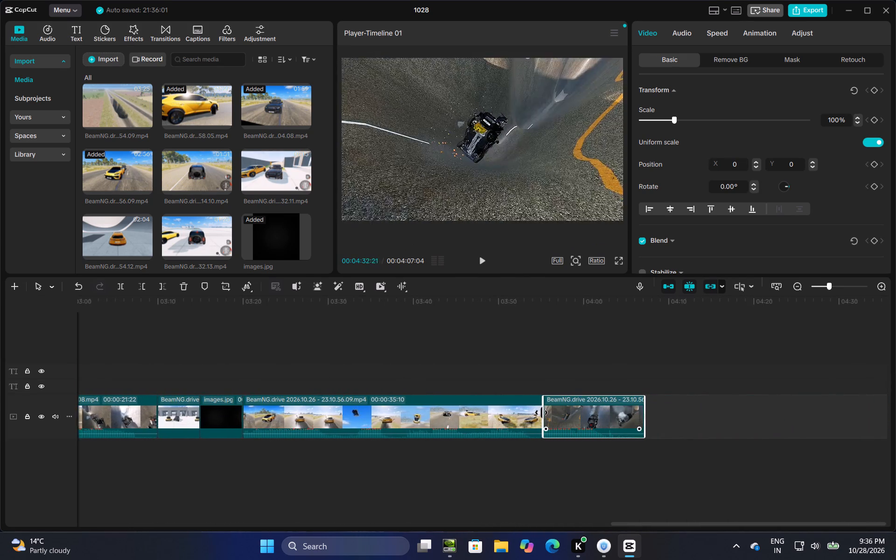
left_click_drag(541, 413, 426, 423)
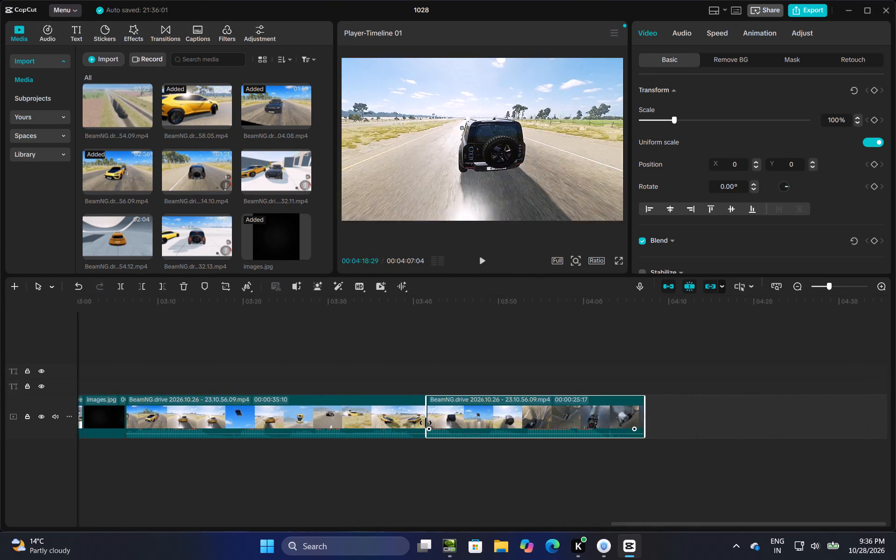
left_click_drag(426, 423, 343, 425)
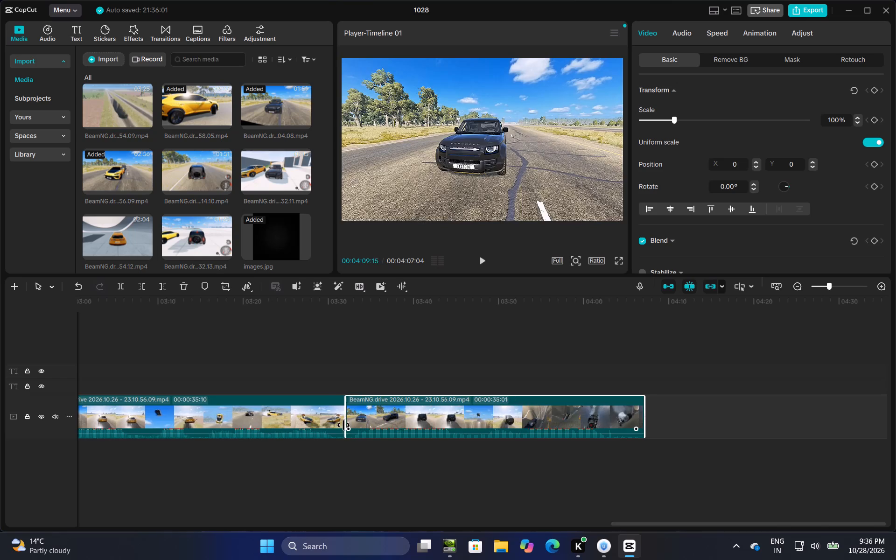
left_click_drag(343, 425, 357, 424)
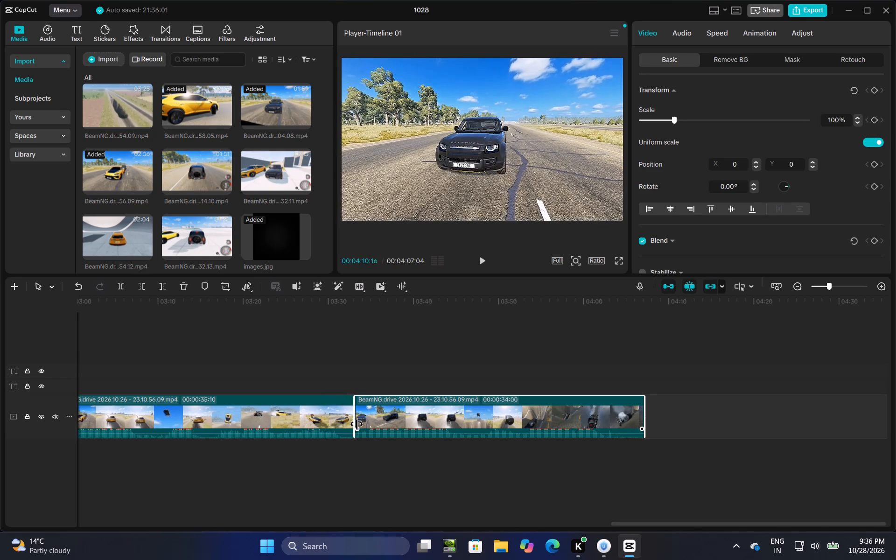
left_click_drag(357, 424, 359, 426)
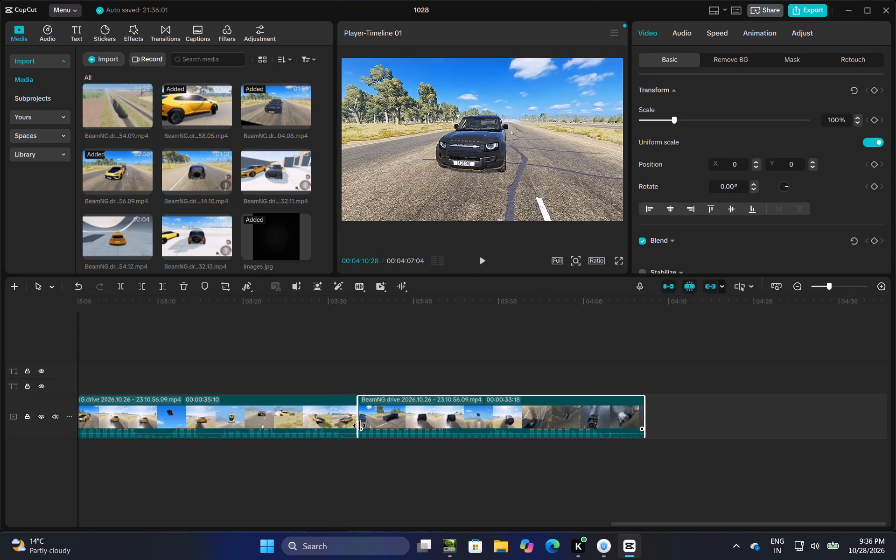
left_click_drag(359, 426, 352, 430)
left_click(477, 266)
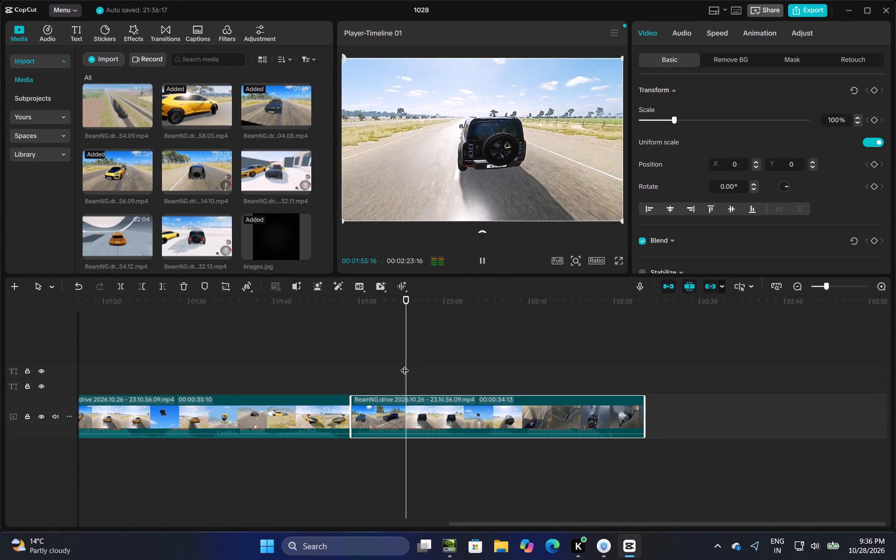
left_click_drag(405, 364, 548, 375)
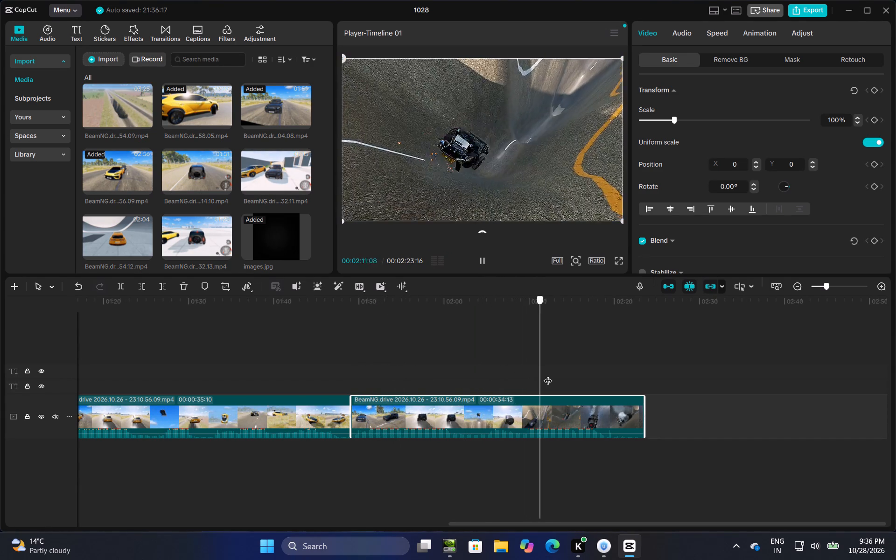
left_click_drag(548, 375, 628, 365)
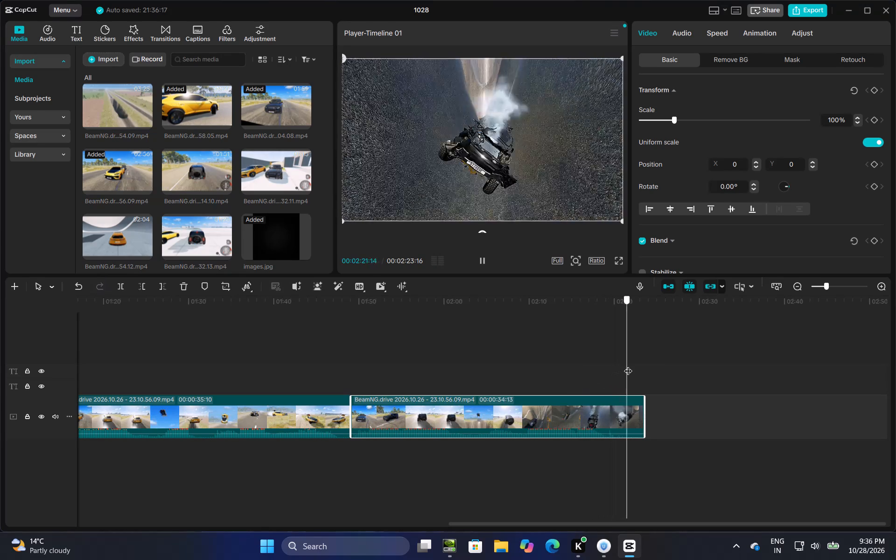
left_click_drag(628, 365, 654, 356)
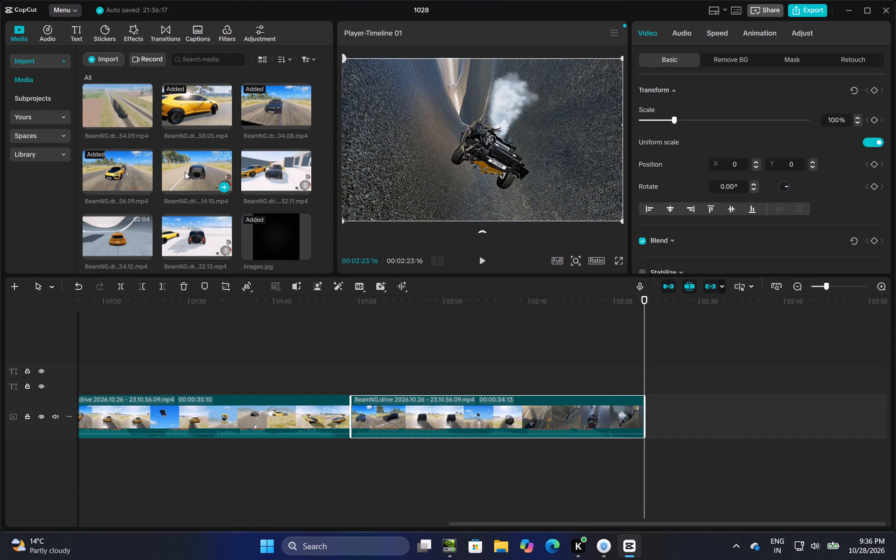
Copy the brake test's score image together with its 1 and 0 titles and paste them at the timeline's end, 00:02:23:16.
scroll(185, 172, "down", 2)
left_click(252, 369)
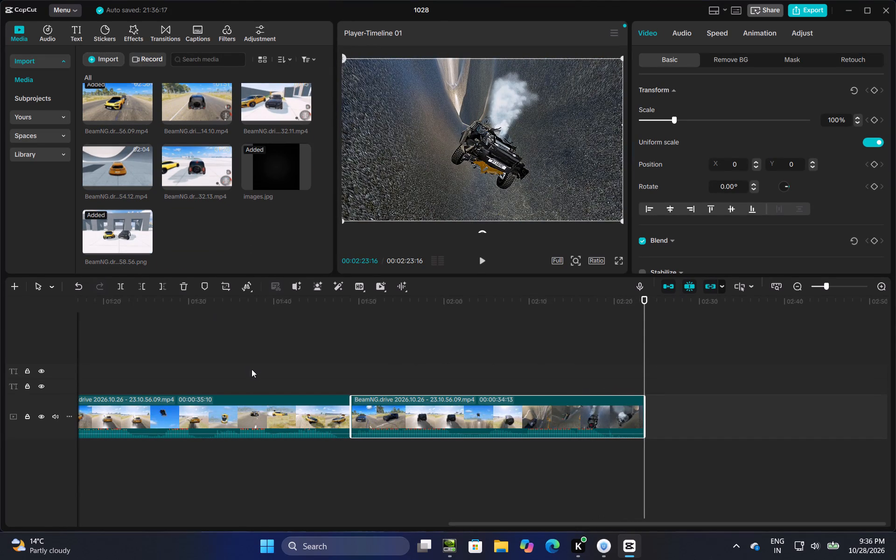
left_click_drag(254, 378, 220, 416)
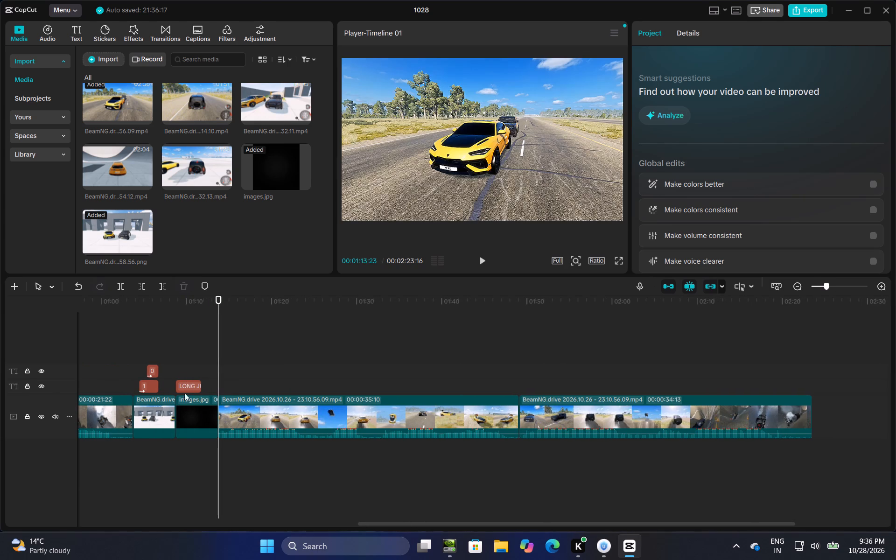
left_click_drag(158, 341, 151, 408)
right_click(151, 408)
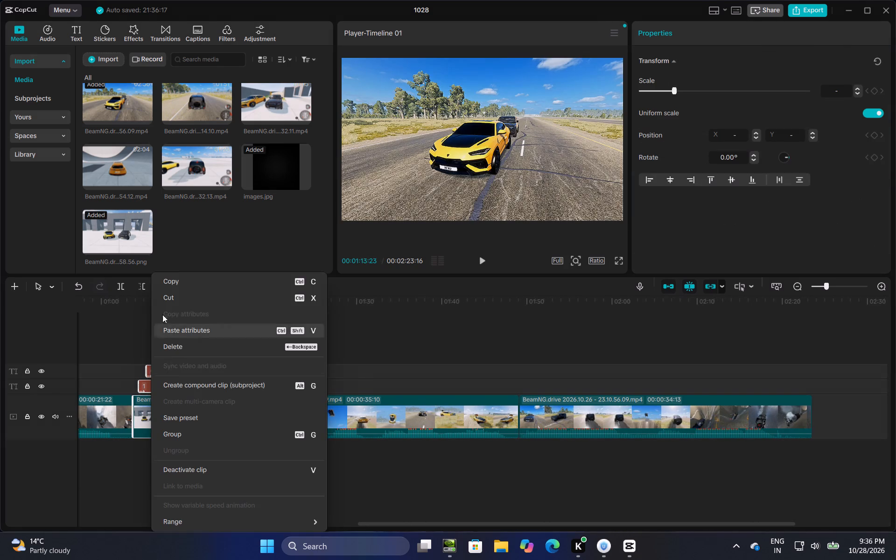
left_click(183, 281)
left_click(833, 379)
right_click(833, 379)
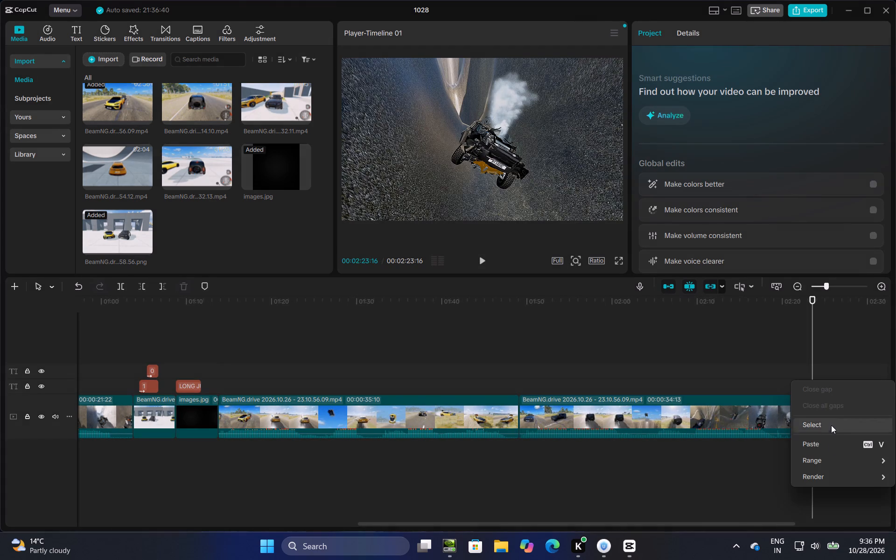
left_click(828, 446)
left_click_drag(834, 386, 833, 427)
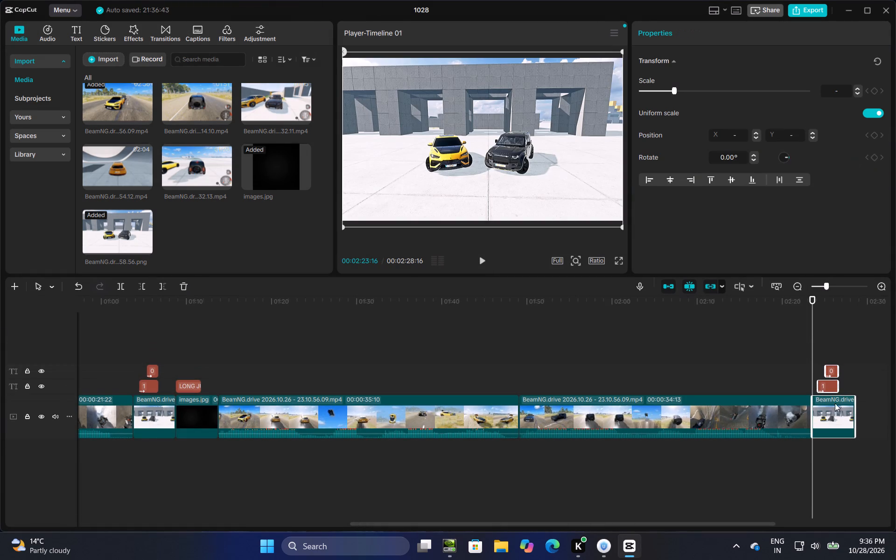
Set the In animation of the pasted red 0 and green 1 titles to None.
left_click(840, 341)
left_click(837, 375)
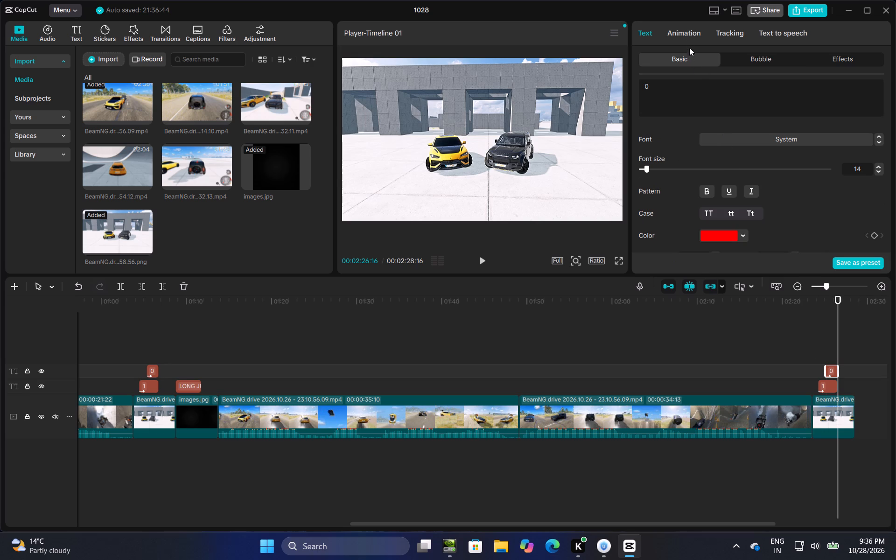
left_click(687, 37)
left_click(650, 140)
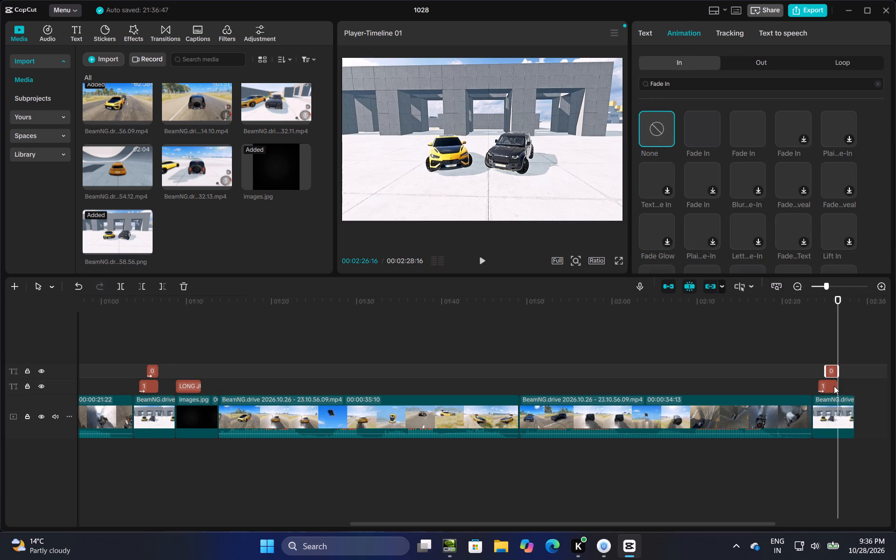
left_click(834, 386)
left_click(693, 30)
left_click(657, 139)
Extend the starts of the pasted 1 and 0 titles back to the beginning of the final score image.
left_click(821, 389)
left_click_drag(816, 392, 812, 392)
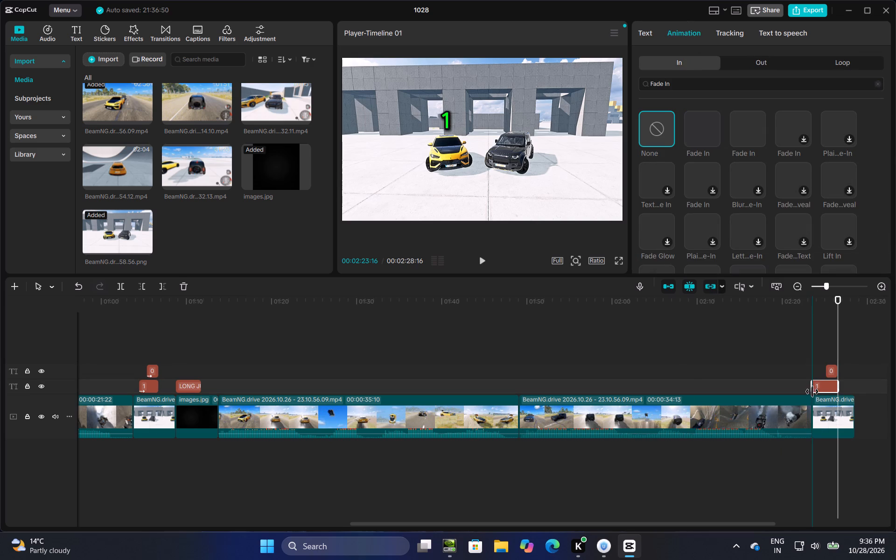
left_click_drag(812, 392, 811, 392)
left_click(833, 370)
left_click_drag(827, 371, 817, 380)
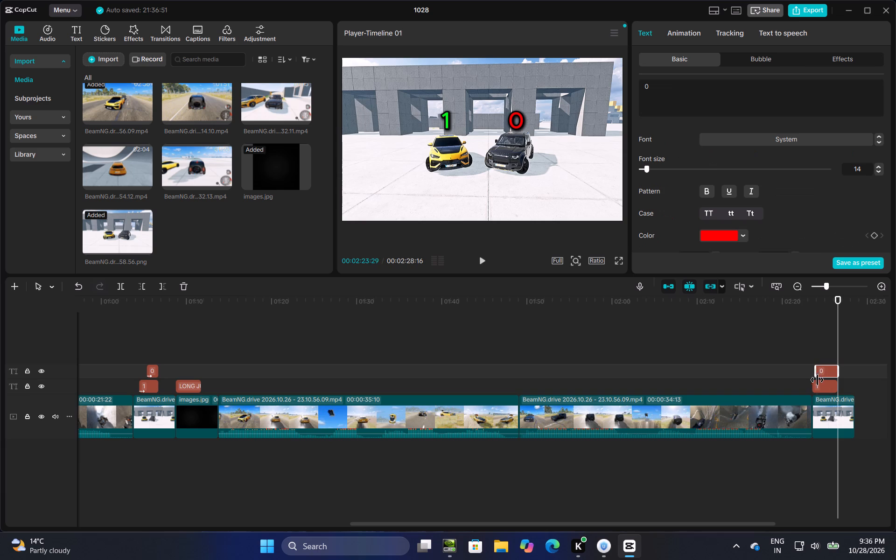
left_click_drag(817, 380, 812, 382)
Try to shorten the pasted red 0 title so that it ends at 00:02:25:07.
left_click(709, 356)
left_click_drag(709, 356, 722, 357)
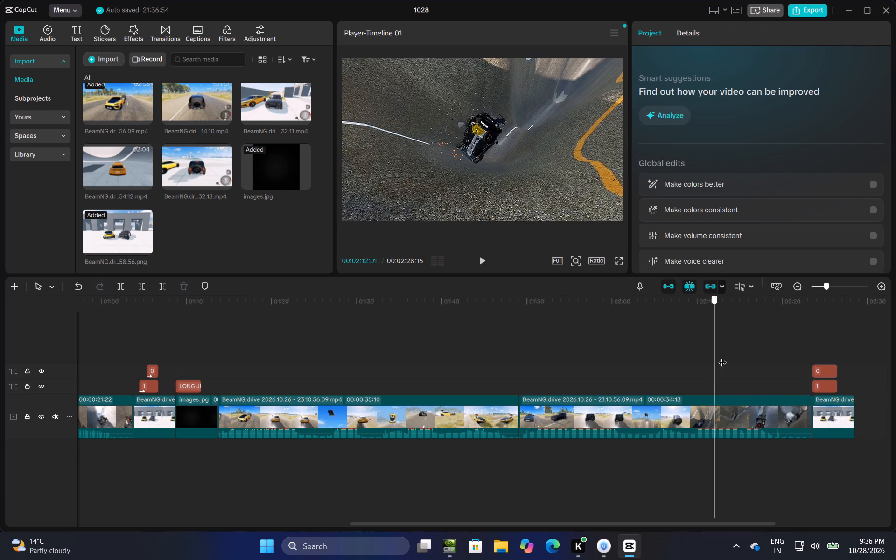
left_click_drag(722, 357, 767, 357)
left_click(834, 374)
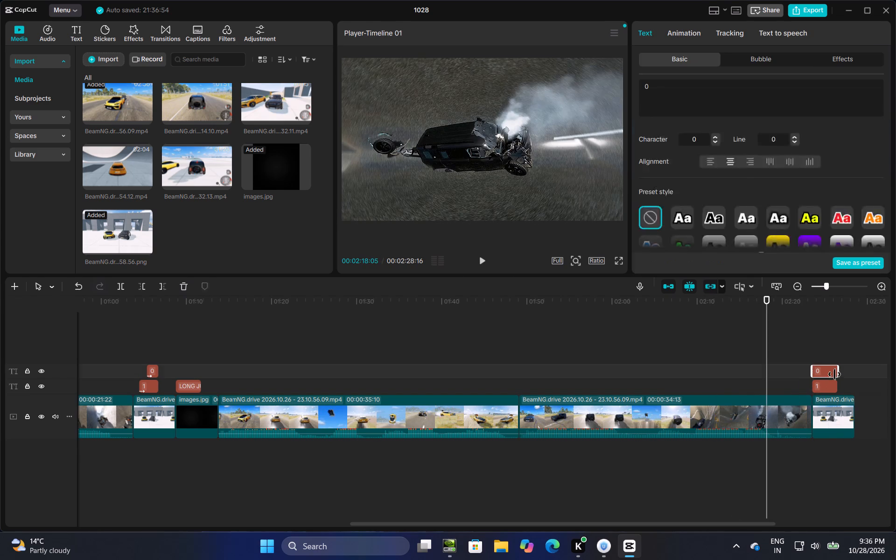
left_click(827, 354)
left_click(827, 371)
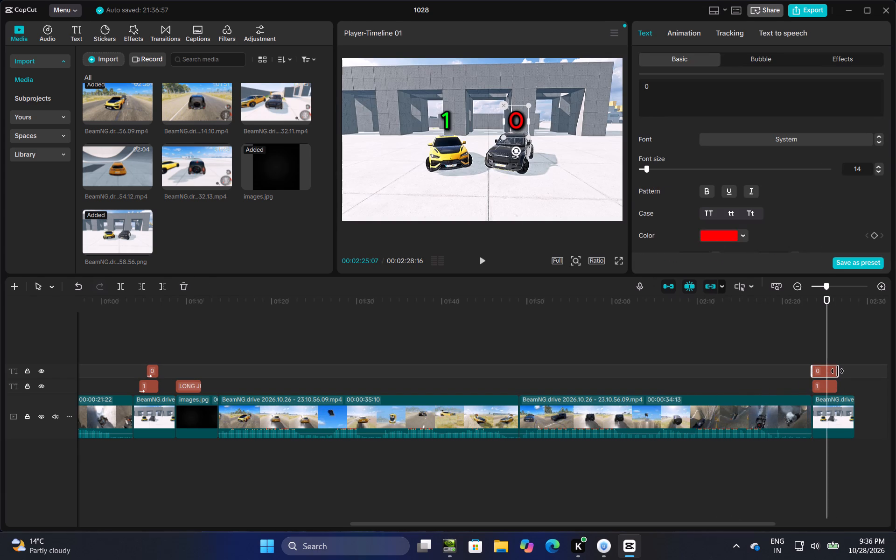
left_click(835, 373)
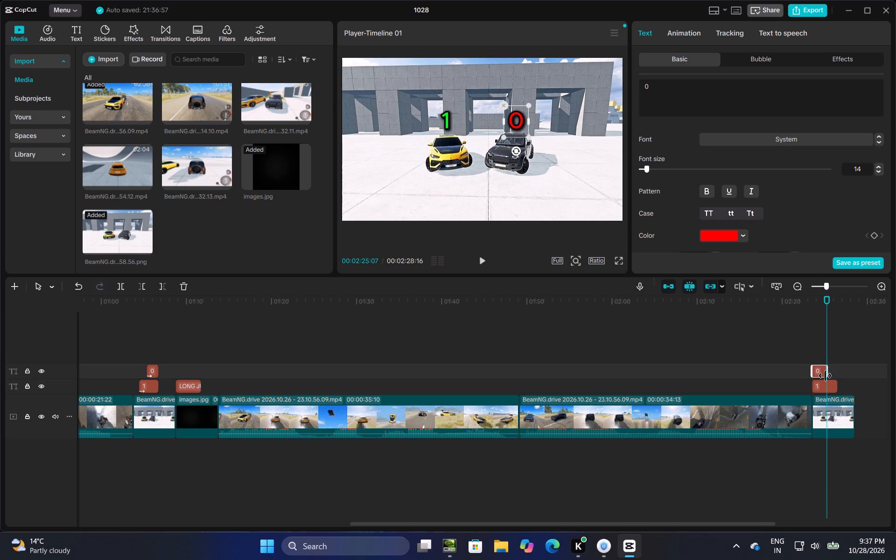
Shorten the end of the pasted green 1 title so it lasts about one second, ending at 00:02:24:18.
left_click(835, 392)
left_click_drag(837, 392, 829, 392)
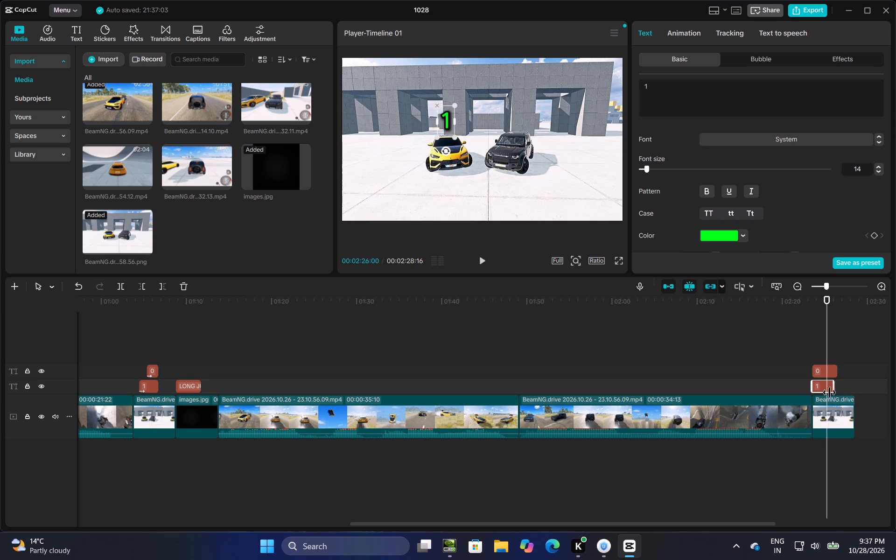
left_click_drag(829, 392, 821, 394)
Copy the shortened green 1 title and paste it directly after itself at 00:02:24:18.
left_click(820, 388)
right_click(820, 388)
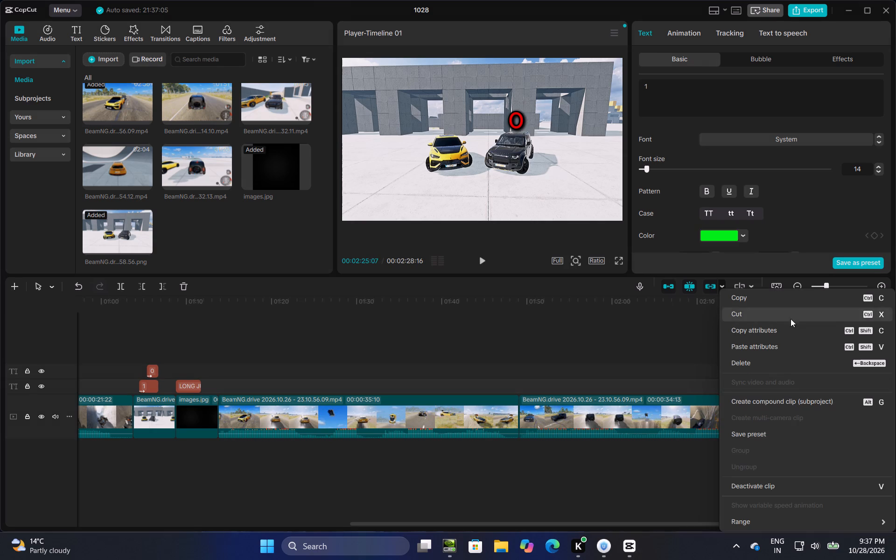
left_click(774, 301)
left_click_drag(828, 386, 823, 389)
right_click(823, 389)
left_click(833, 453)
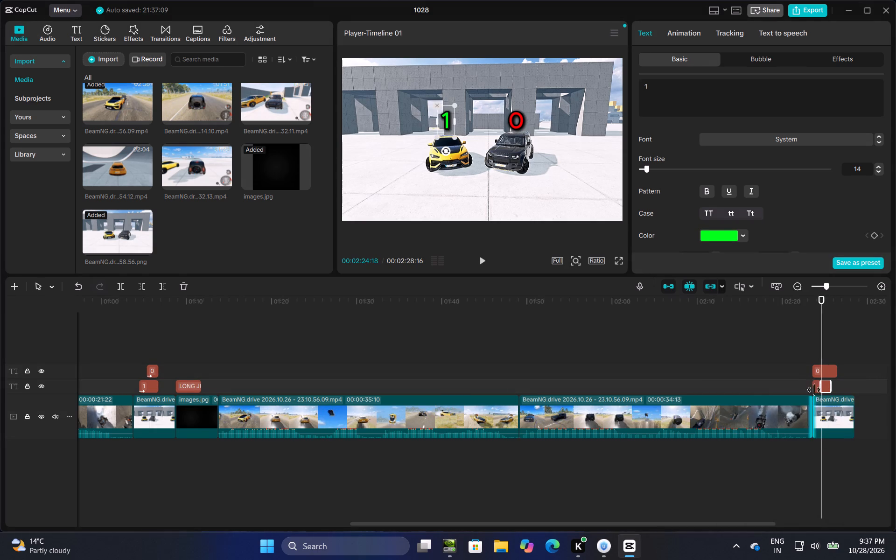
Extend the second green 1 title and the red 0 title to the same end, about one second before the score image ends.
left_click_drag(833, 386, 846, 383)
left_click(836, 375)
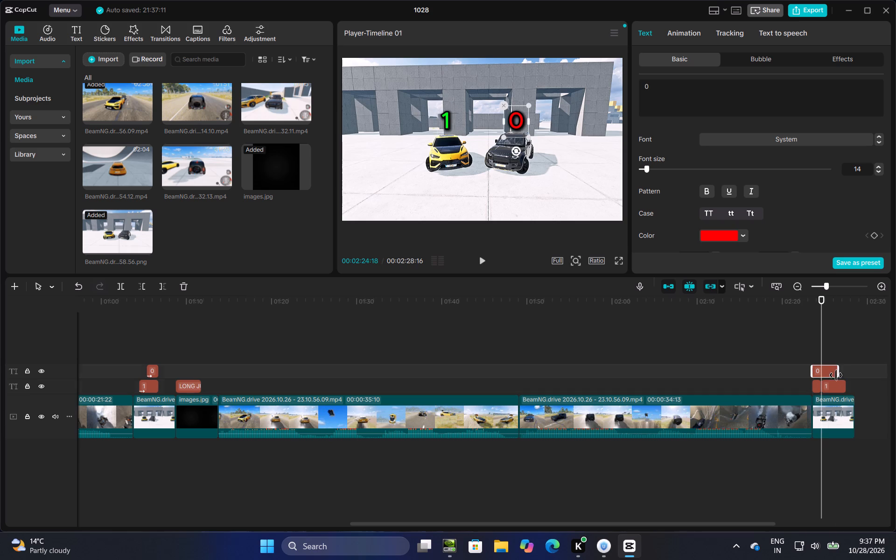
left_click(839, 375)
Change the second green 1 title's text to 2.
left_click(836, 392)
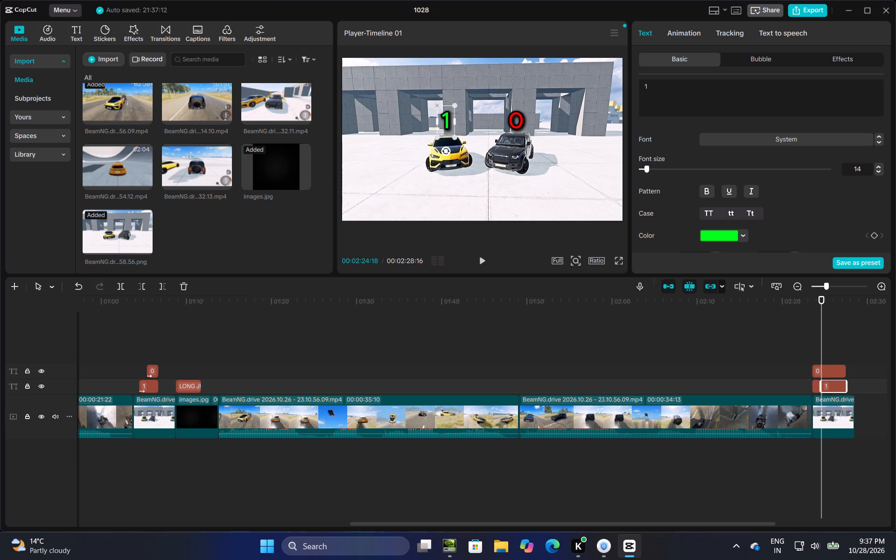
left_click(653, 89)
key("BackSpace")
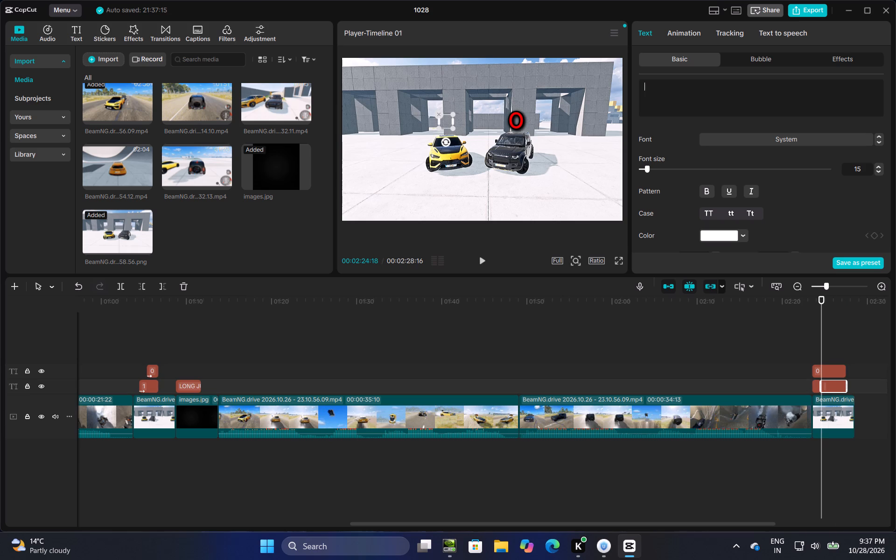
key("2")
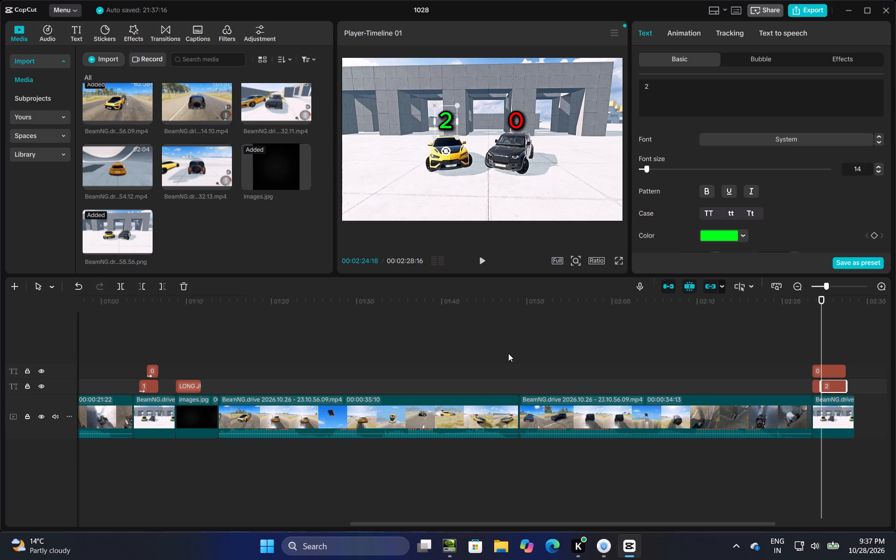
left_click(508, 353)
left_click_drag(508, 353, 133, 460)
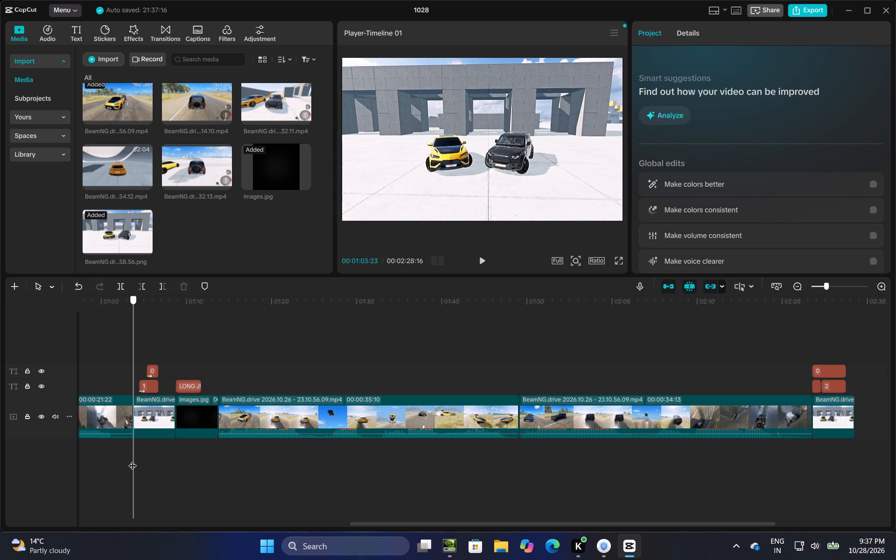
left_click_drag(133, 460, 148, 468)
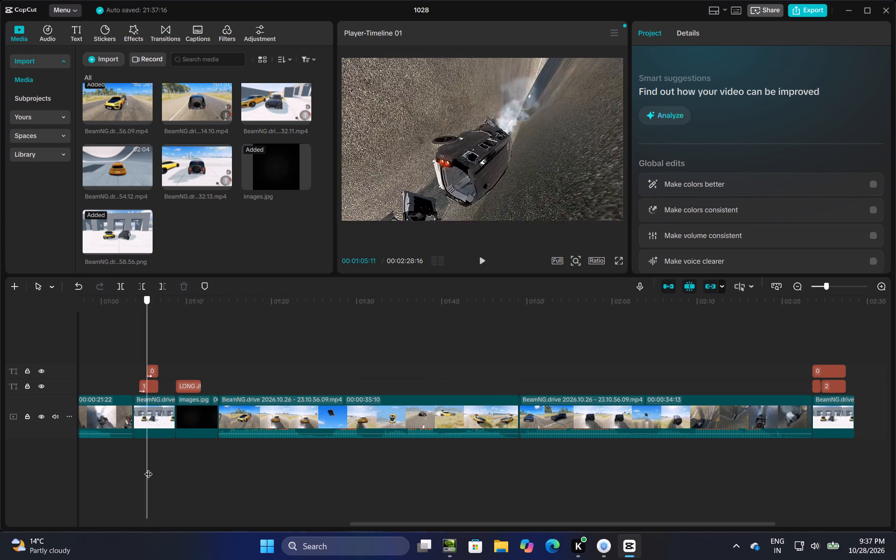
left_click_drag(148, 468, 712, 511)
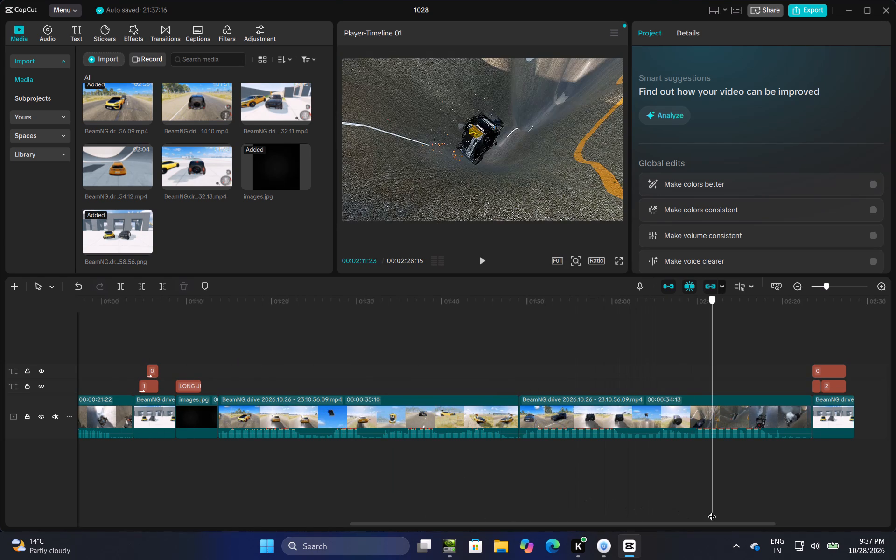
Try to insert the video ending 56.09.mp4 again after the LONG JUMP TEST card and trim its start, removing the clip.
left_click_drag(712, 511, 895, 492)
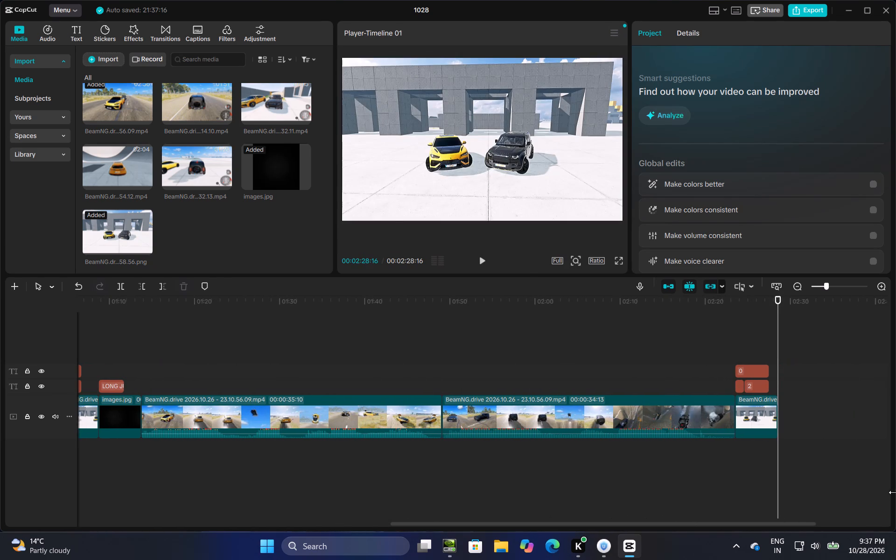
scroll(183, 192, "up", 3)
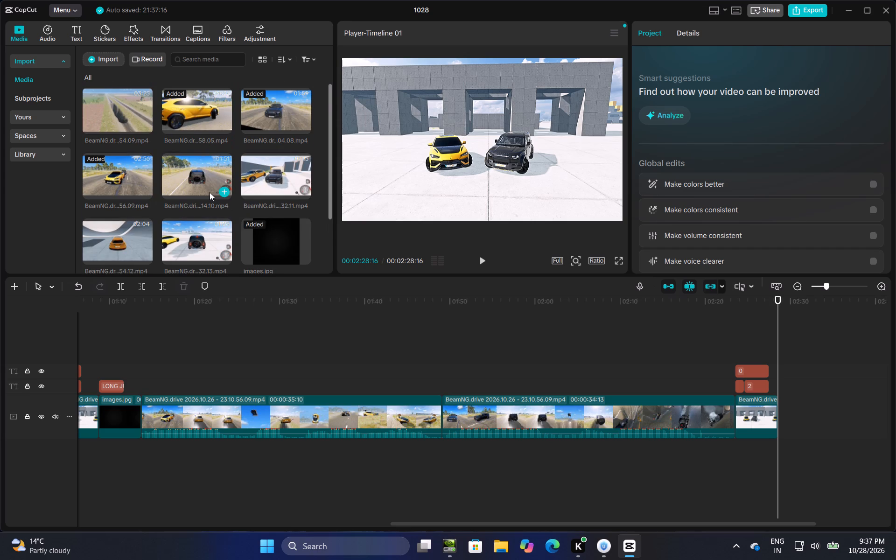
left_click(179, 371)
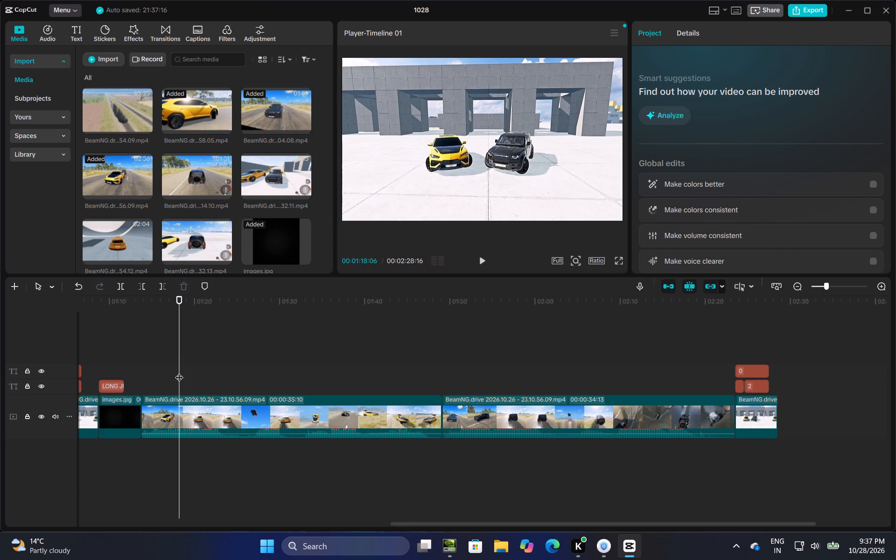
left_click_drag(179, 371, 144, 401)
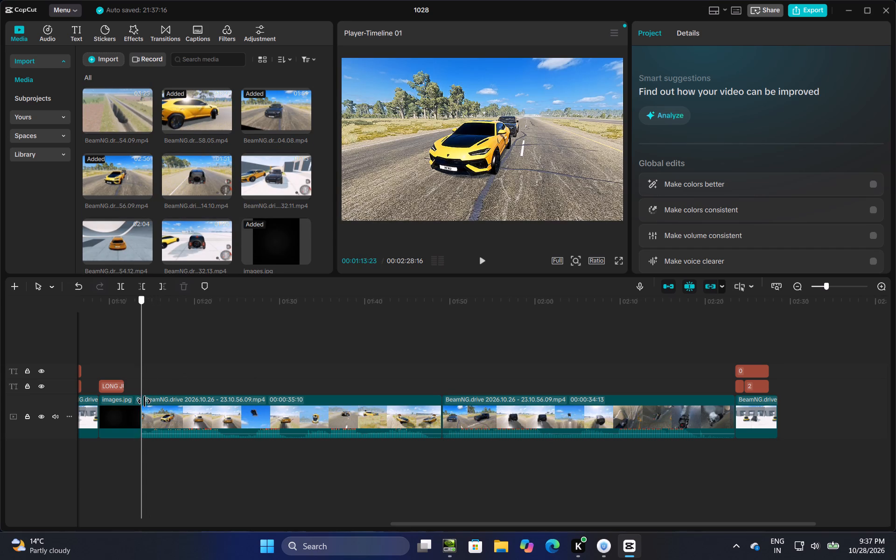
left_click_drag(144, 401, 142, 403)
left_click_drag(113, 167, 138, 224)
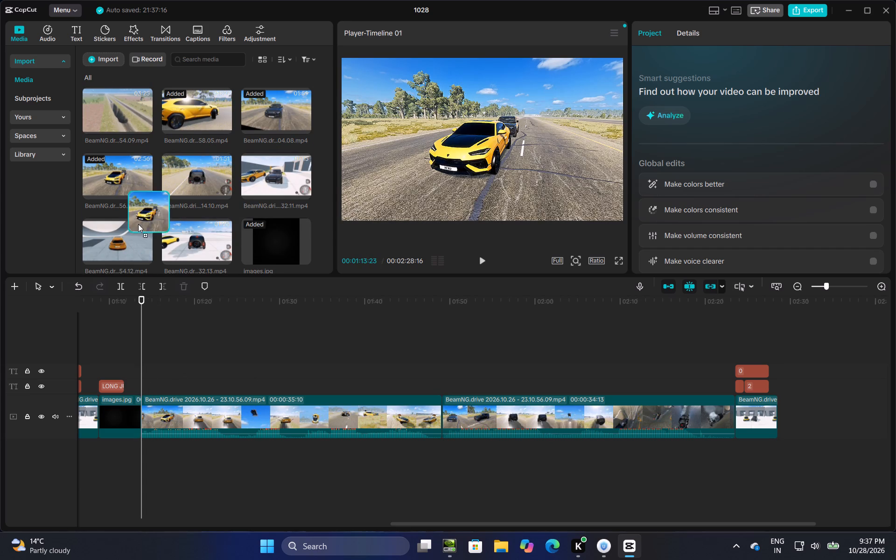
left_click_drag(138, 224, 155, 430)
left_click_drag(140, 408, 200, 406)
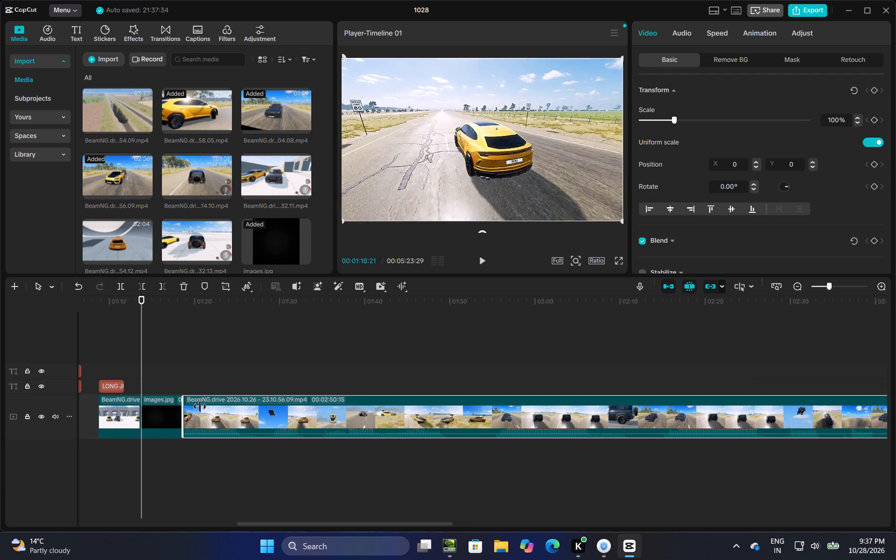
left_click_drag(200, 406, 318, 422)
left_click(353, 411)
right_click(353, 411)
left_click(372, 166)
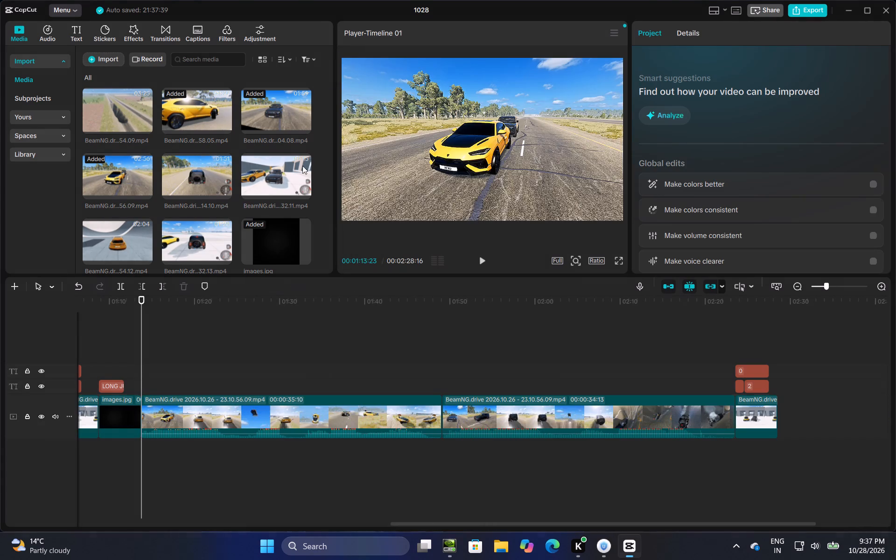
Preview the unused gap-jump video ending 54.09.mp4 and delete it from the project media.
left_click(105, 111)
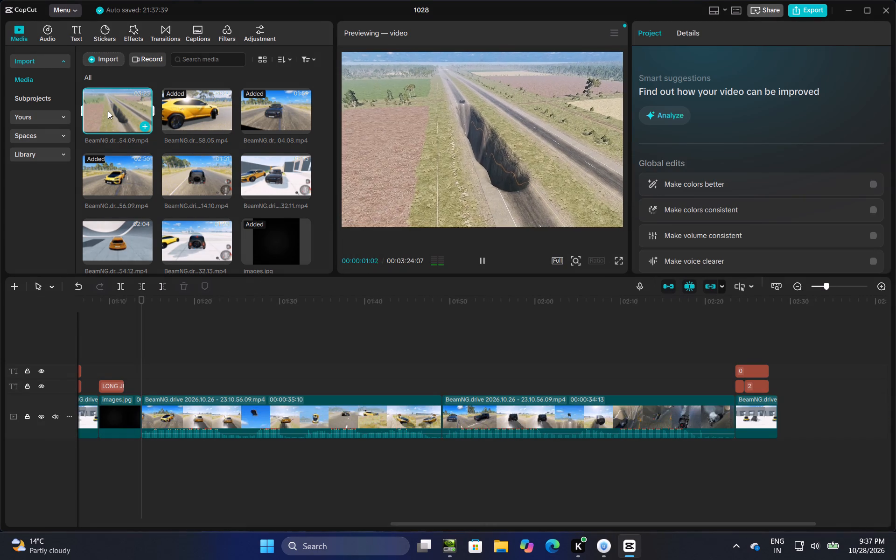
left_click(108, 111)
left_click(119, 113)
left_click(133, 113)
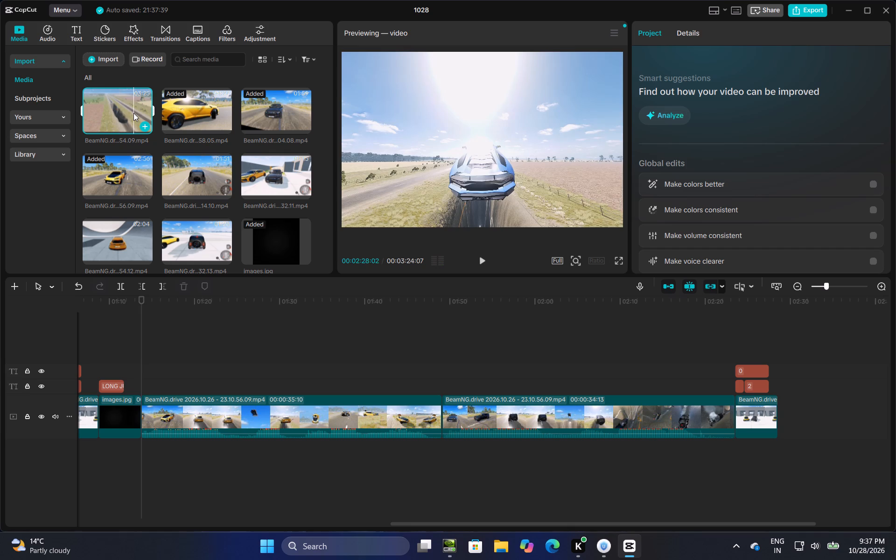
right_click(120, 114)
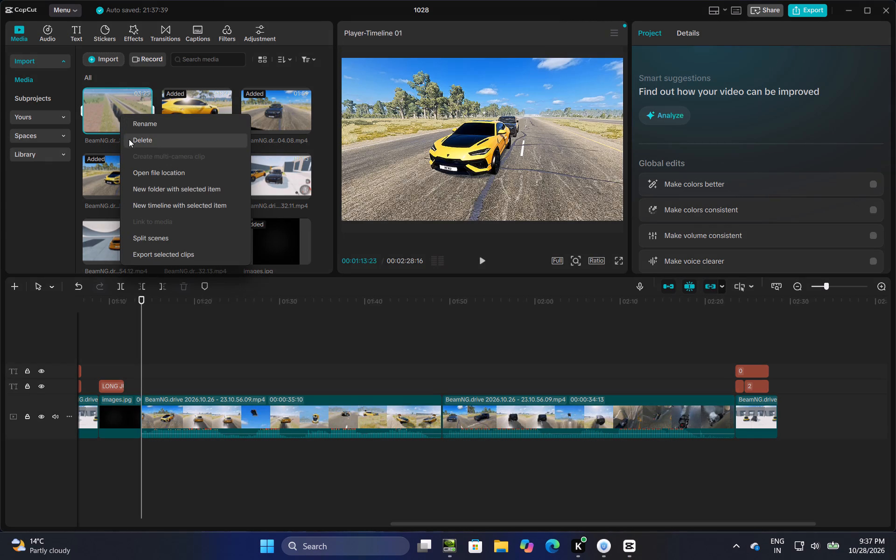
left_click(129, 139)
Copy the LONG JUMP TEST title with its black image to 00:02:28:16, placing the image on the main track after the score image.
left_click(169, 355)
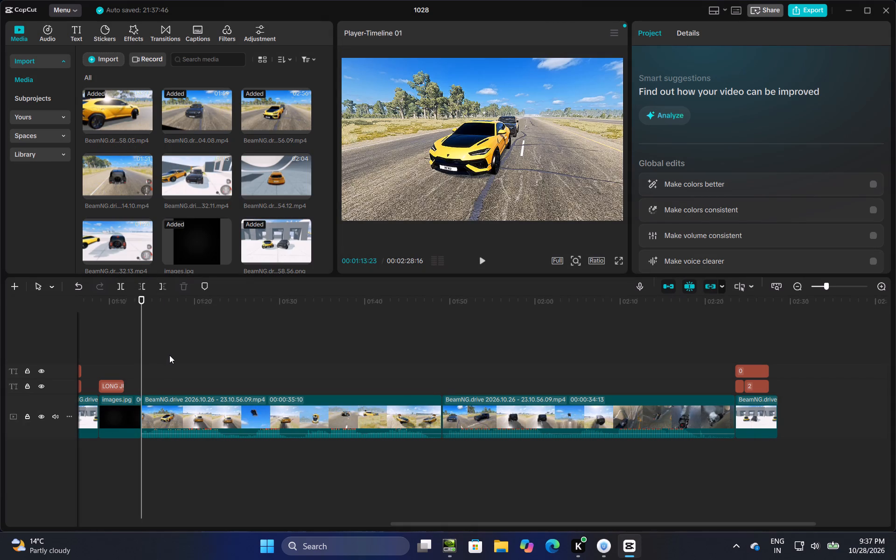
left_click_drag(169, 355, 205, 368)
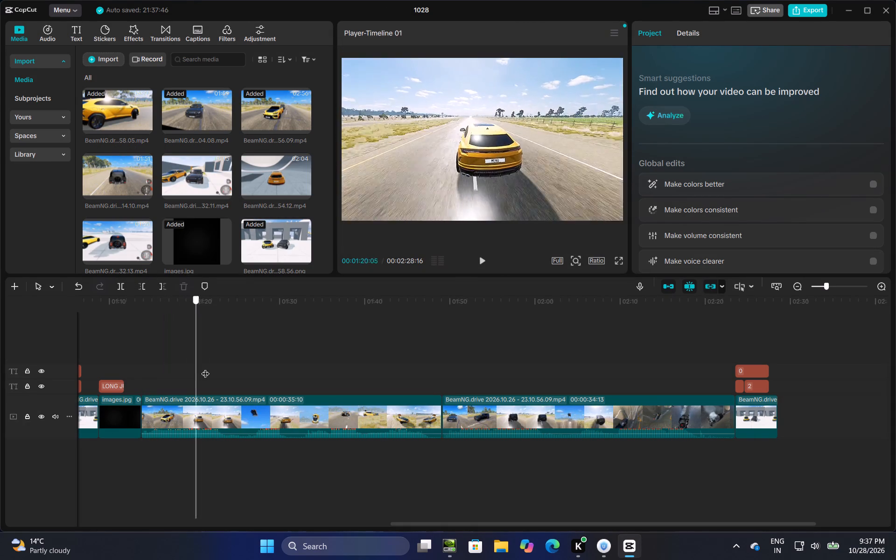
left_click_drag(205, 368, 788, 379)
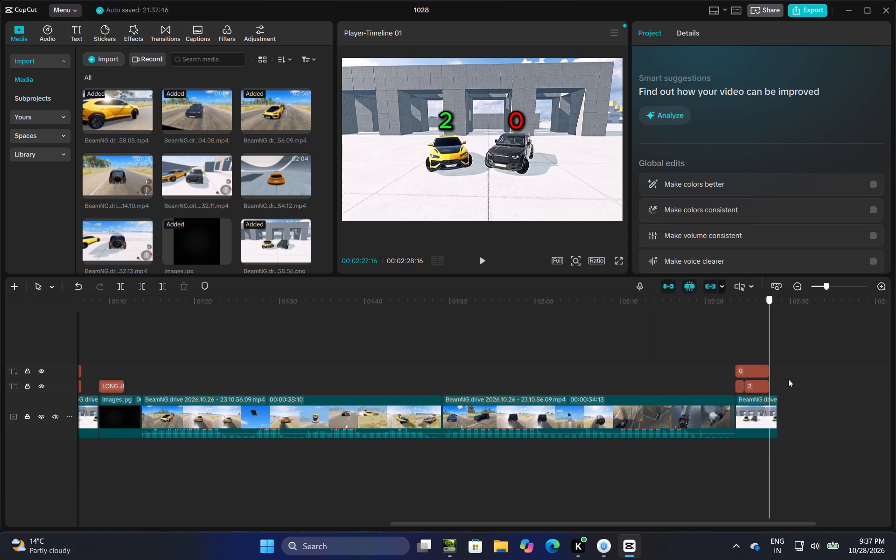
left_click_drag(788, 379, 819, 379)
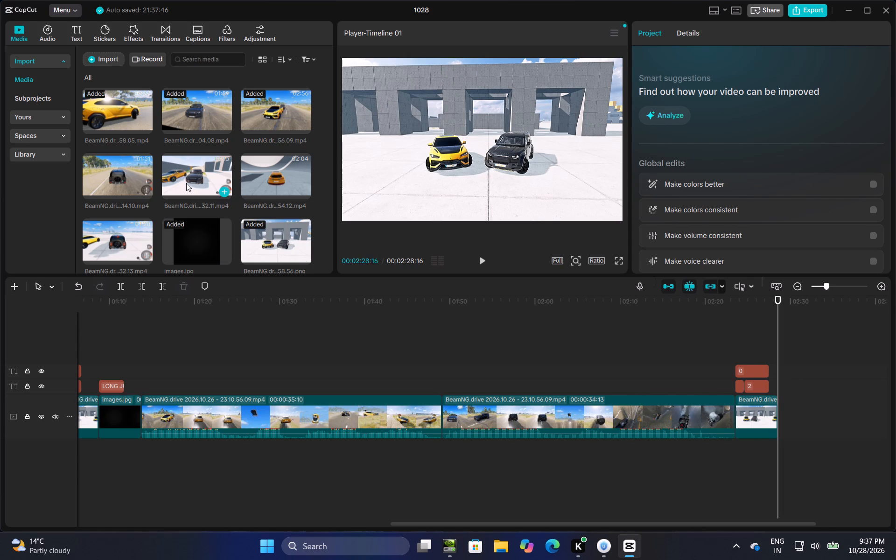
left_click_drag(110, 361, 120, 427)
right_click(120, 427)
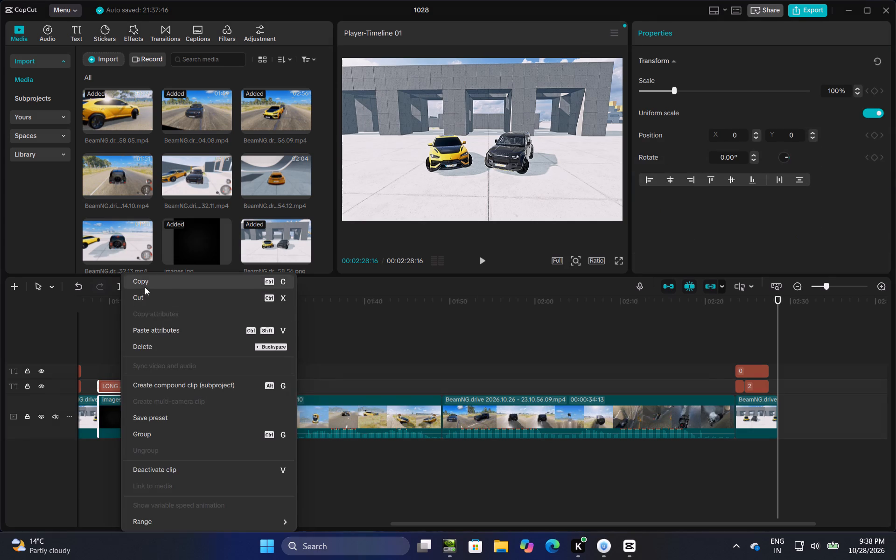
left_click(153, 275)
right_click(793, 416)
left_click(801, 481)
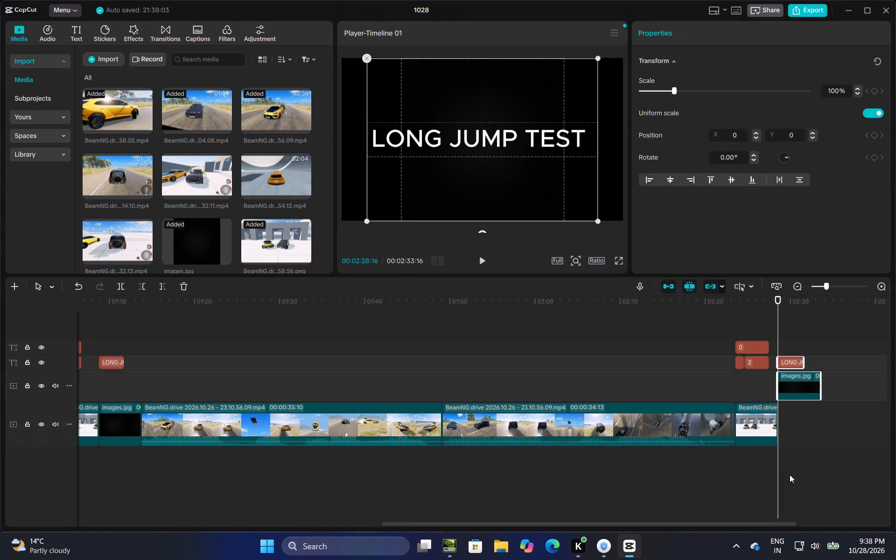
left_click(779, 377)
left_click_drag(796, 384, 799, 431)
Change the copied title's text to "offroad test" and set its case to all uppercase.
left_click(805, 350)
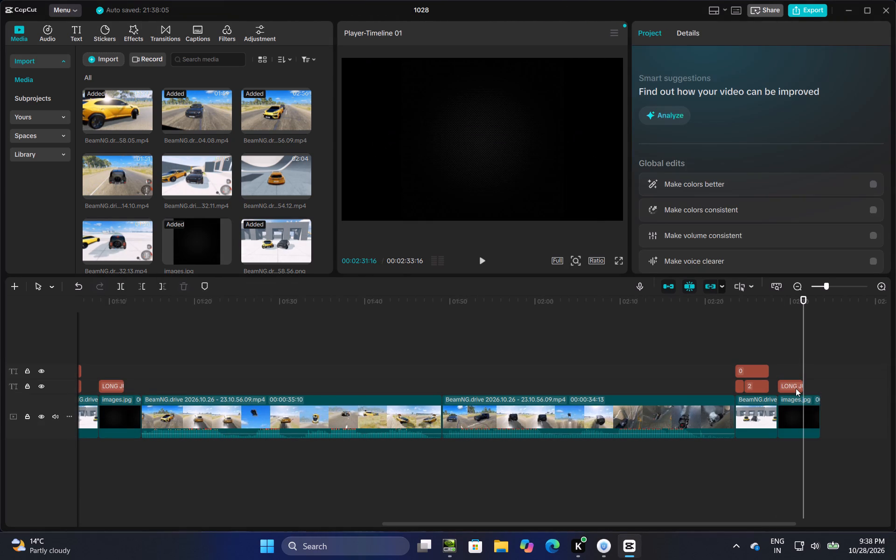
left_click(796, 388)
left_click_drag(714, 89, 618, 87)
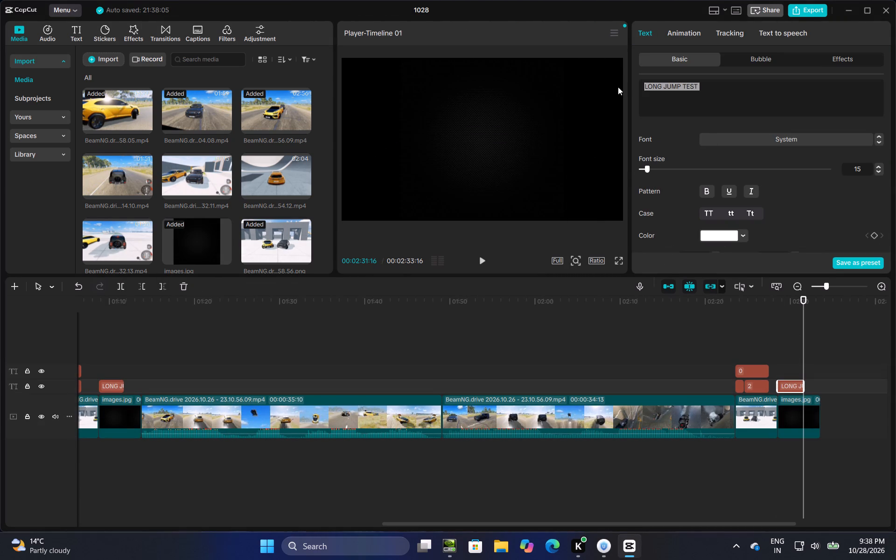
key("BackSpace")
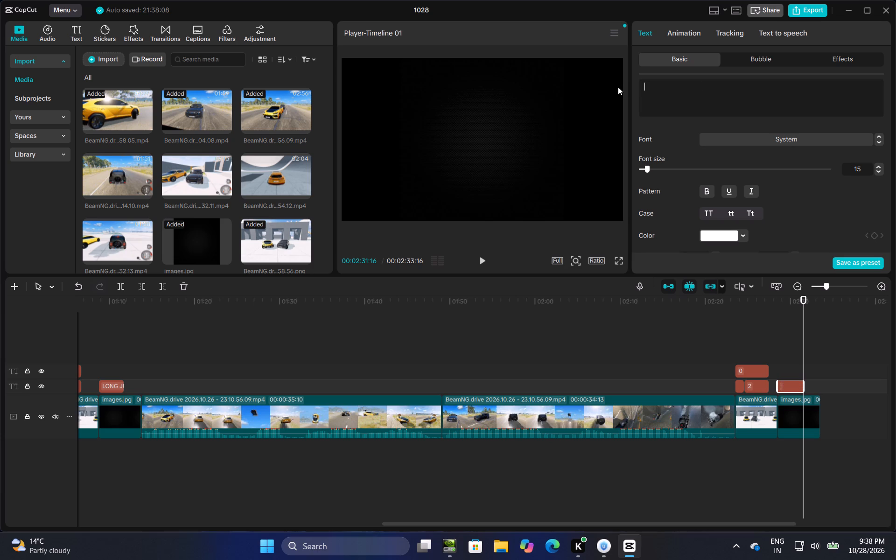
type("off")
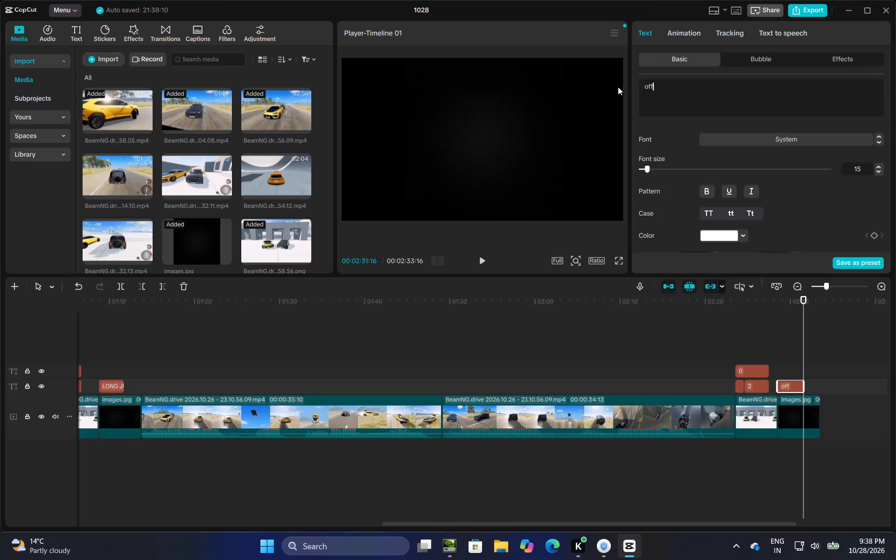
type("roa")
type("f")
key("space")
key("BackSpace")
key("BackSpace")
type("d test")
key("space")
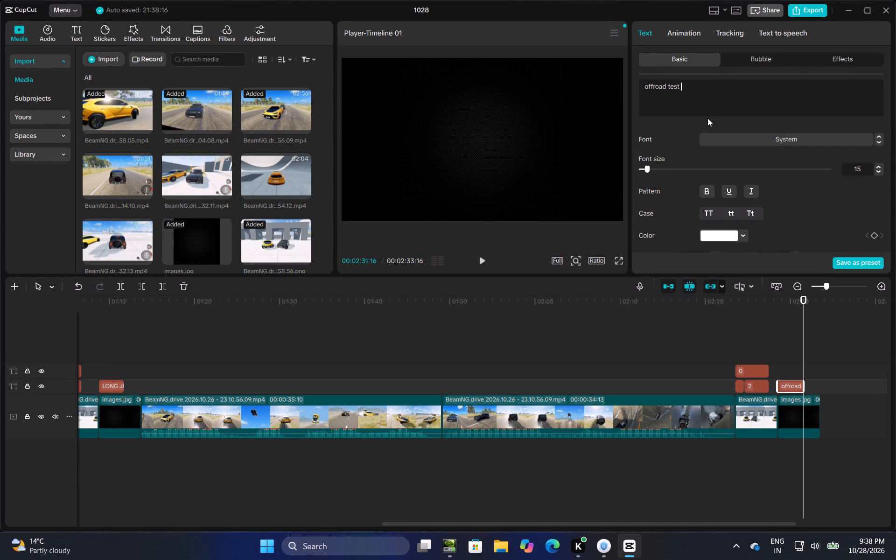
left_click(705, 220)
left_click(807, 346)
left_click(793, 353)
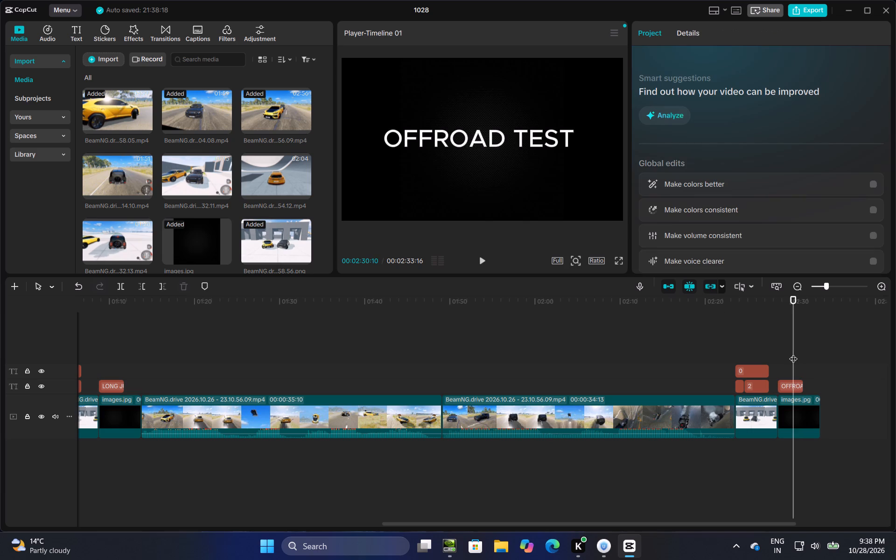
Add the video ending 32.11.mp4 to the main track after the OFFROAD TEST card at 00:02:33:16.
left_click_drag(793, 353, 812, 339)
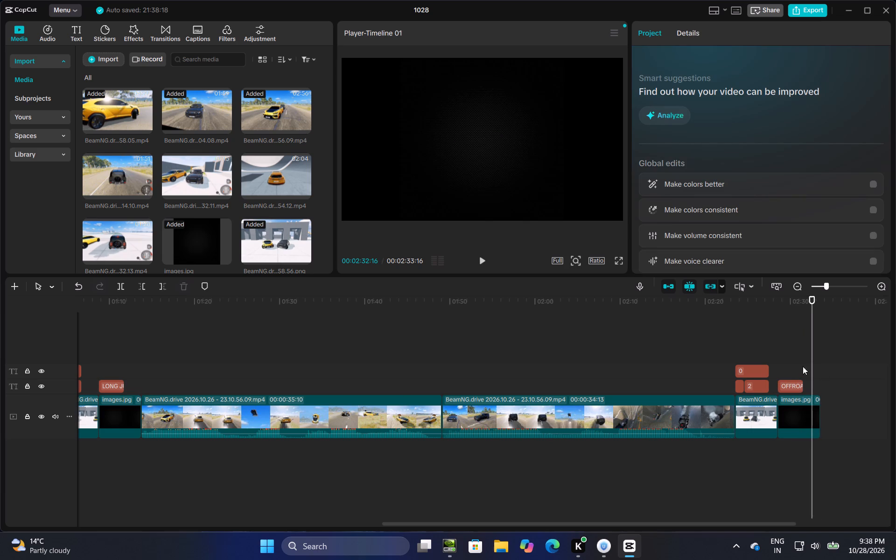
left_click_drag(817, 353, 865, 352)
left_click_drag(192, 163, 810, 443)
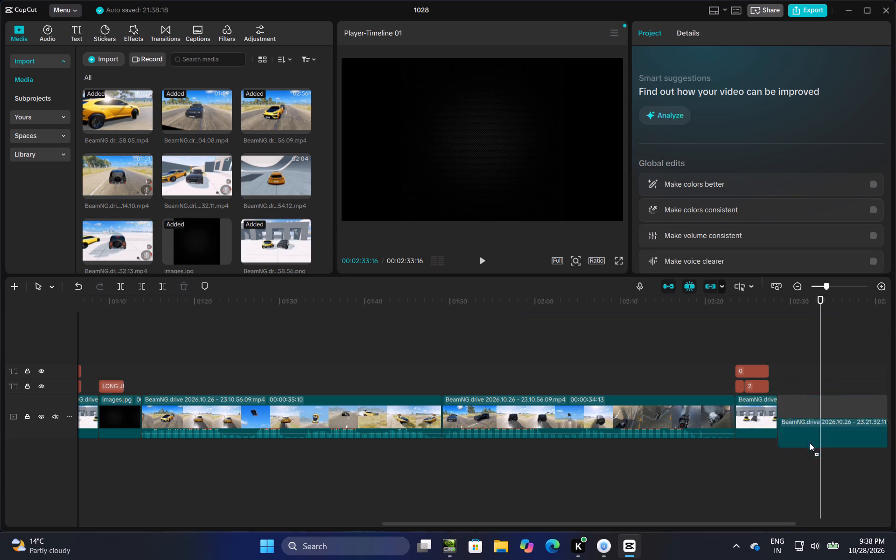
left_click_drag(810, 443, 811, 443)
left_click_drag(843, 378, 871, 415)
Trim about nine seconds off the start of the offroad clip, leaving it 00:07:05:18 long.
left_click(840, 357)
left_click_drag(840, 357, 848, 357)
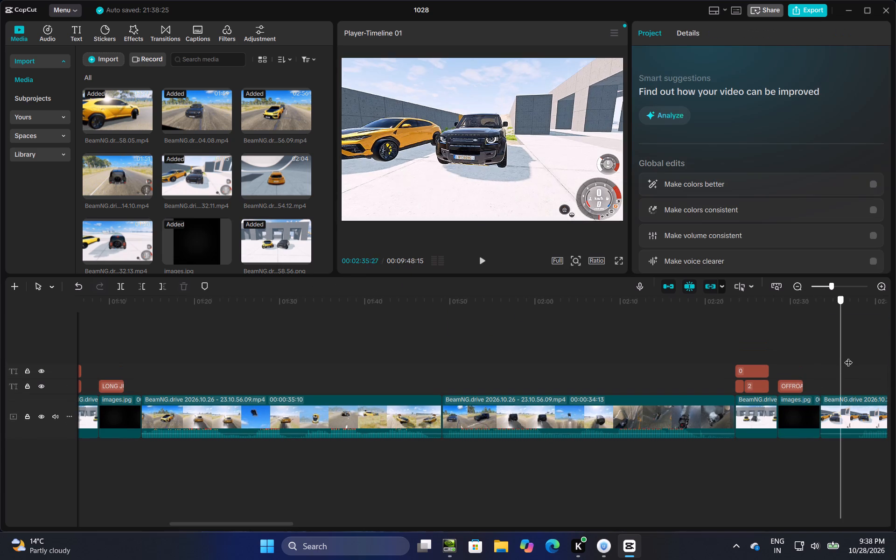
left_click_drag(848, 357, 895, 359)
left_click(262, 361)
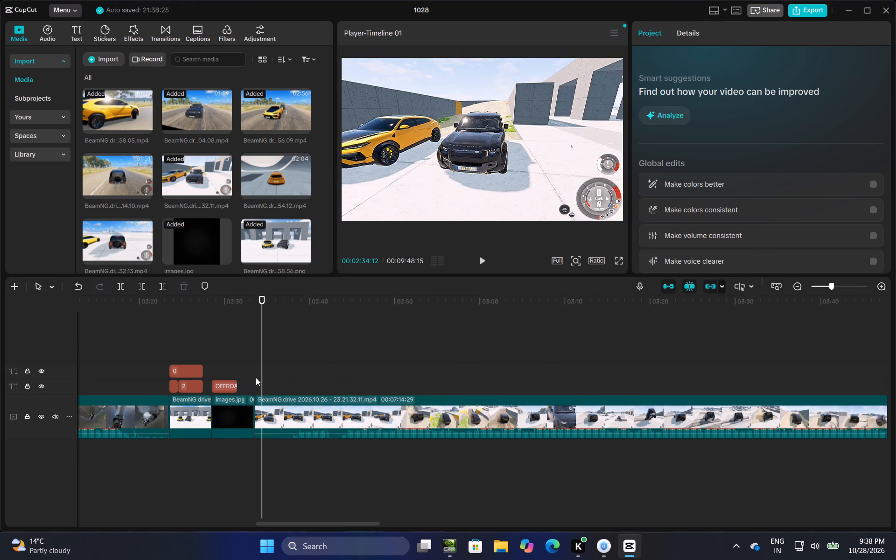
left_click(260, 397)
left_click_drag(254, 406, 266, 405)
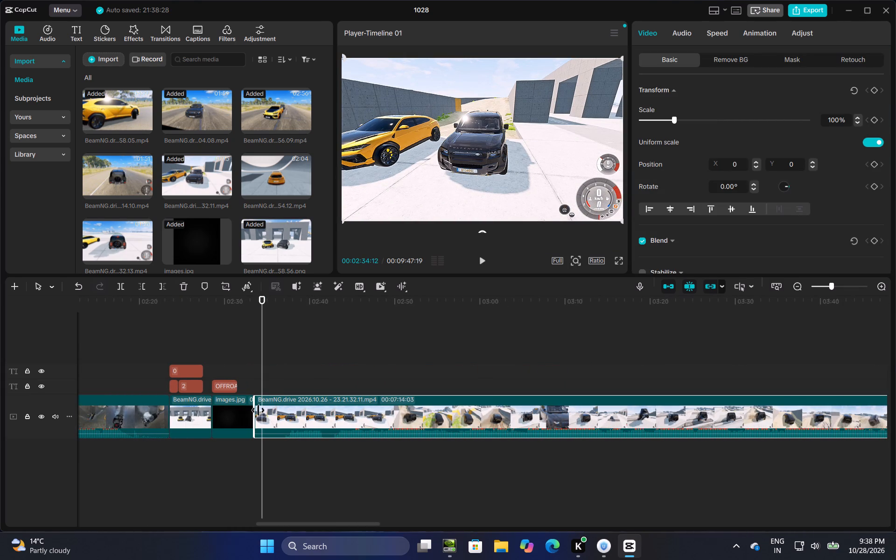
left_click_drag(256, 413, 313, 413)
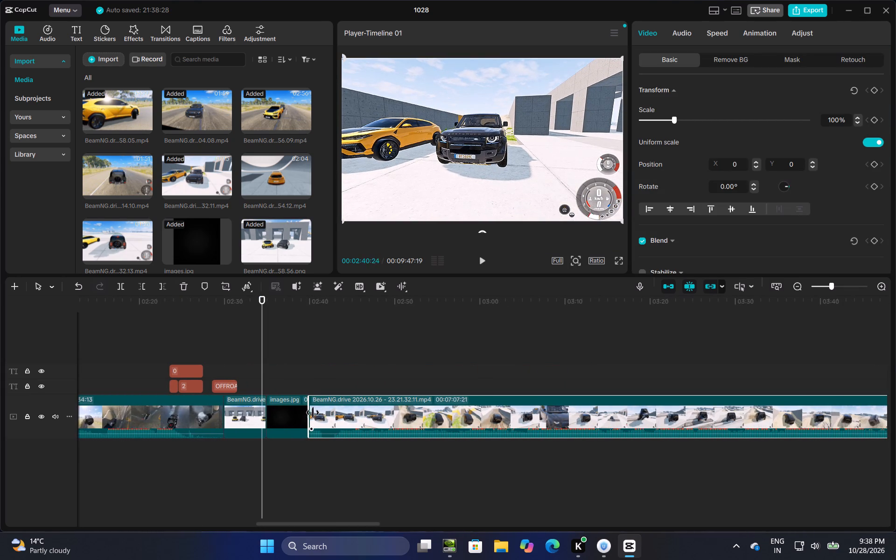
left_click_drag(313, 413, 337, 431)
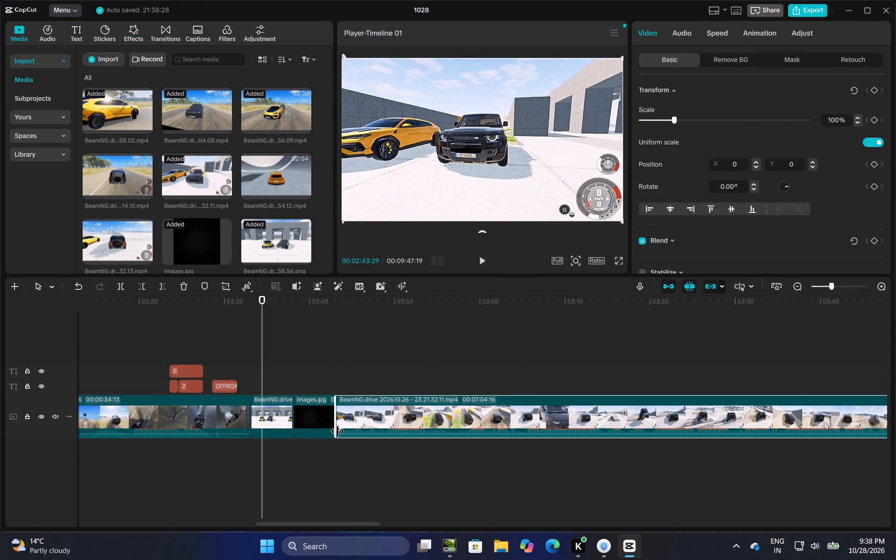
left_click_drag(337, 431, 329, 429)
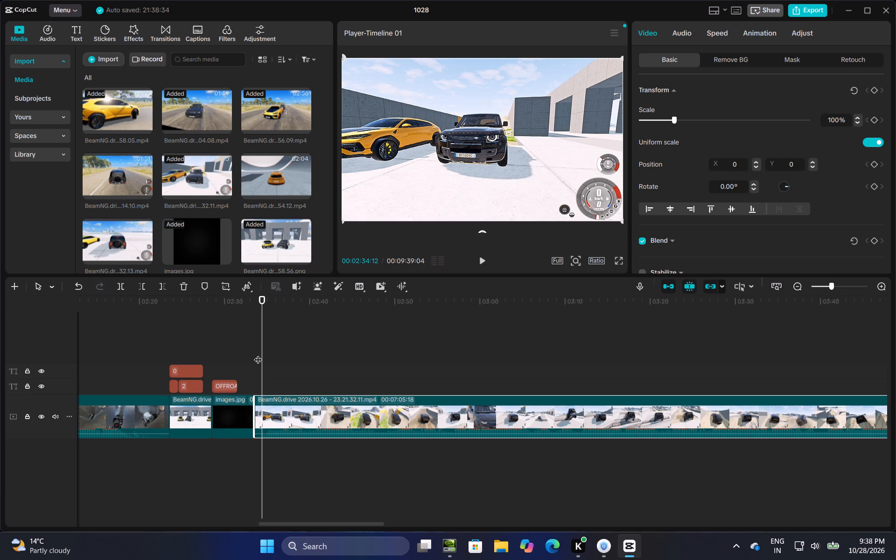
Play the offroad clip's opening and trim about one more second off its start, to a length of 00:07:04:17.
left_click(250, 361)
left_click(260, 361)
left_click(258, 361)
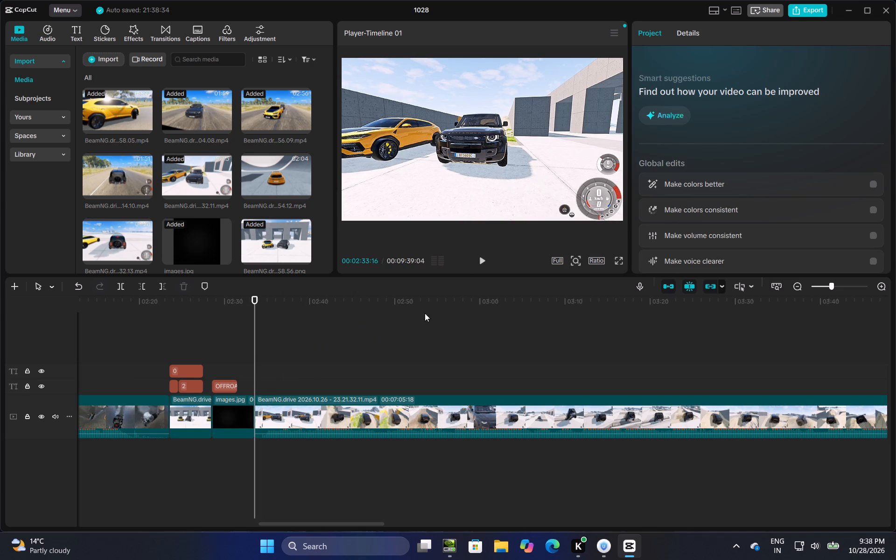
left_click(483, 262)
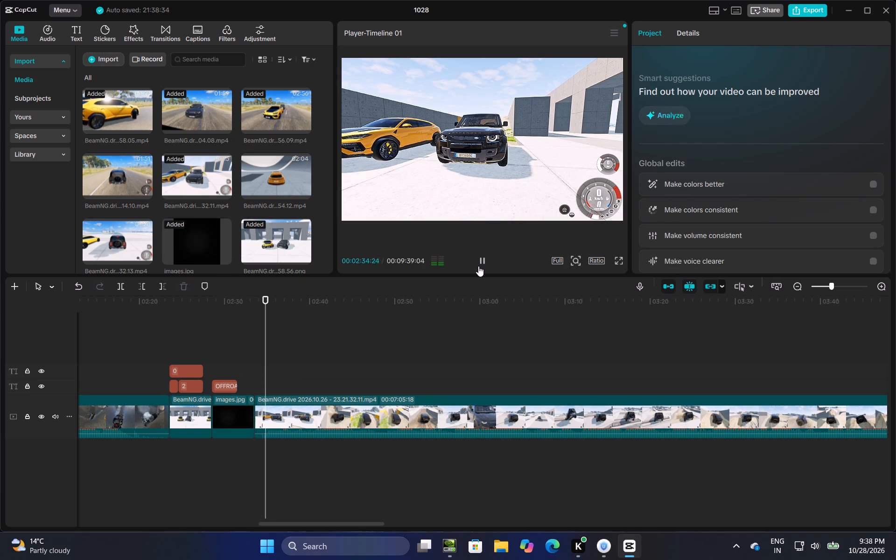
left_click(262, 413)
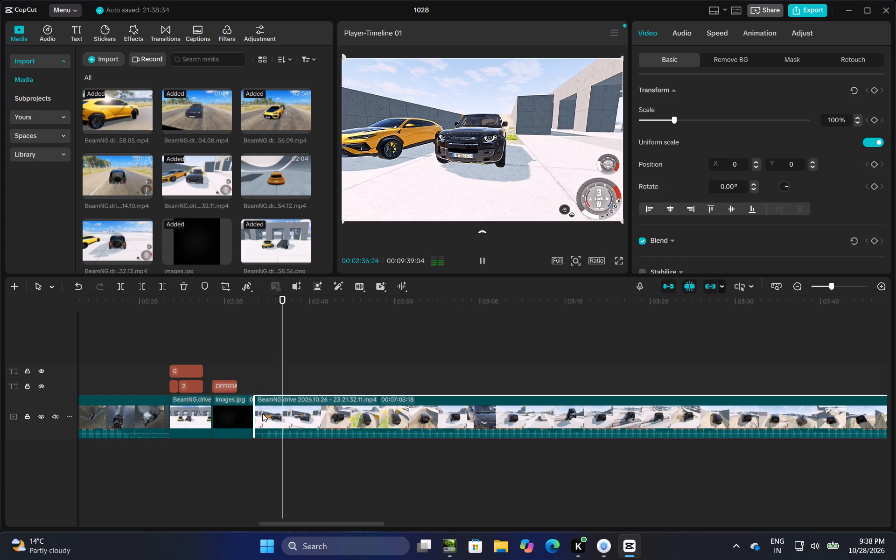
left_click_drag(255, 411, 264, 411)
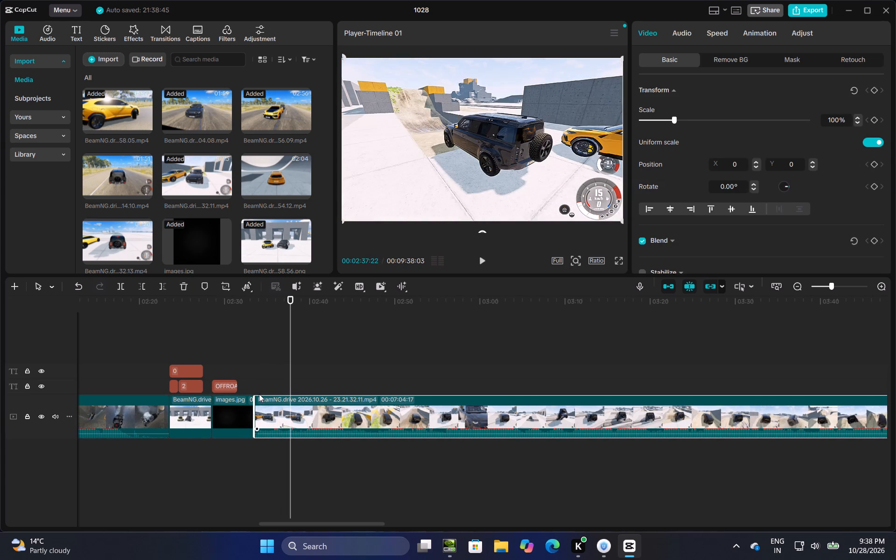
Review the black SUV's run in the offroad clip and split the clip at 00:05:09:15, just before the yellow car appears.
left_click(252, 378)
left_click(481, 262)
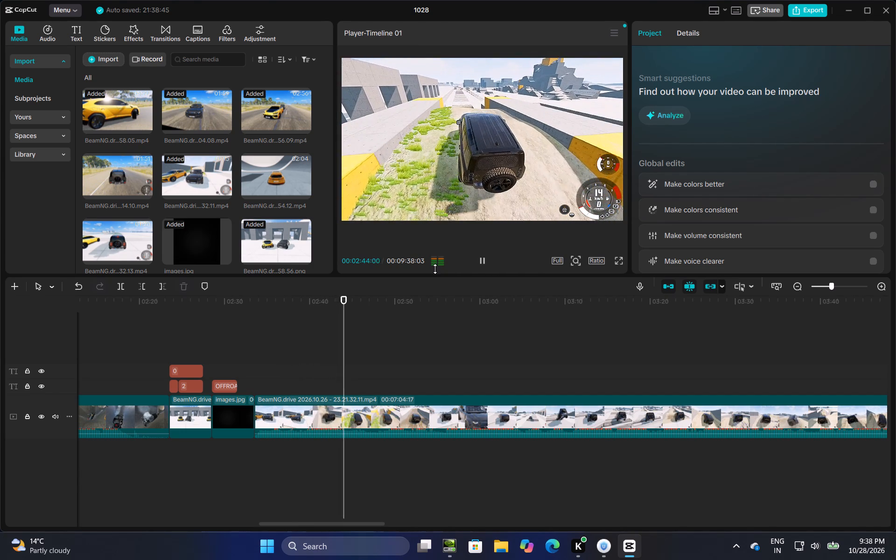
left_click_drag(354, 377, 516, 385)
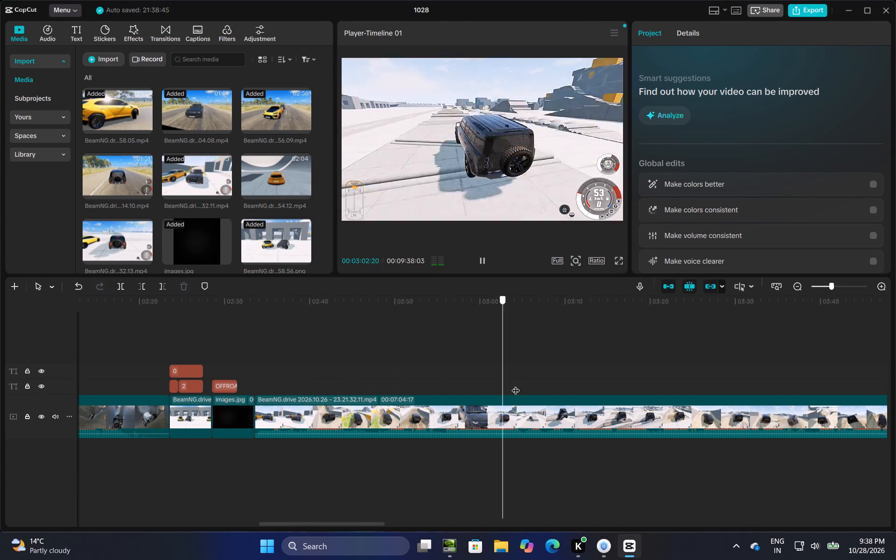
left_click_drag(516, 385, 295, 434)
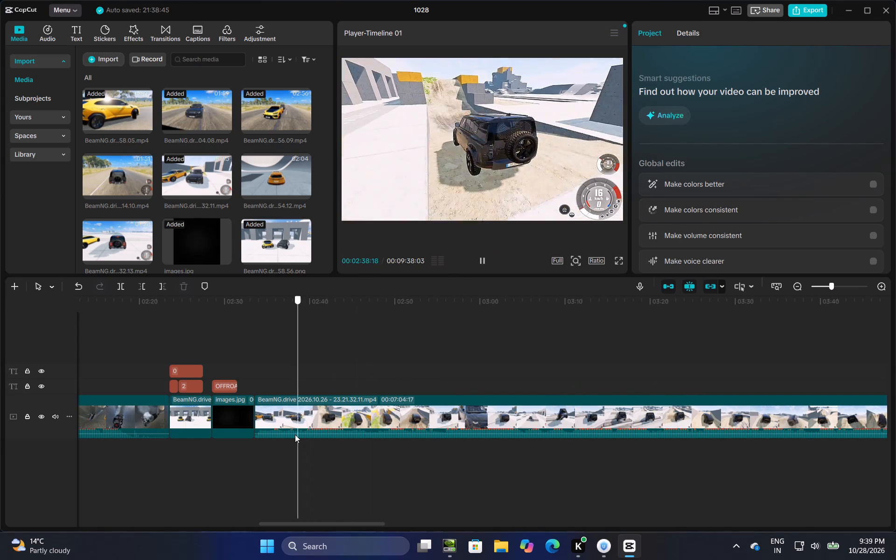
left_click_drag(295, 434, 353, 439)
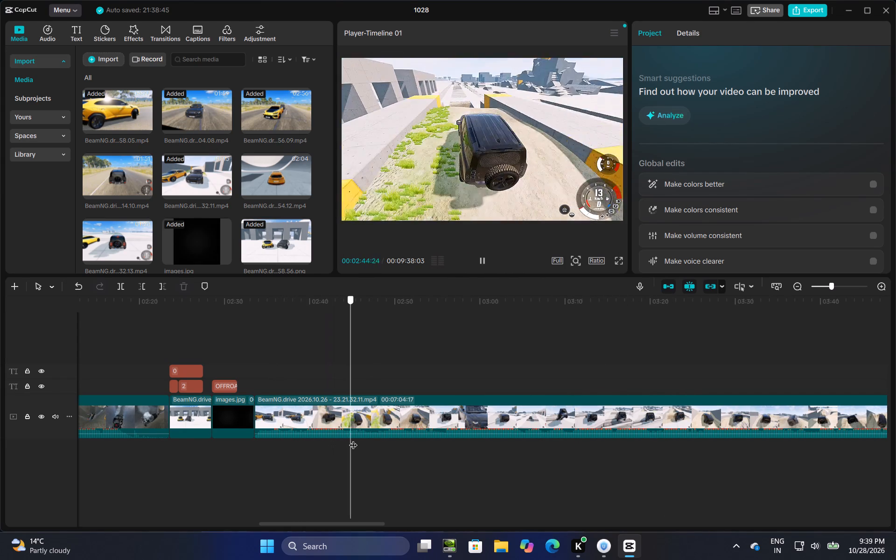
left_click_drag(353, 439, 513, 433)
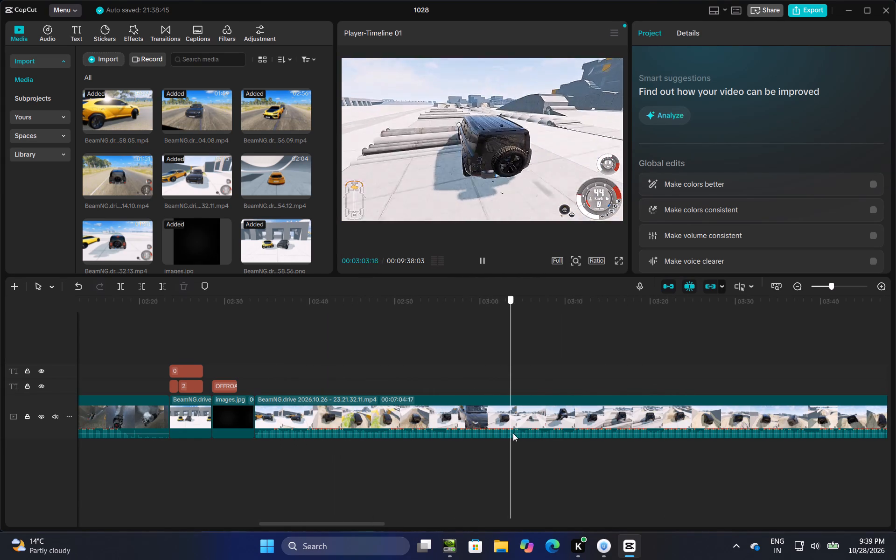
left_click_drag(513, 433, 681, 438)
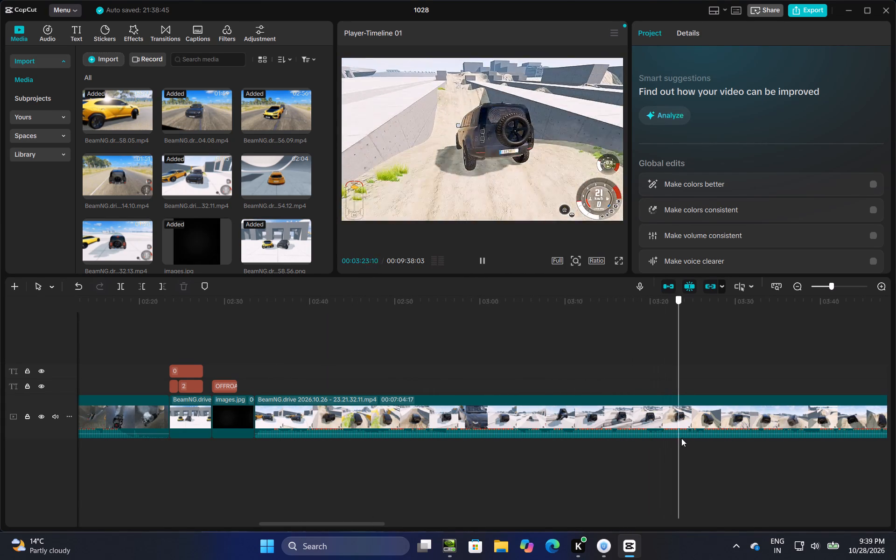
left_click_drag(681, 438, 799, 441)
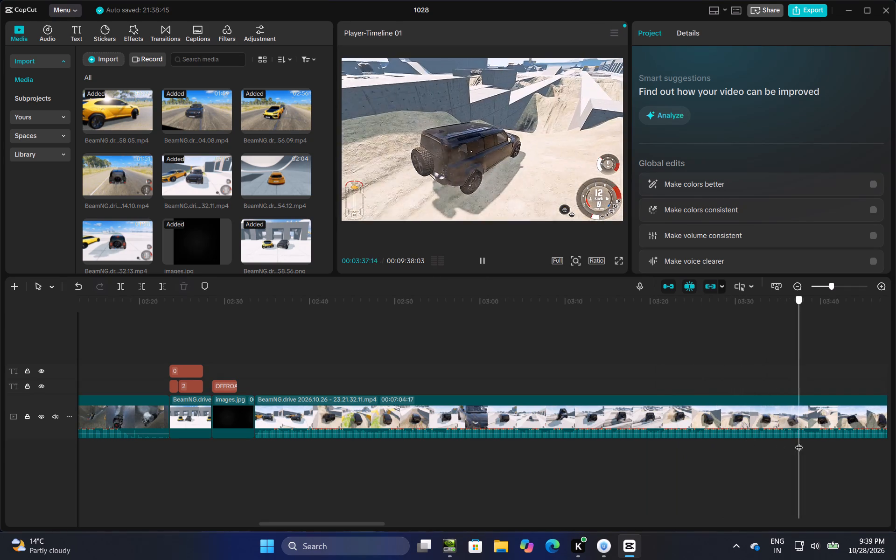
left_click_drag(799, 441, 865, 441)
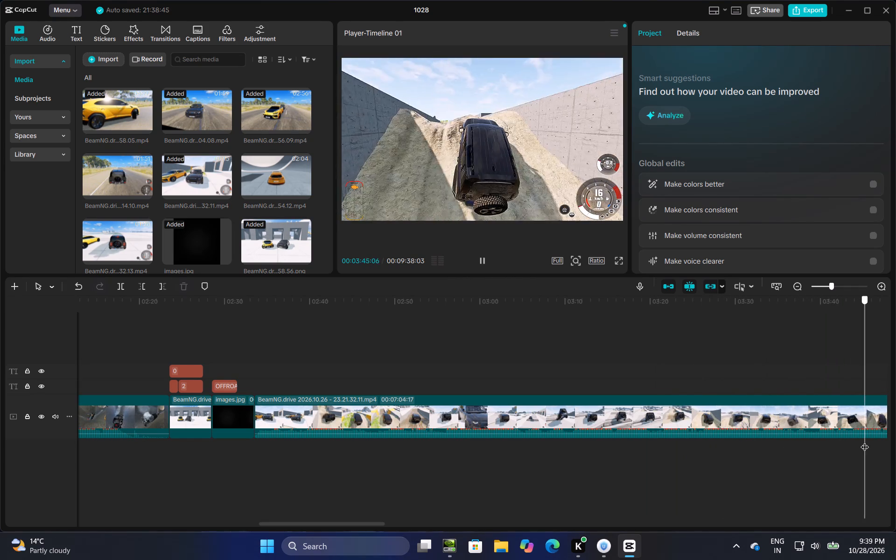
left_click_drag(865, 441, 895, 441)
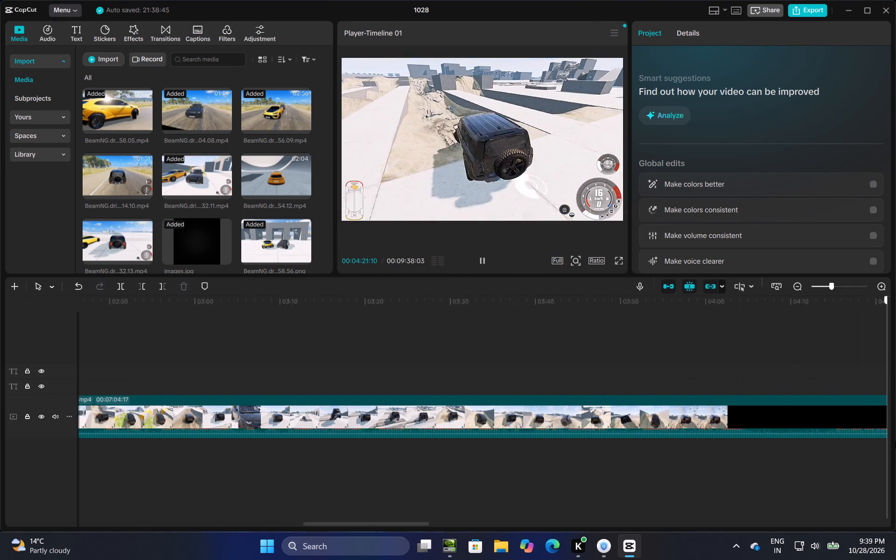
left_click_drag(895, 441, 602, 476)
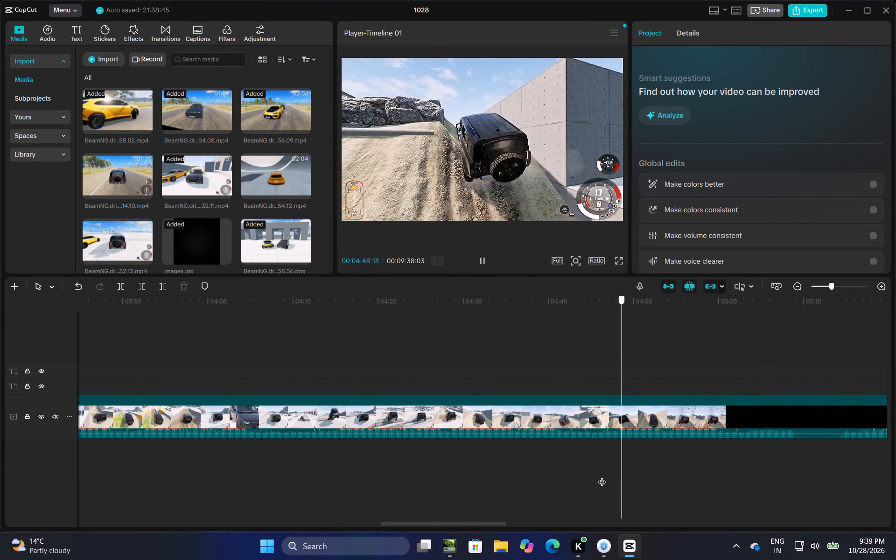
left_click_drag(602, 476, 551, 485)
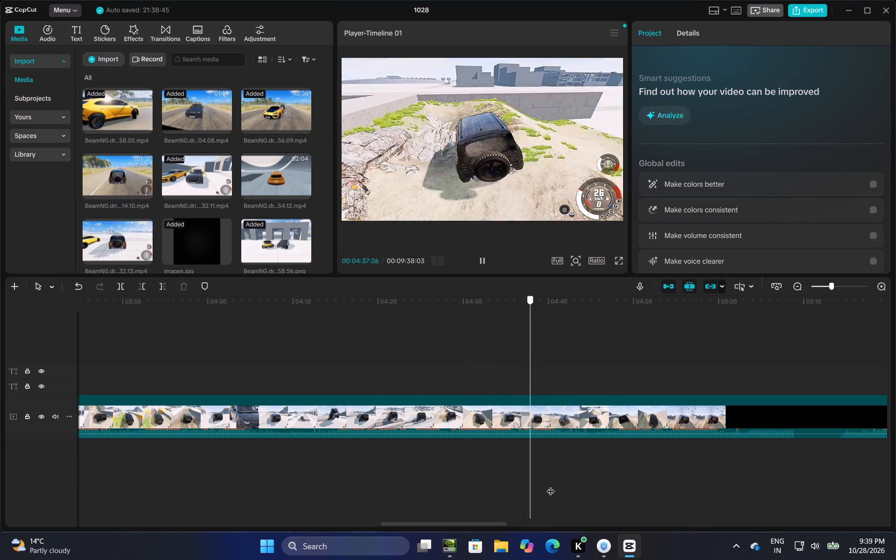
left_click_drag(551, 485, 762, 470)
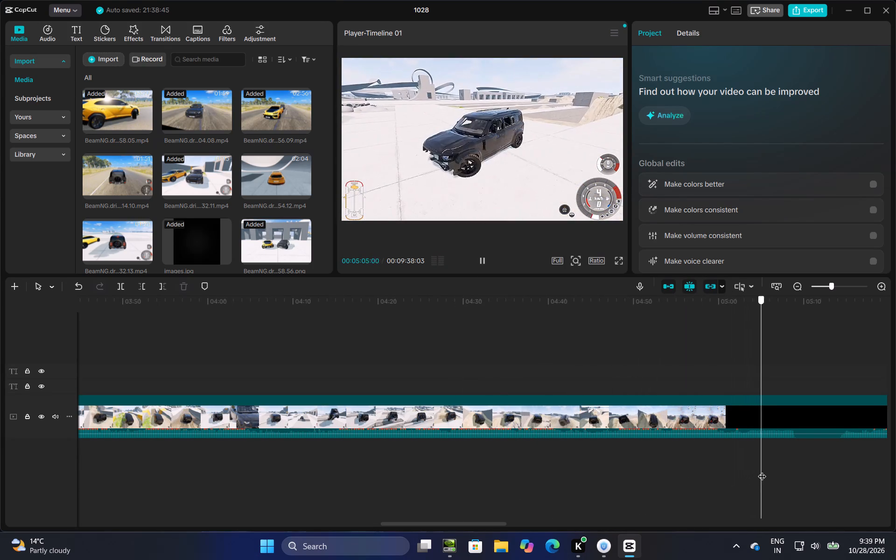
left_click_drag(762, 470, 810, 469)
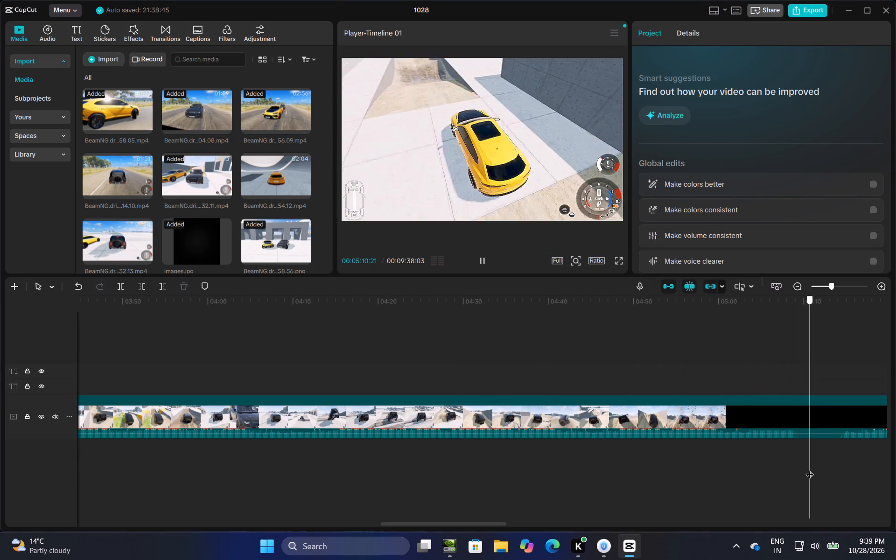
left_click_drag(810, 469, 799, 469)
left_click(124, 287)
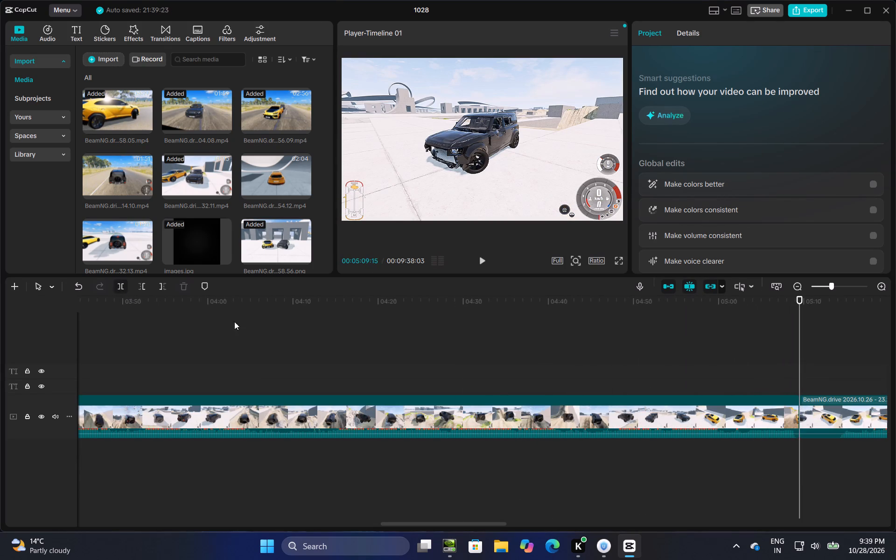
Trim about five seconds off the start of the yellow car's offroad piece, leaving it 00:04:23:09 long.
left_click(841, 408)
left_click(803, 420)
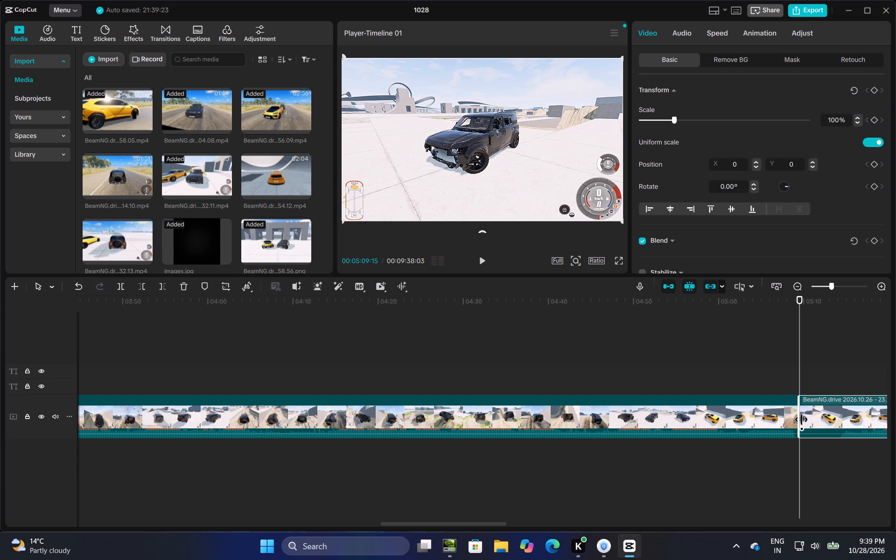
left_click_drag(801, 420, 847, 415)
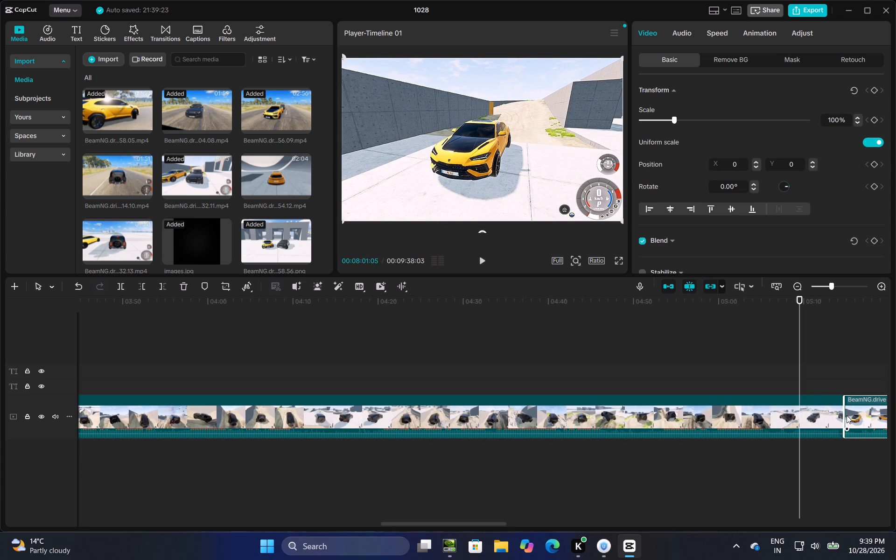
left_click_drag(847, 415, 827, 420)
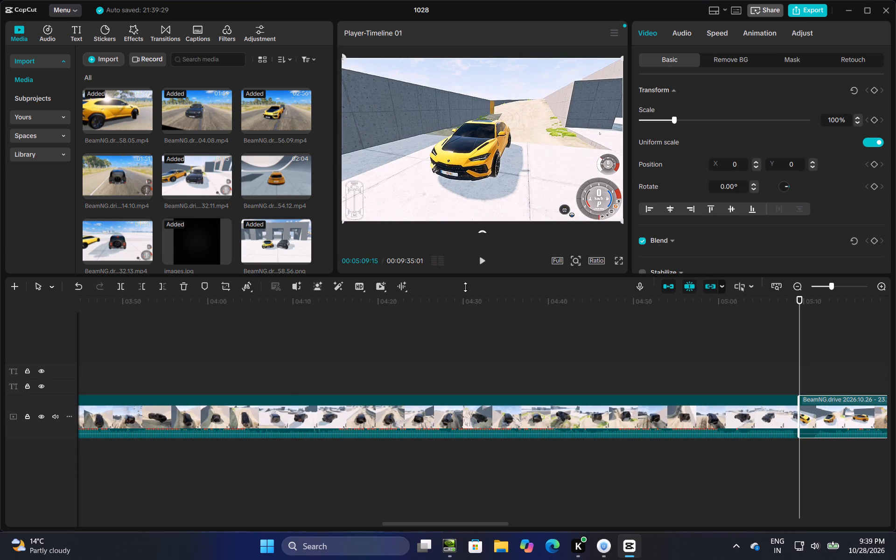
left_click_drag(799, 412, 805, 412)
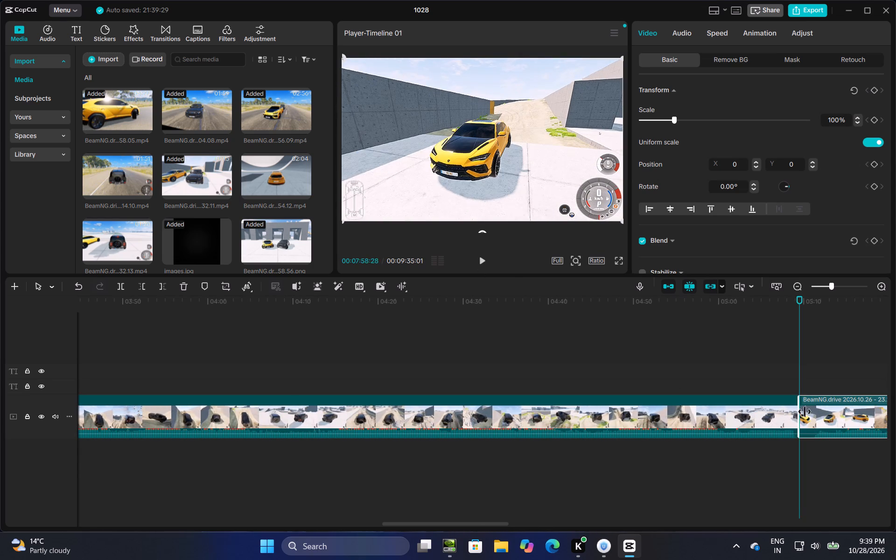
left_click_drag(805, 412, 807, 412)
left_click(481, 260)
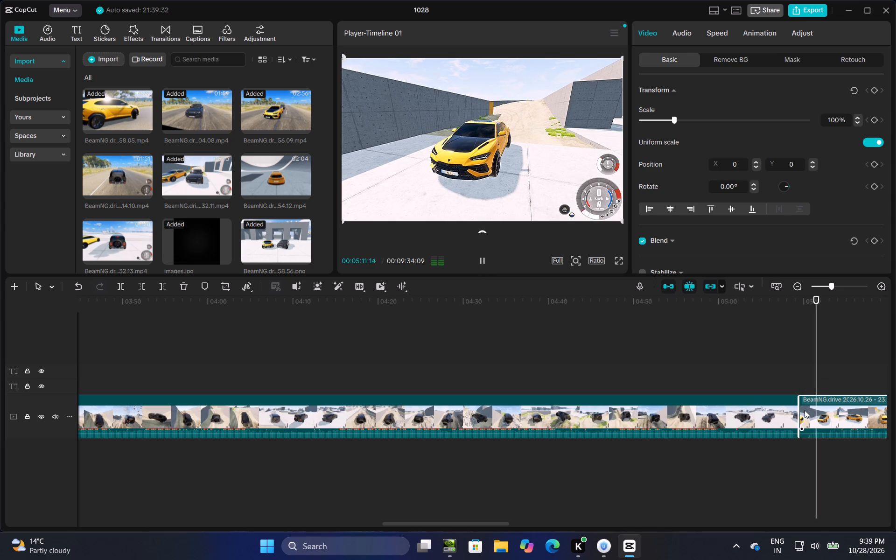
left_click_drag(799, 413, 813, 408)
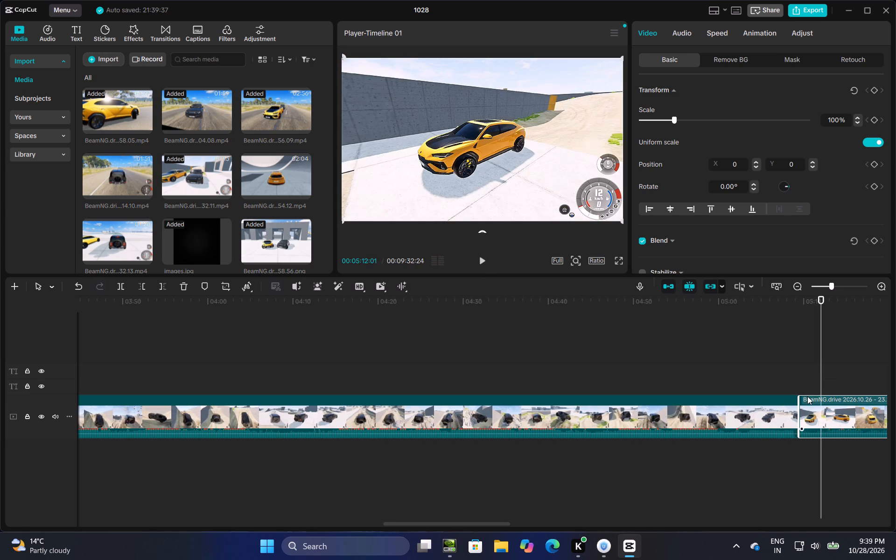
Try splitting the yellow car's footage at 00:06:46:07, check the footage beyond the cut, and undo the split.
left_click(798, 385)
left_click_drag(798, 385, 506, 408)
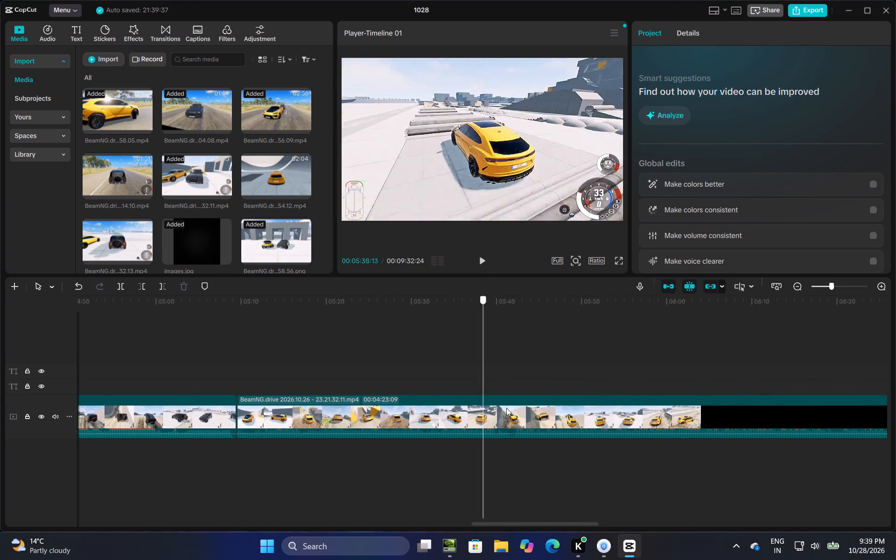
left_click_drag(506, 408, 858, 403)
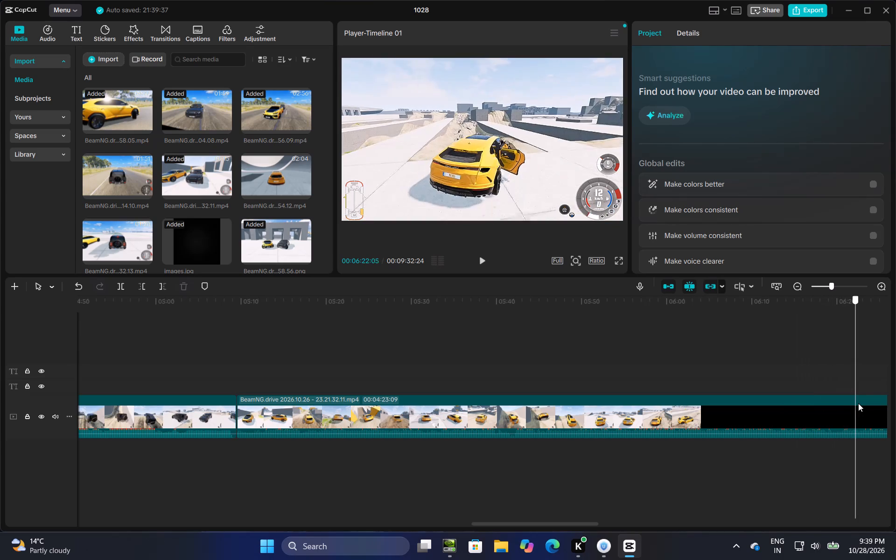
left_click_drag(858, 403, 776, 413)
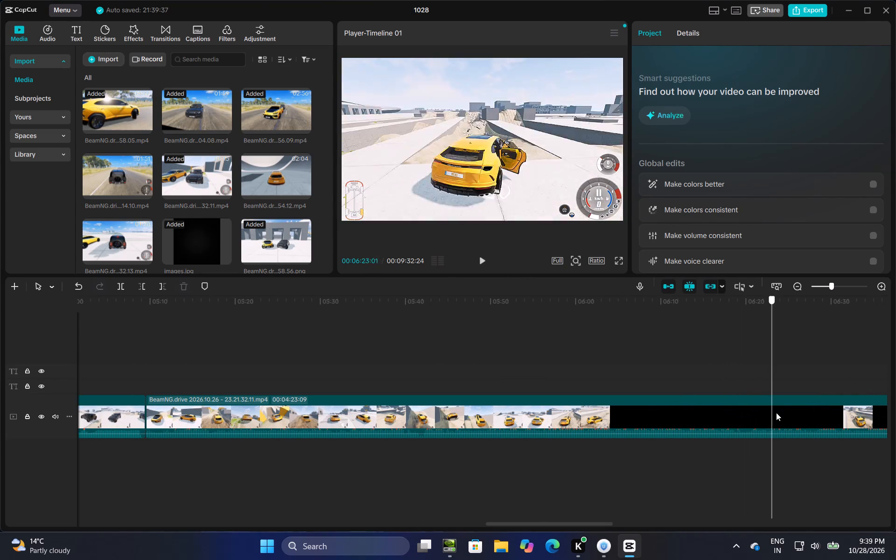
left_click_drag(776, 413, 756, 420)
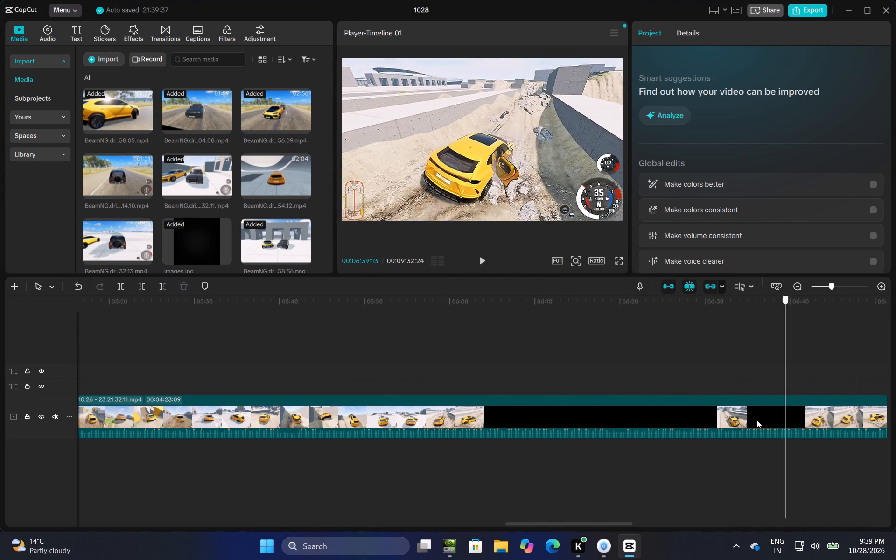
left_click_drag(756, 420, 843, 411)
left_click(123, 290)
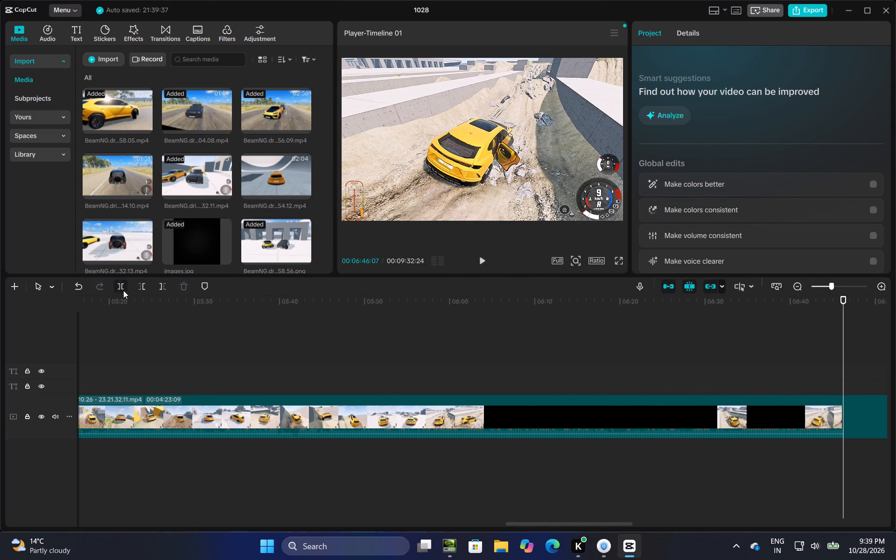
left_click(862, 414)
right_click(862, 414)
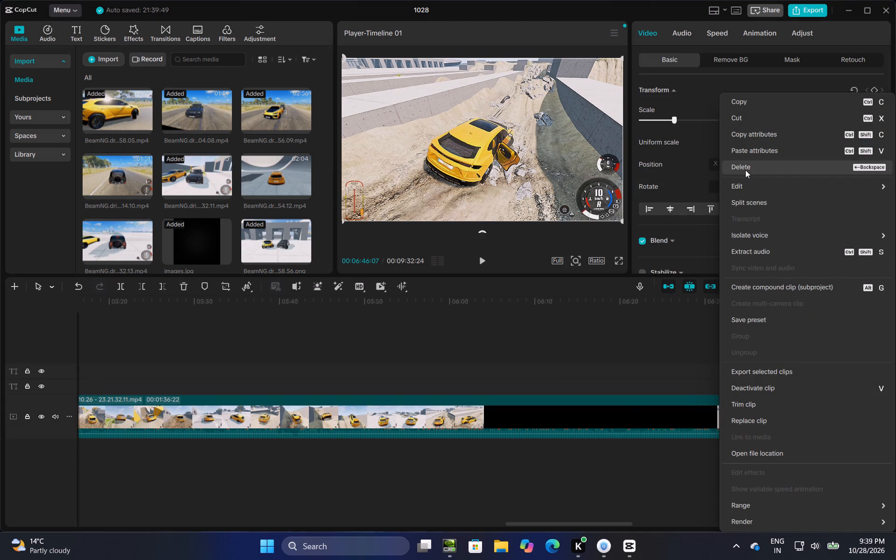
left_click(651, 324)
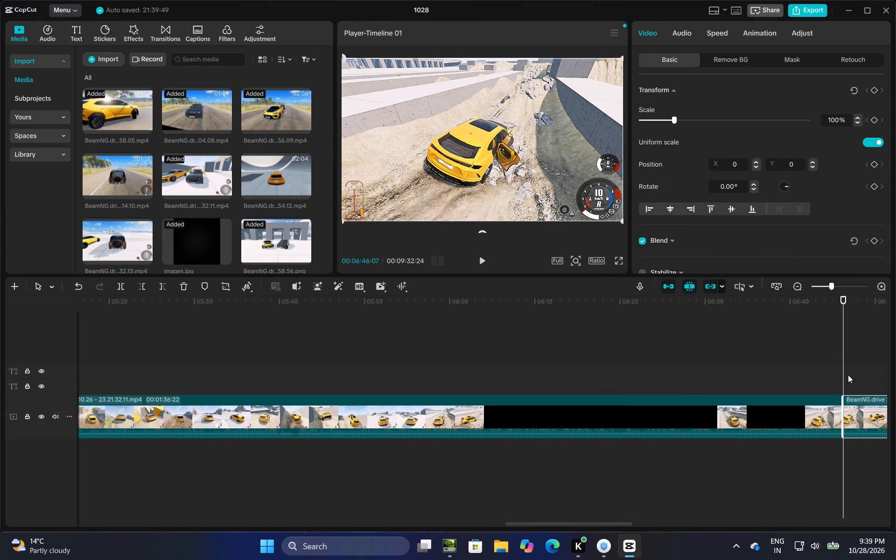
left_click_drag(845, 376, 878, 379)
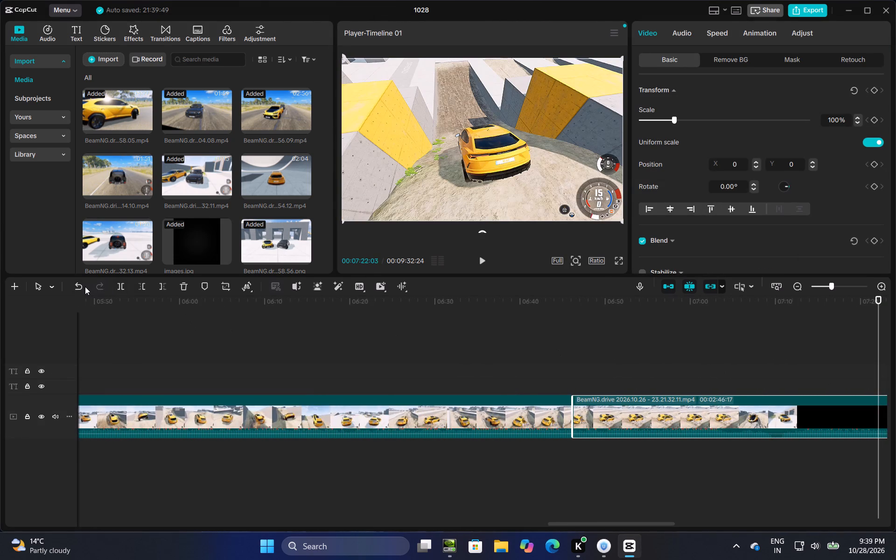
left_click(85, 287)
Split the yellow car's footage at 00:07:05:06, where it sits stuck at the rocks, and delete everything after the cut.
left_click(553, 364)
left_click_drag(553, 364, 719, 370)
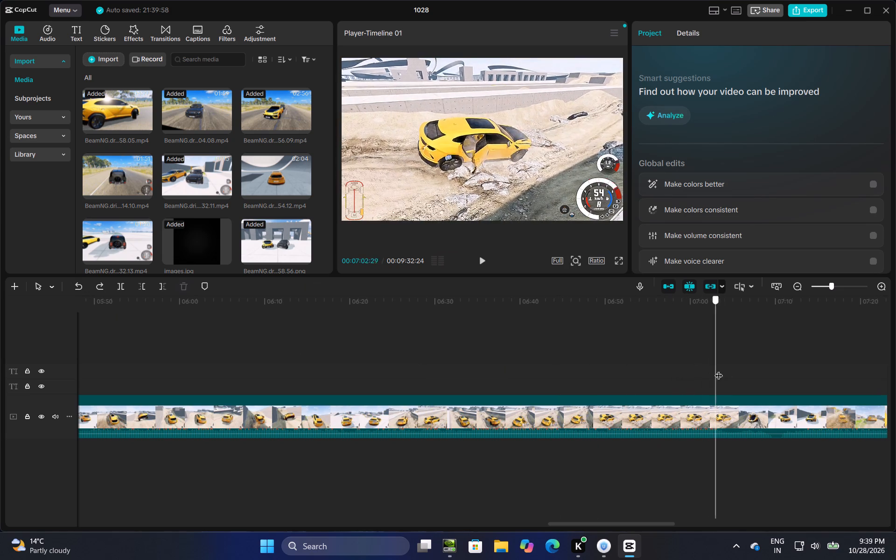
left_click_drag(719, 370, 698, 399)
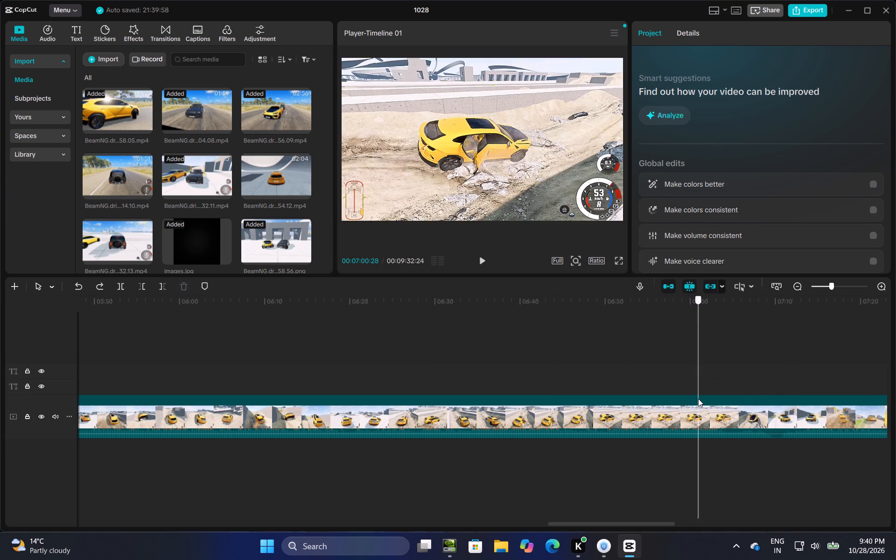
left_click_drag(698, 399, 725, 401)
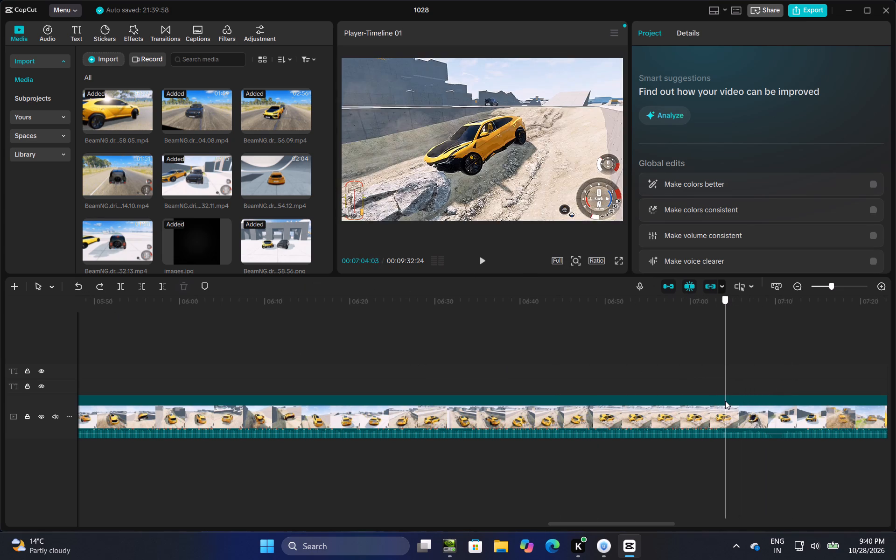
left_click_drag(725, 401, 736, 402)
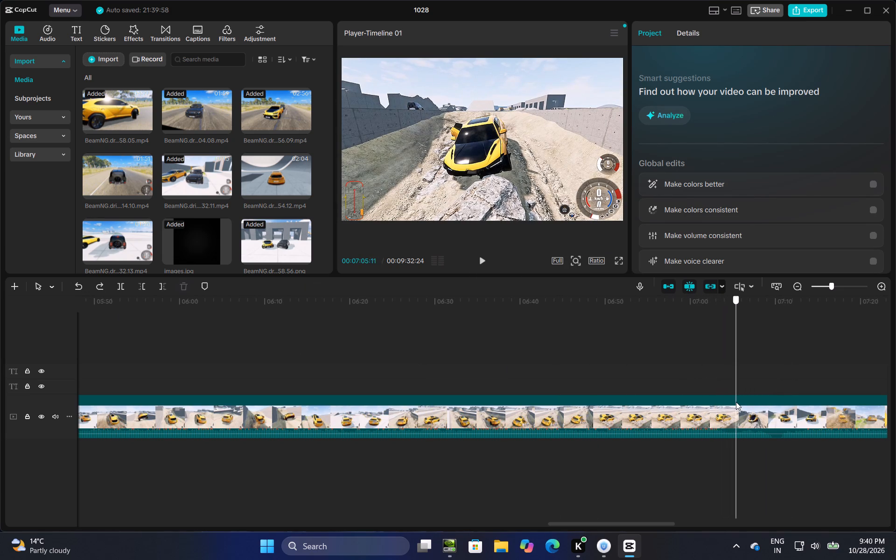
left_click_drag(736, 402, 735, 401)
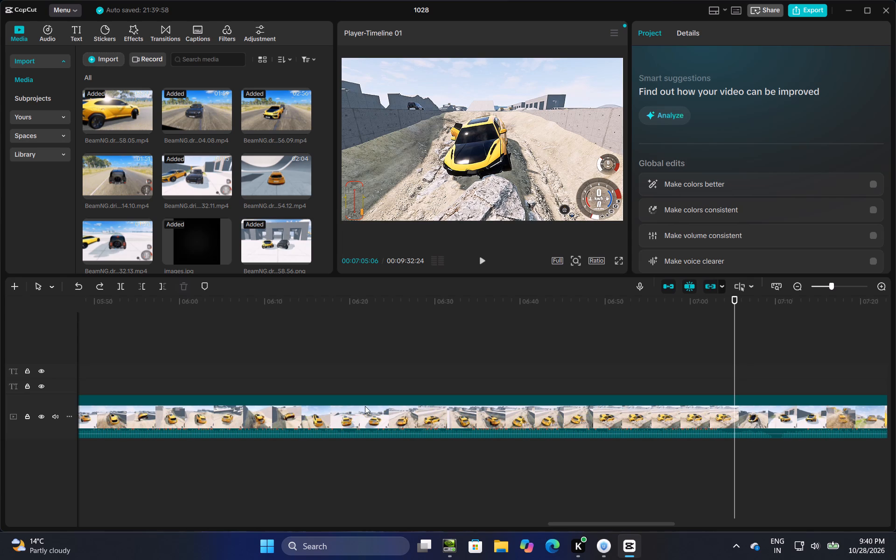
left_click(125, 287)
left_click(788, 421)
right_click(788, 421)
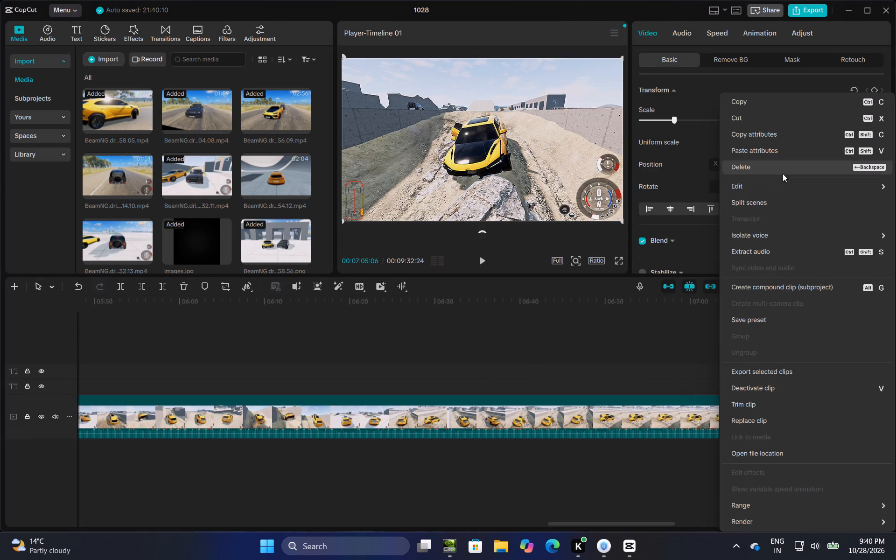
left_click(783, 174)
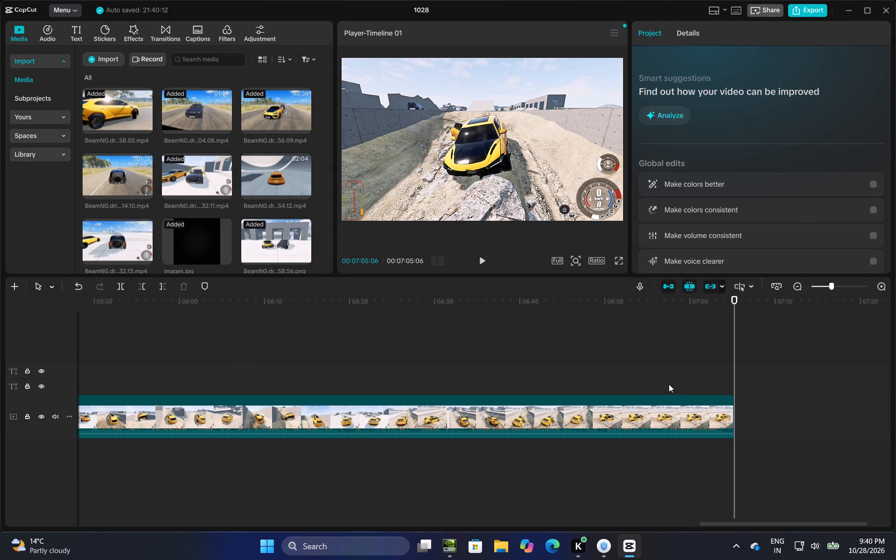
Trim the end of the yellow car's offroad clip back to 00:06:47:10, where it sits stuck, and check the shortened ending.
left_click(659, 377)
left_click(716, 420)
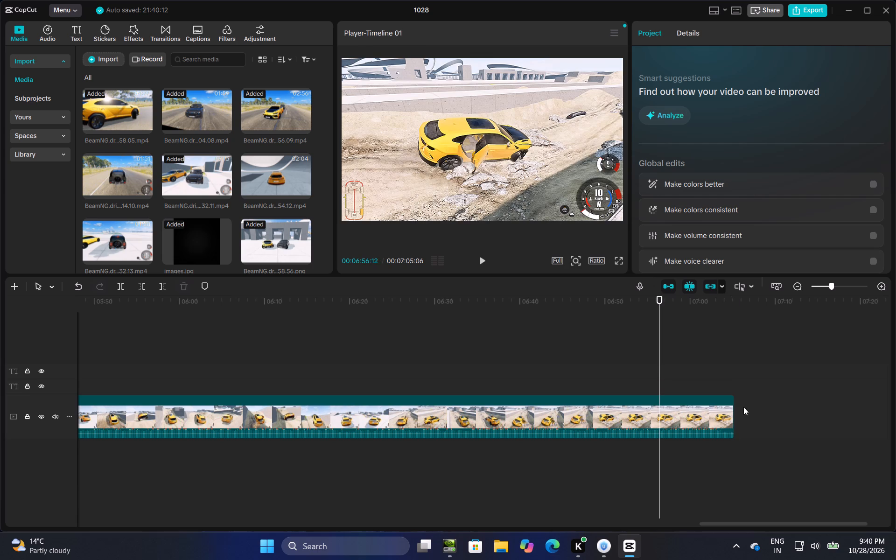
left_click(728, 407)
left_click_drag(734, 405, 552, 434)
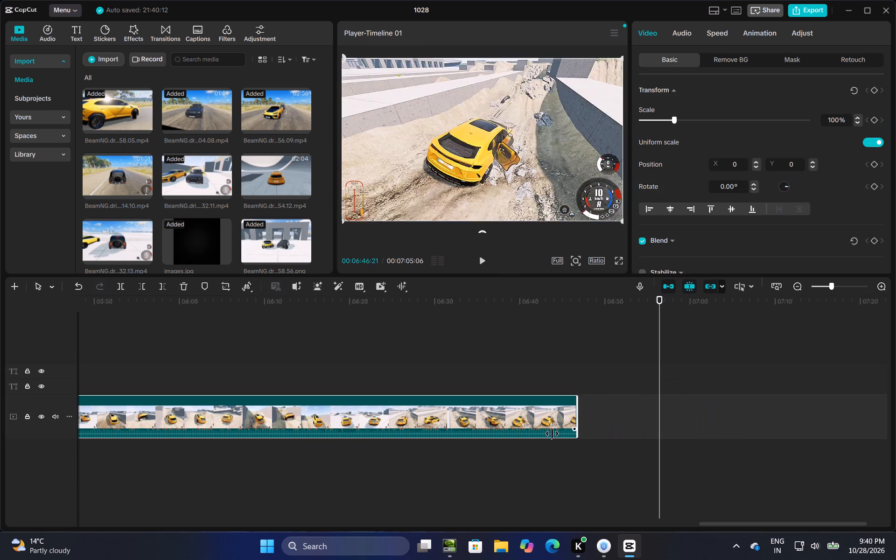
left_click_drag(552, 434, 339, 443)
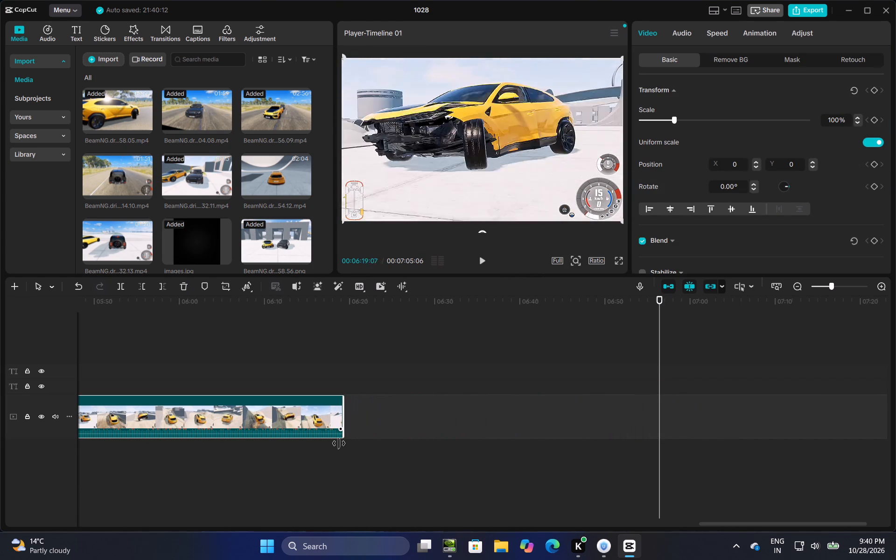
left_click_drag(339, 443, 513, 439)
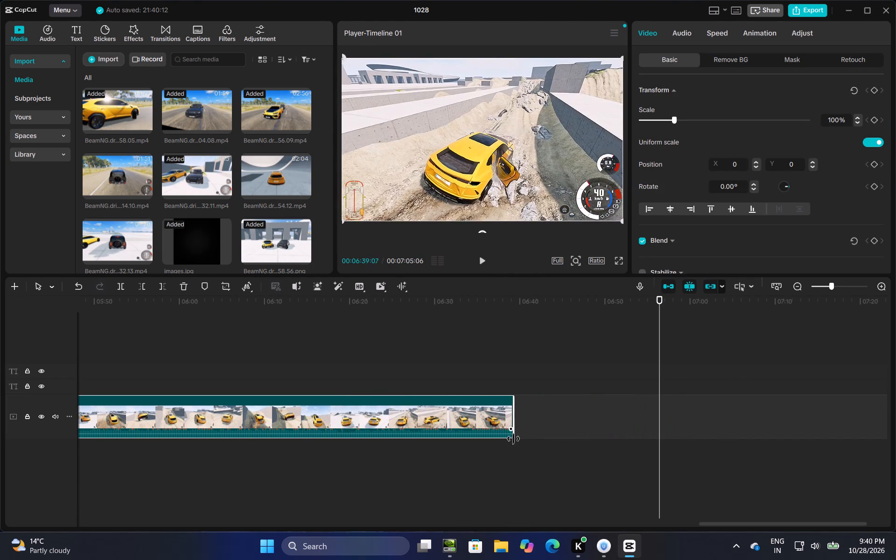
left_click_drag(513, 439, 572, 436)
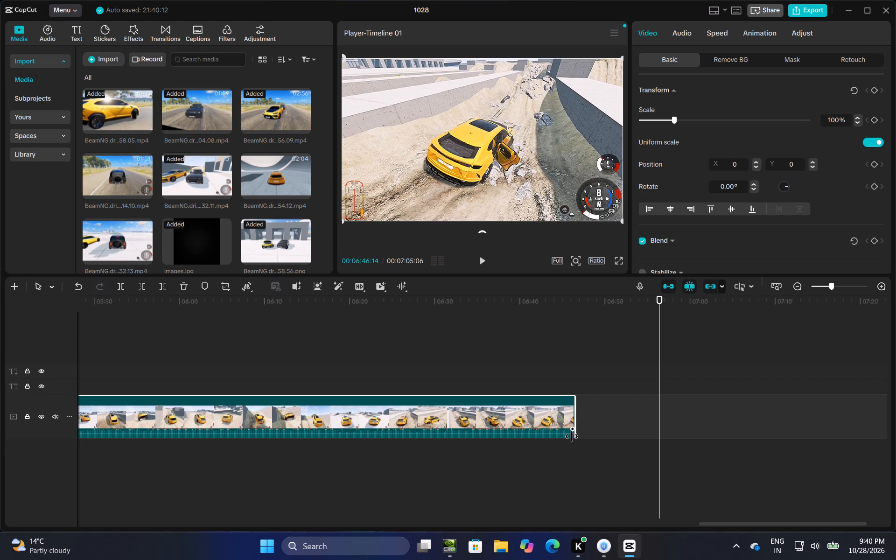
left_click_drag(572, 436, 579, 436)
left_click(539, 377)
left_click_drag(539, 377, 624, 377)
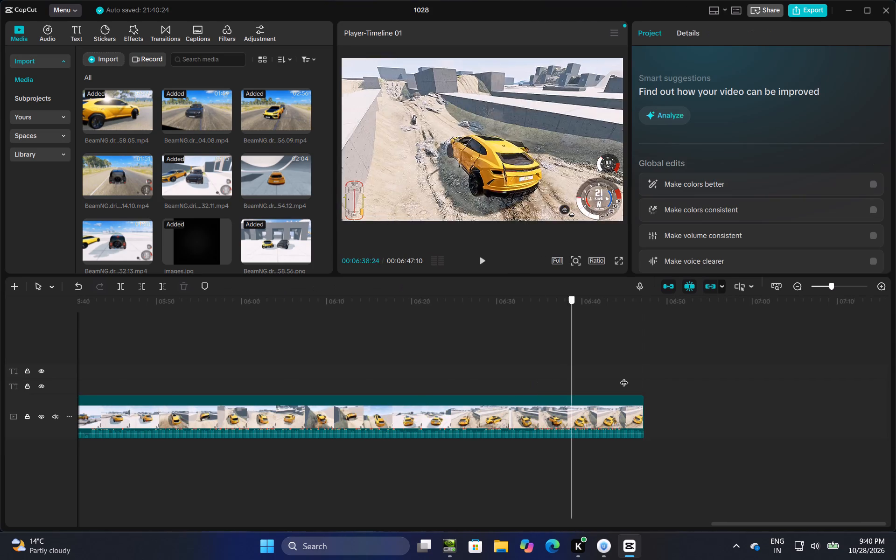
left_click_drag(624, 377, 675, 378)
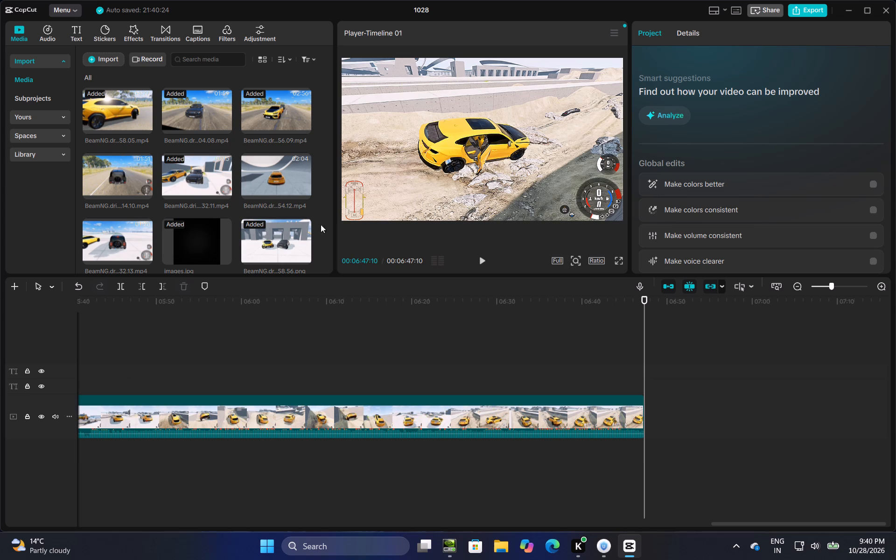
Copy the two-car score clip with its 0 and 2 texts from before the OFFROAD TEST card to the main track's end at 00:06:47:10.
left_click_drag(303, 328, 305, 336)
left_click_drag(305, 343, 297, 378)
left_click(296, 363)
left_click_drag(296, 361, 112, 364)
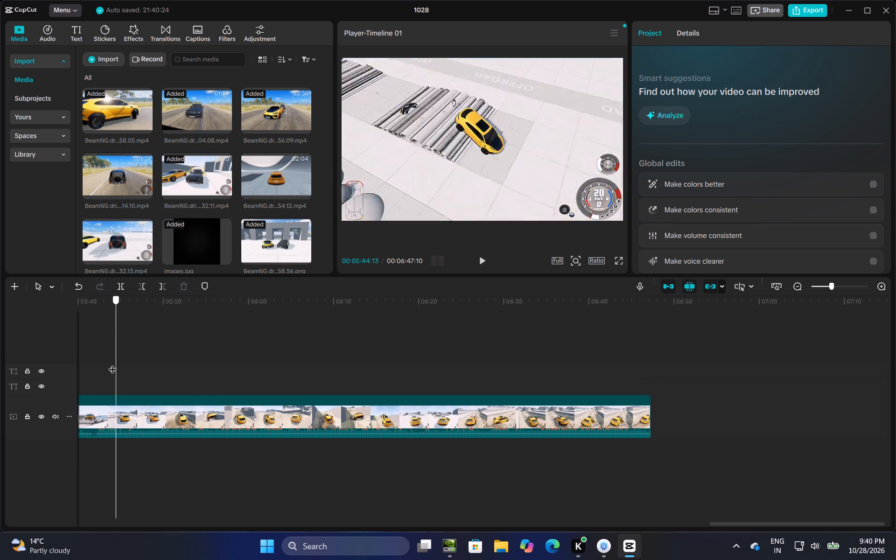
left_click_drag(112, 364, 91, 364)
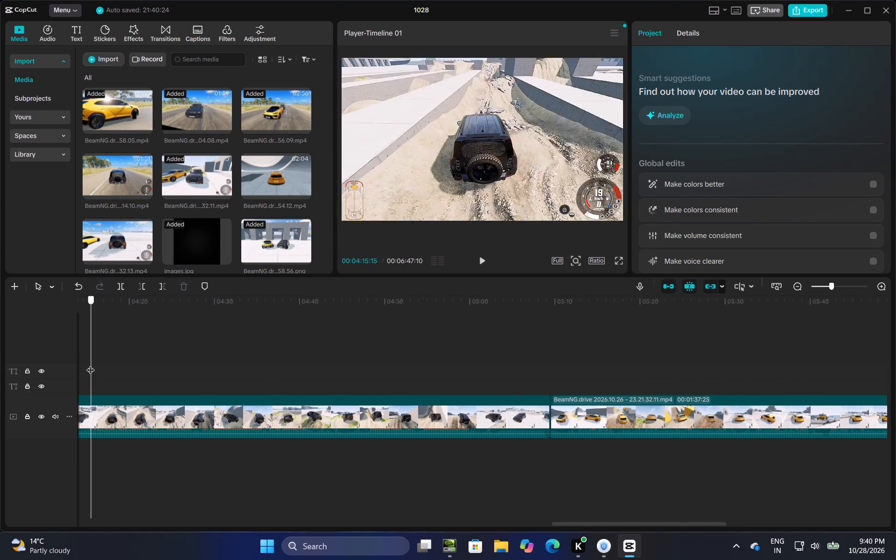
left_click_drag(91, 364, 105, 365)
left_click_drag(315, 334, 319, 429)
right_click(319, 429)
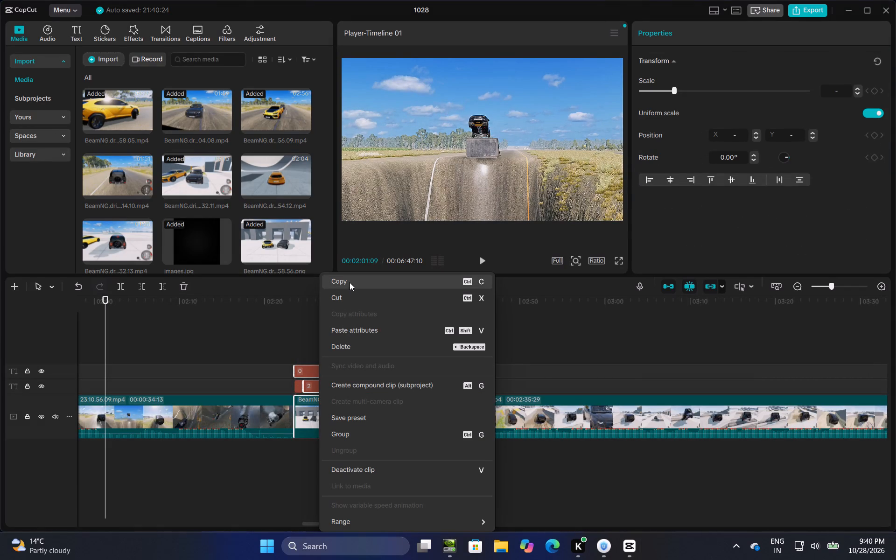
left_click(350, 282)
left_click(427, 383)
left_click_drag(427, 383, 895, 347)
right_click(670, 414)
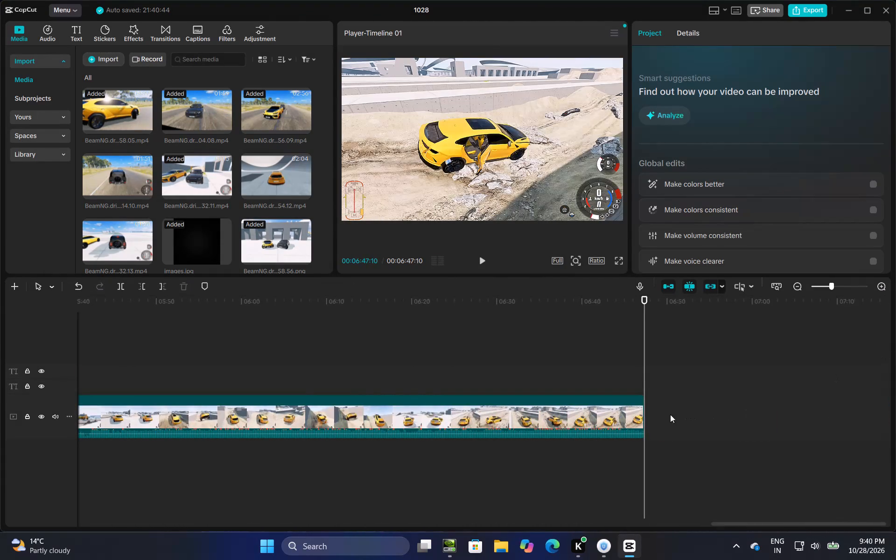
left_click(685, 483)
left_click_drag(658, 386, 663, 416)
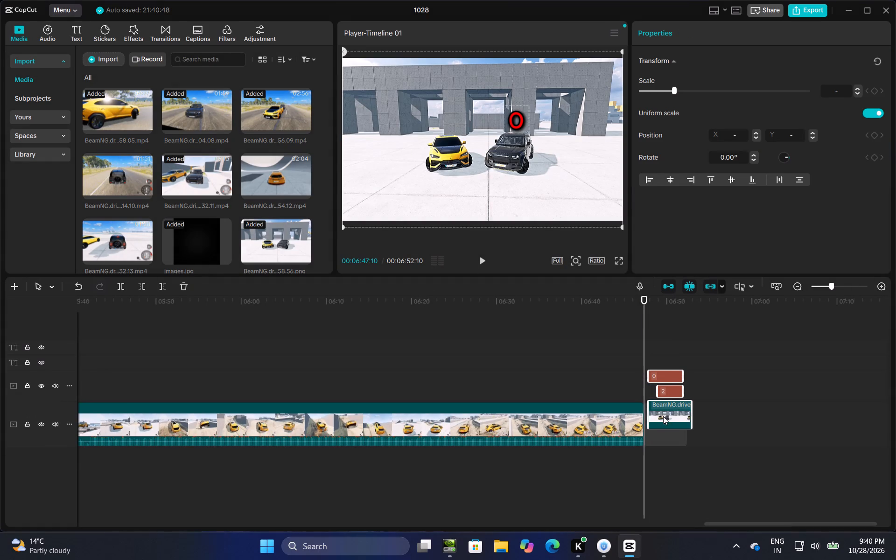
left_click_drag(663, 416, 664, 430)
Extend the start of the copied green 2 text back to the beginning of the new score clip.
left_click(660, 330)
left_click(656, 388)
left_click_drag(652, 390, 646, 397)
left_click(667, 384)
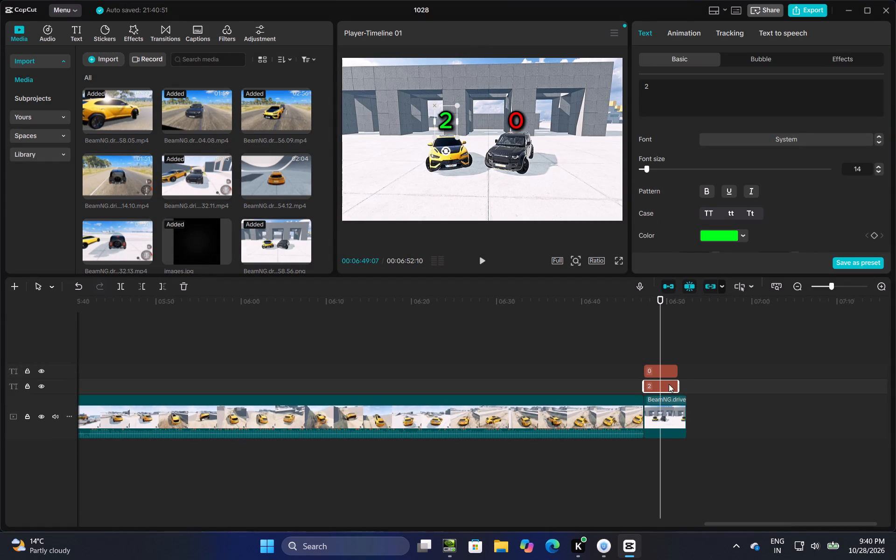
Shorten the red 0 text over the new score clip so it ends at 00:06:48:19.
left_click(655, 364)
left_click(677, 368)
left_click_drag(677, 368, 653, 382)
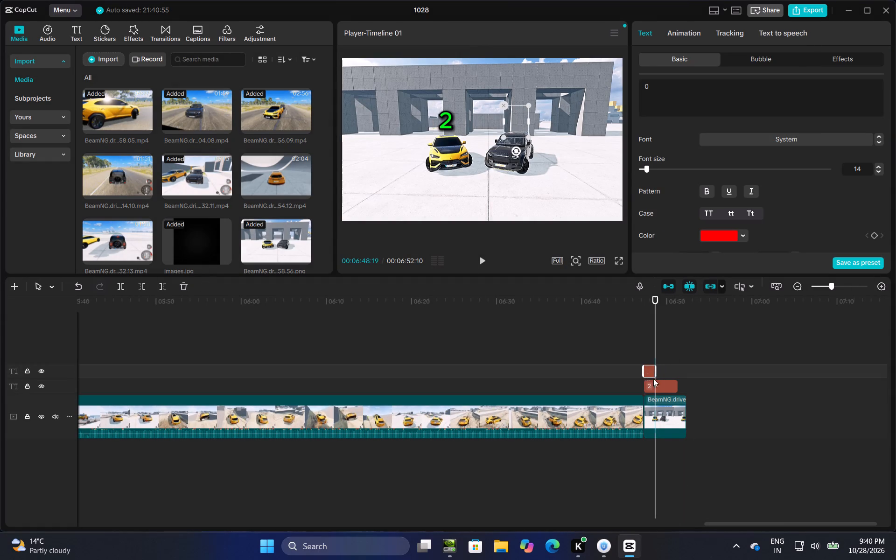
Duplicate the shortened 0 text directly after itself at 00:06:48:19 and extend the copy to the end of the 2 text.
right_click(652, 373)
left_click(674, 300)
right_click(662, 366)
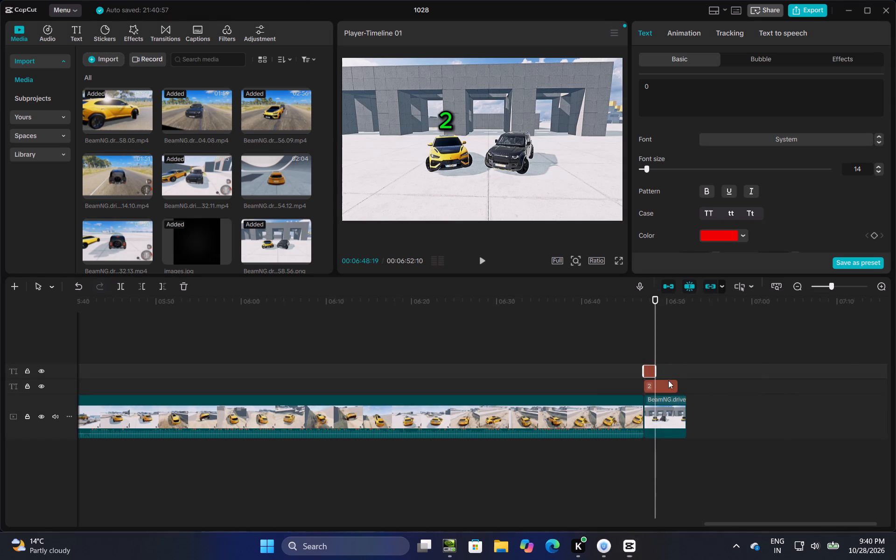
left_click(693, 428)
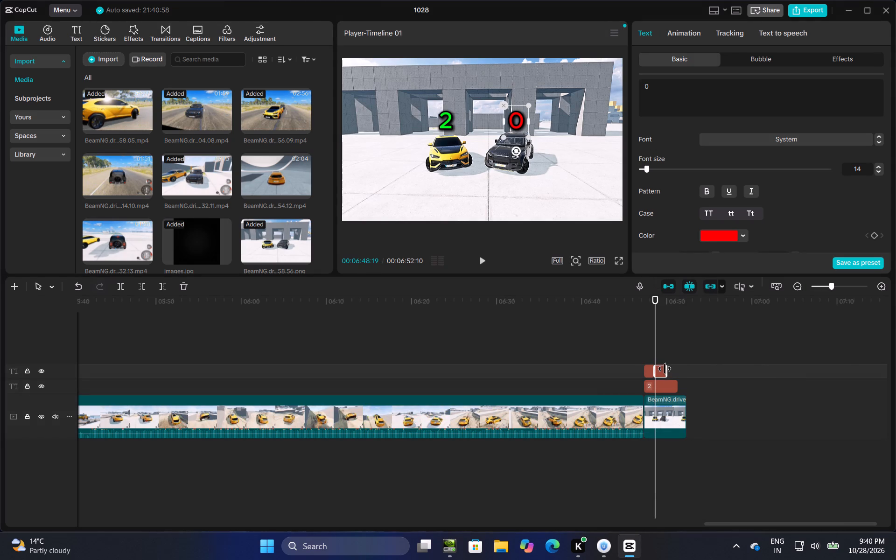
left_click_drag(665, 369, 677, 371)
Apply the green text preset with black outline to the duplicated 0 text and enable its shadow.
scroll(680, 183, "down", 1)
scroll(694, 225, "down", 3)
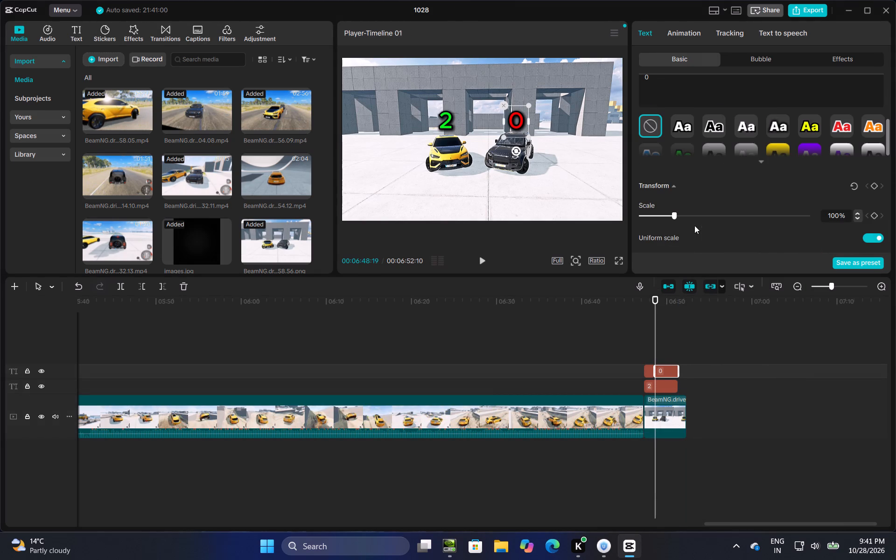
left_click(686, 152)
left_click(686, 152)
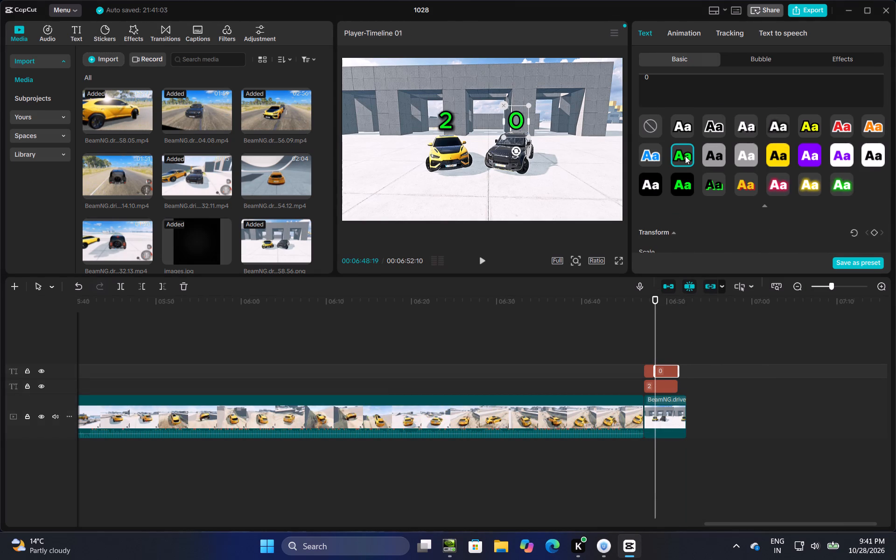
scroll(685, 156, "up", 2)
scroll(680, 169, "down", 9)
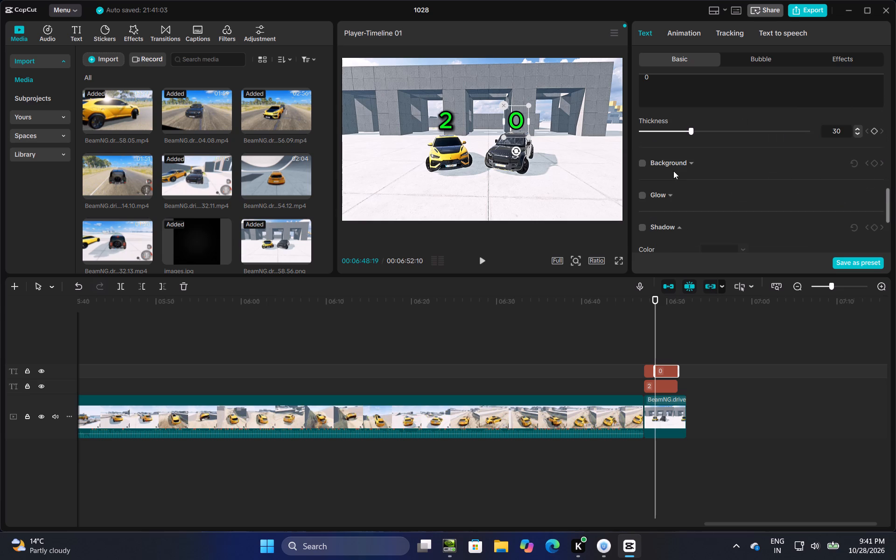
left_click(639, 230)
scroll(665, 224, "up", 4)
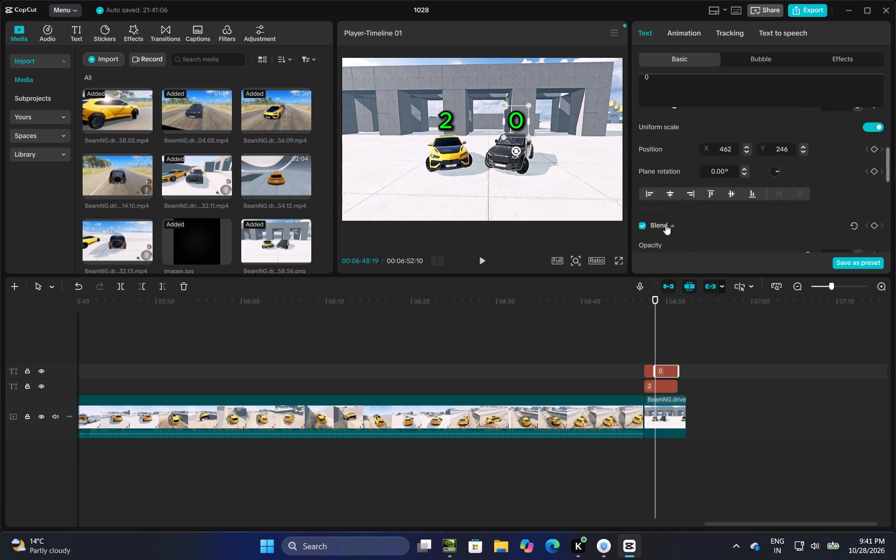
scroll(665, 224, "up", 4)
scroll(649, 144, "up", 3)
Change the black SUV's green score text from 0 to 1 and scrub to the end of the score clip.
left_click(653, 91)
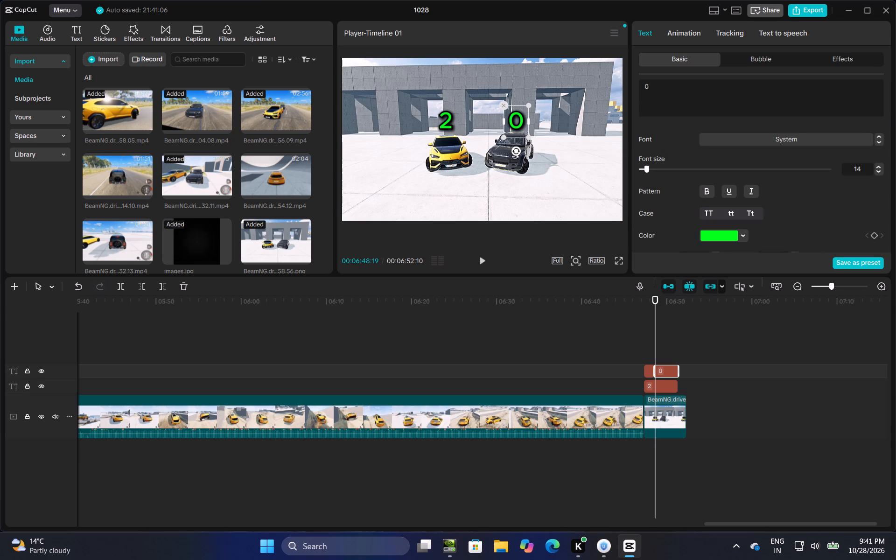
key("BackSpace")
key("1")
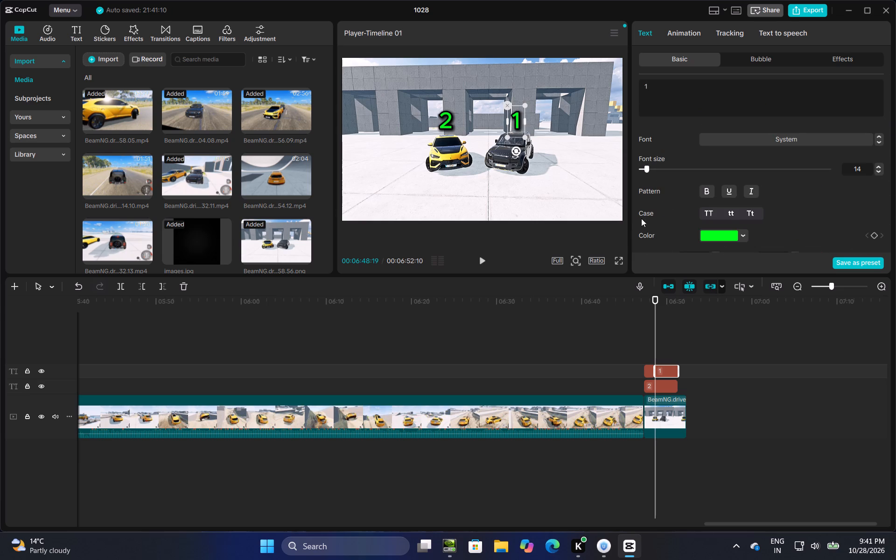
left_click(689, 329)
left_click_drag(689, 329, 680, 346)
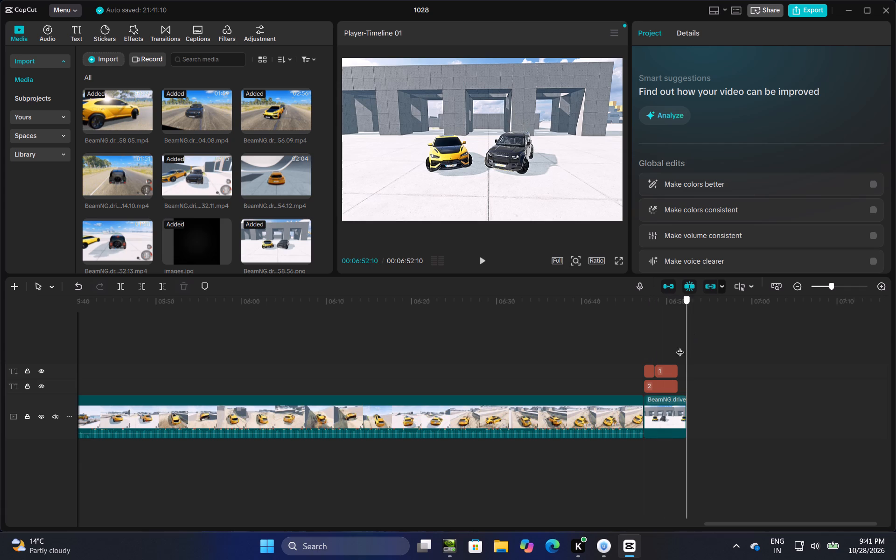
left_click_drag(680, 346, 705, 469)
left_click_drag(705, 469, 704, 483)
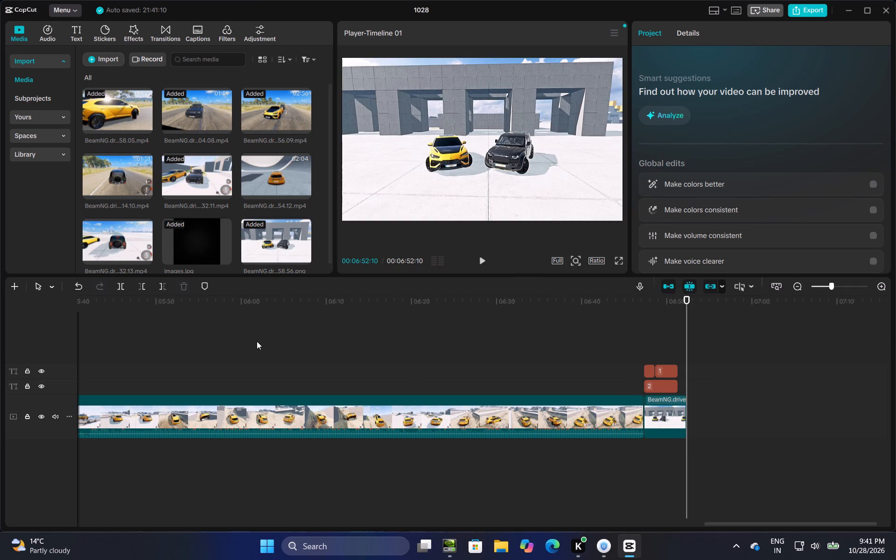
Copy the black OFFROAD TEST title card with its text to the main track's end at 00:06:52:10.
left_click(257, 341)
left_click_drag(257, 341, 71, 387)
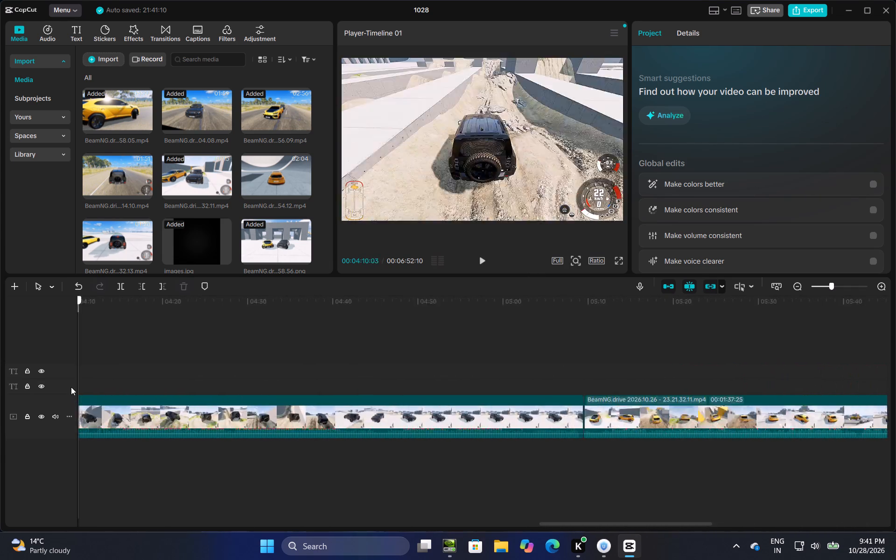
left_click_drag(71, 387, 72, 372)
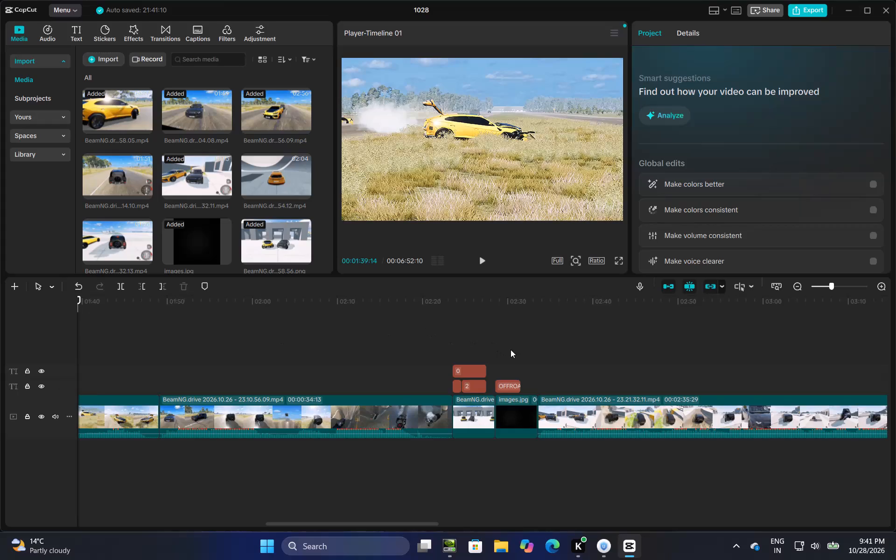
left_click_drag(511, 350, 520, 430)
right_click(520, 421)
left_click(529, 287)
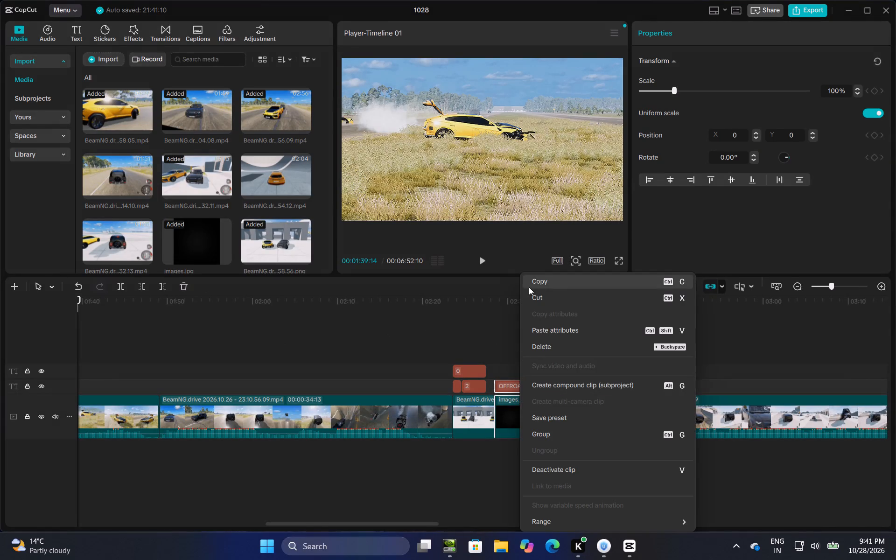
left_click(608, 334)
left_click_drag(609, 335, 895, 355)
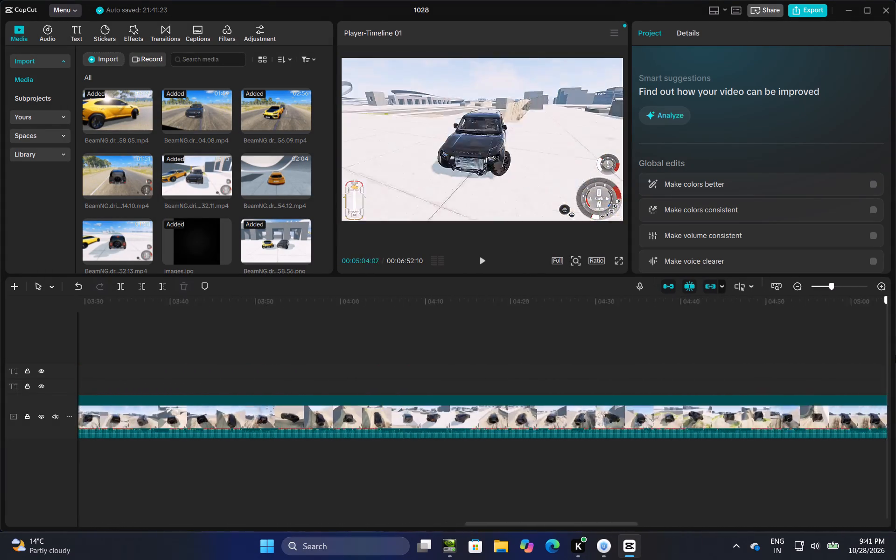
left_click_drag(895, 355, 893, 355)
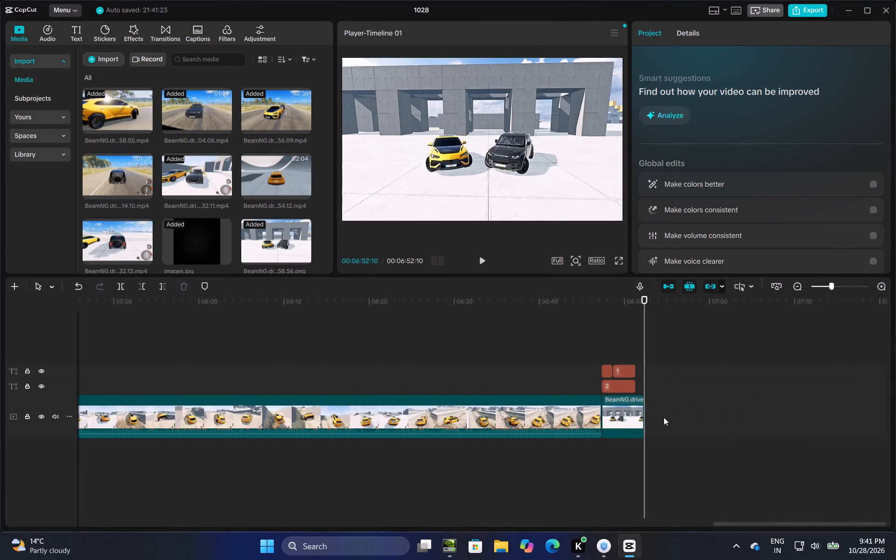
right_click(664, 417)
left_click(705, 482)
left_click_drag(672, 385, 682, 412)
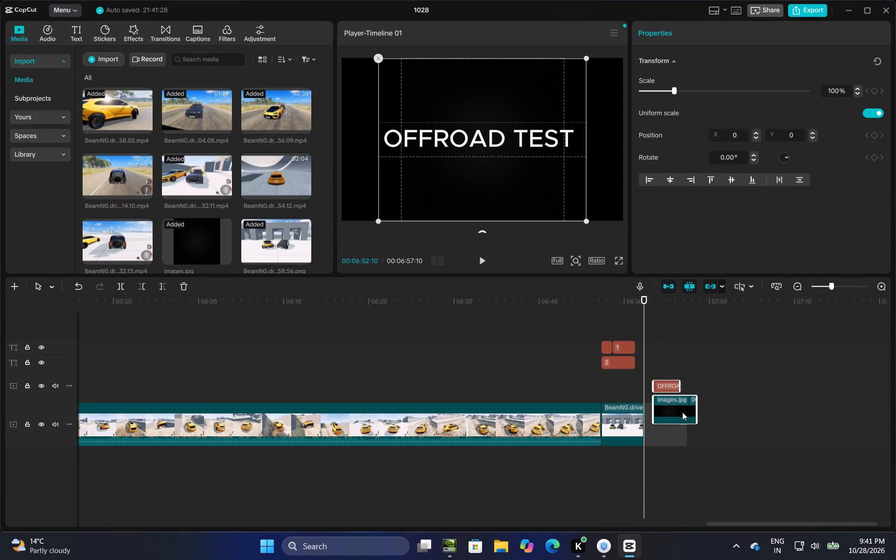
left_click_drag(682, 412, 684, 432)
Clear the OFFROAD TEST wording from the copied title card's text at the end of the timeline.
left_click(667, 352)
left_click(666, 378)
left_click(666, 383)
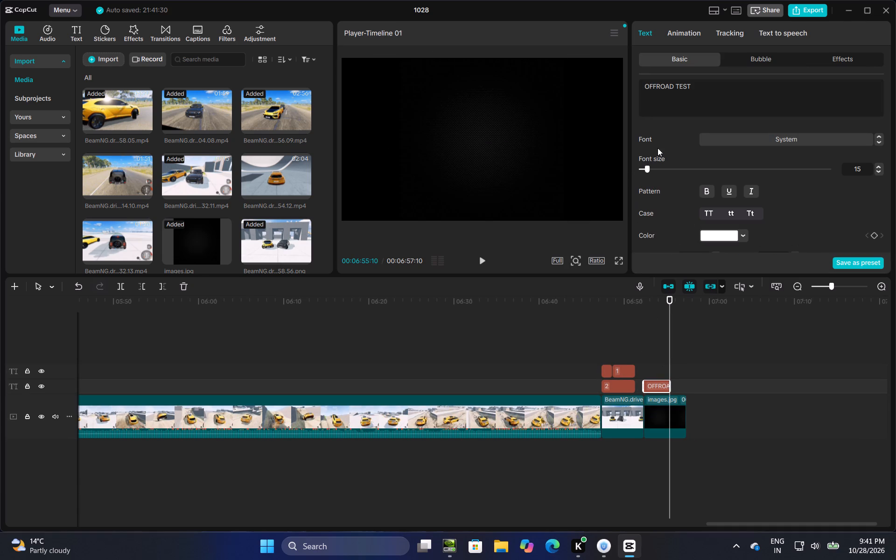
left_click_drag(687, 88, 626, 87)
left_click(713, 84)
left_click_drag(713, 84, 637, 91)
key("BackSpace")
key("BackSpace")
key("BackSpace")
key("BackSpace")
key("BackSpace")
key("BackSpace")
key("BackSpace")
key("BackSpace")
key("BackSpace")
key("BackSpace")
key("BackSpace")
key("BackSpace")
key("BackSpace")
key("BackSpace")
key("BackSpace")
key("BackSpace")
key("BackSpace")
key("BackSpace")
key("BackSpace")
key("BackSpace")
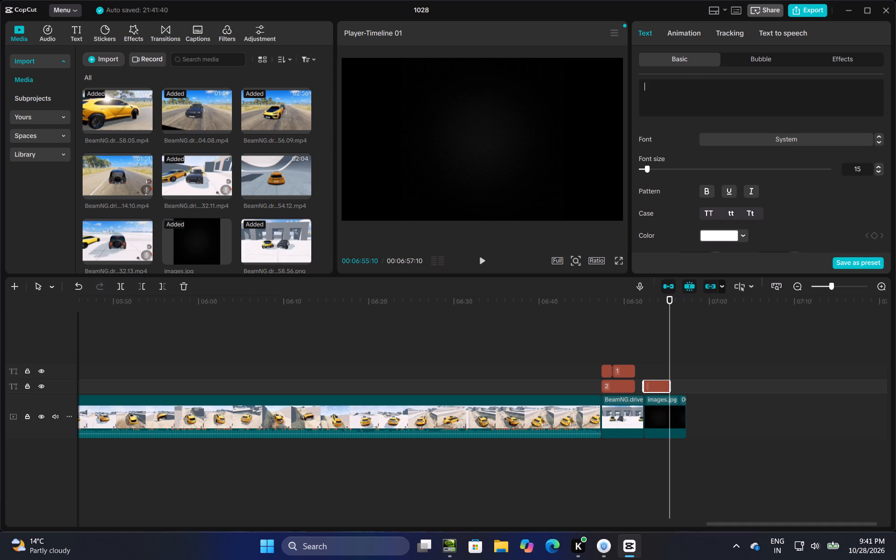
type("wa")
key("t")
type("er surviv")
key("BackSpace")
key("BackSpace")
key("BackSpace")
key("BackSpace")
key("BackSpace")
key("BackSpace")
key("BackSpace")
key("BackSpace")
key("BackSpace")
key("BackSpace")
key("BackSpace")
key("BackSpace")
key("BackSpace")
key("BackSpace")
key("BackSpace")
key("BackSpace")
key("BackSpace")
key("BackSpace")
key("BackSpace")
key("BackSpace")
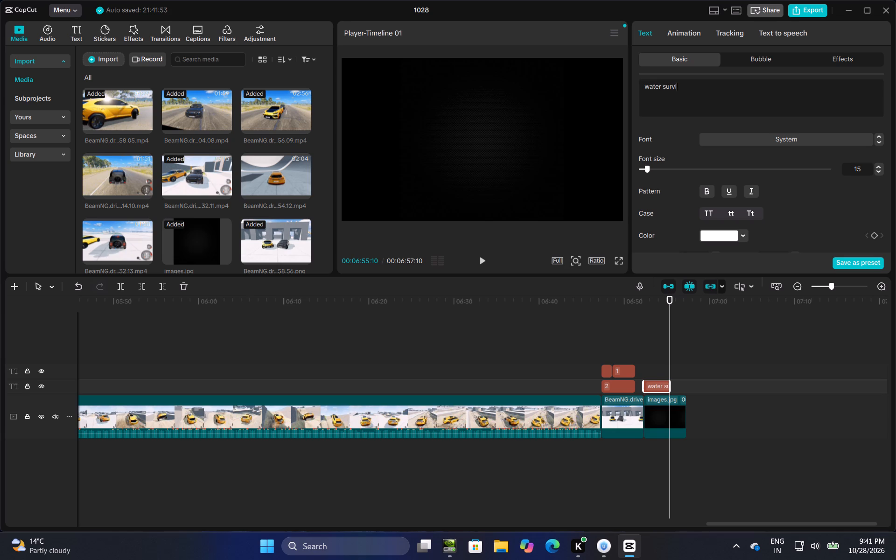
Enter "wall of death escape test" as the new title card's text.
type("wall of death escape test")
key("space")
Append the unused orange SUV clip ending in 23.31.54.12 to the main track after the title card, at 00:06:57:10.
left_click(633, 345)
left_click_drag(633, 345, 686, 341)
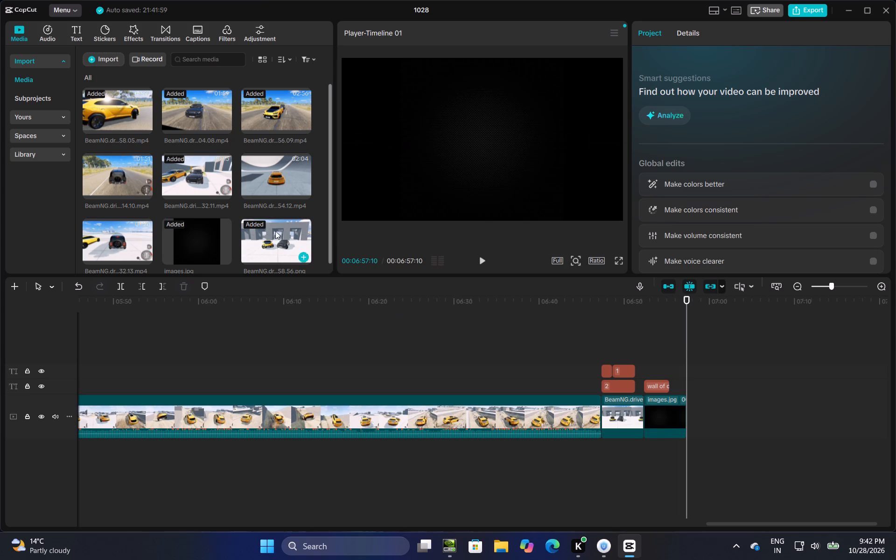
left_click_drag(244, 176, 702, 411)
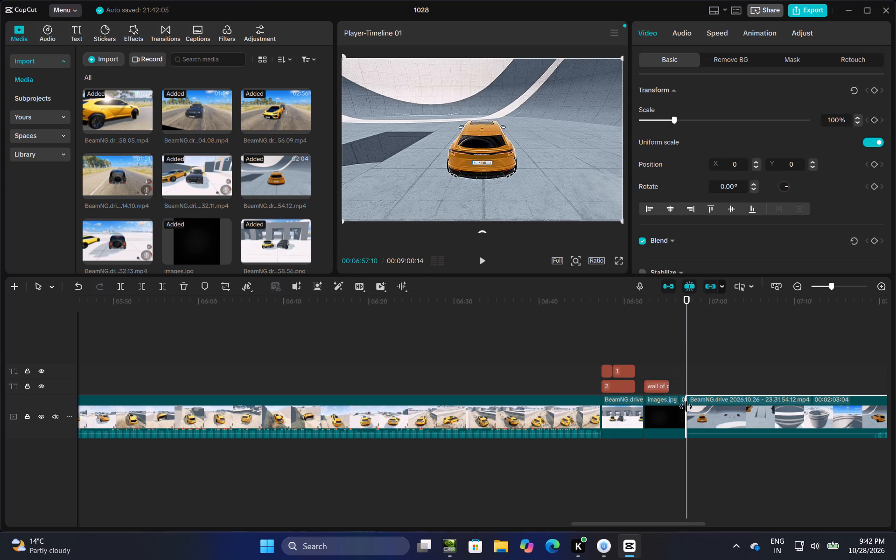
Trim the start of the appended clip to a duration of 00:01:57:04 and play it from its new start.
left_click_drag(686, 410, 740, 404)
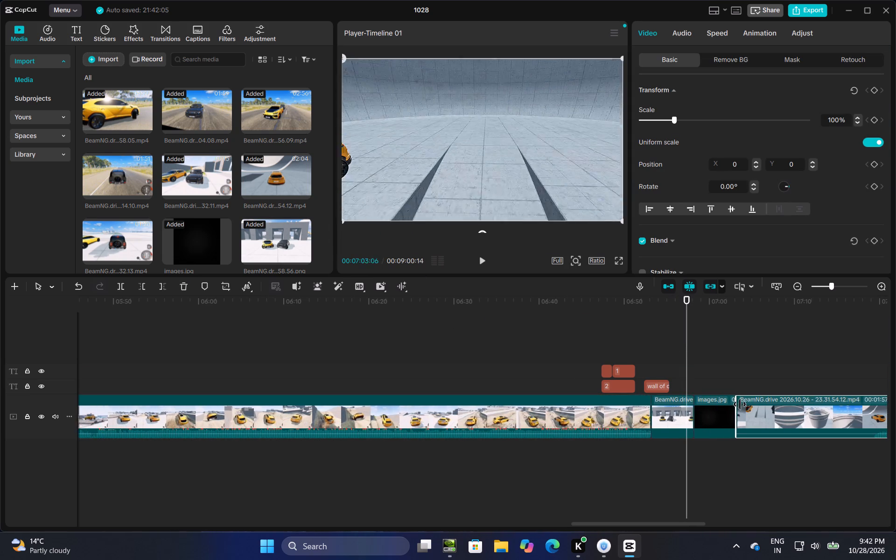
left_click_drag(740, 404, 738, 407)
left_click(483, 264)
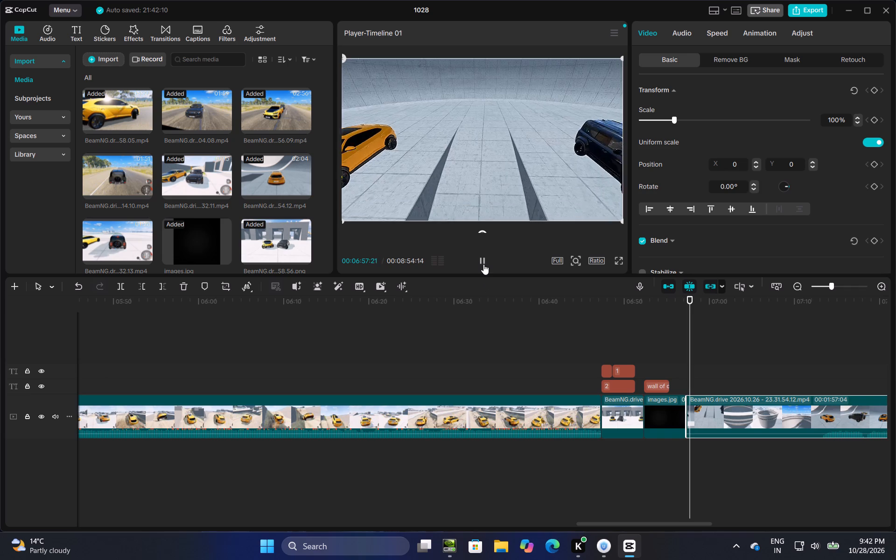
Split the wall of death clip at 00:07:07:24, during the shot of the concrete cylinder's exterior.
left_click(709, 360)
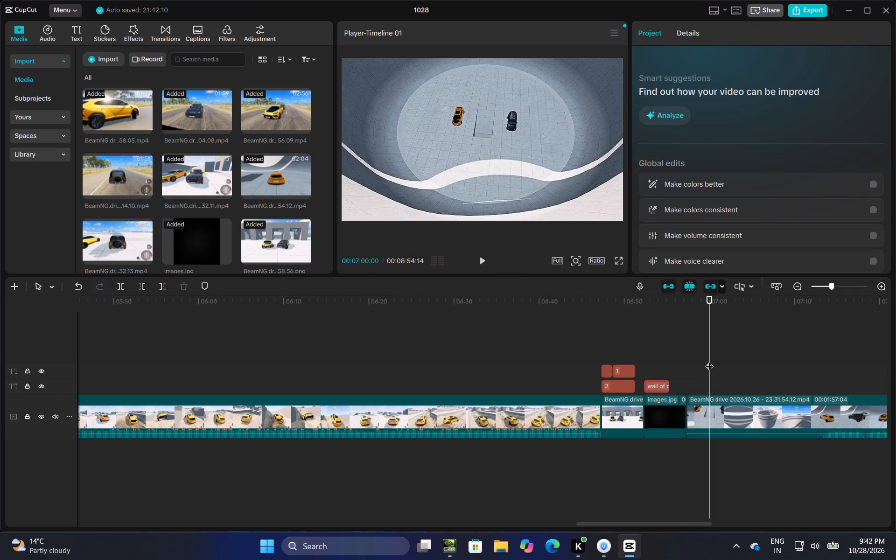
left_click_drag(709, 360, 775, 358)
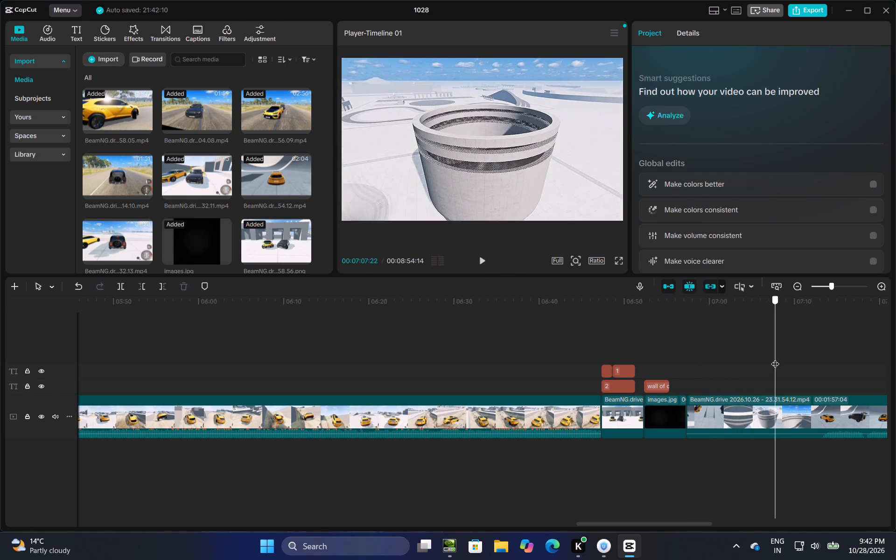
left_click_drag(775, 358, 776, 357)
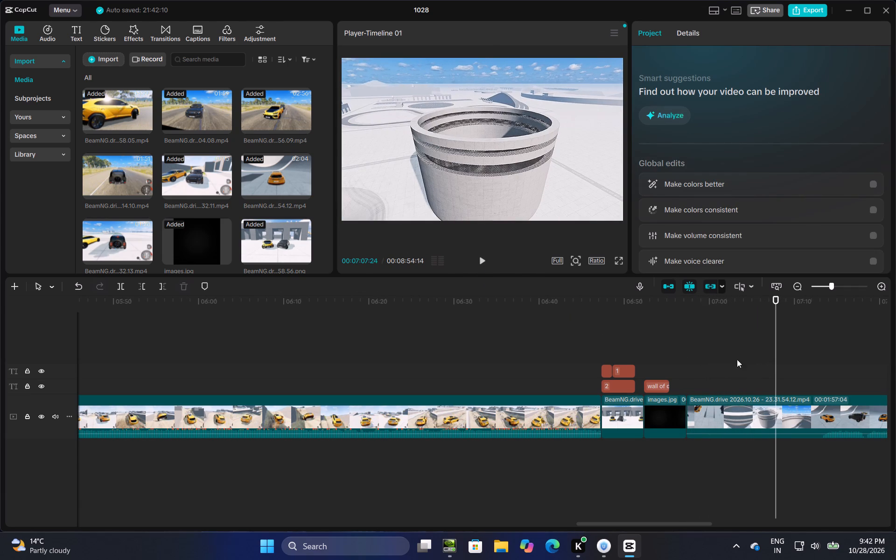
left_click(120, 288)
Trim the start of the second part to the front view of the parked orange SUV, leaving a duration of 00:01:35:10.
left_click(820, 416)
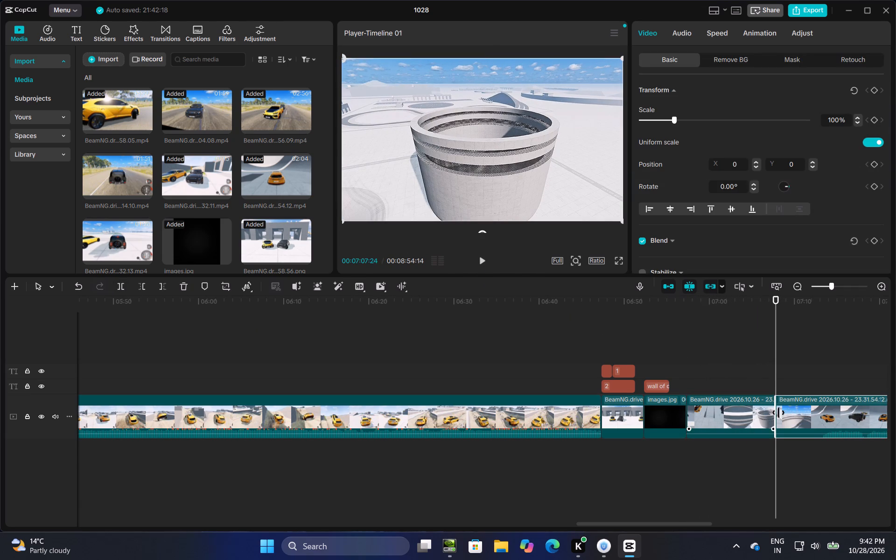
left_click_drag(778, 413, 831, 408)
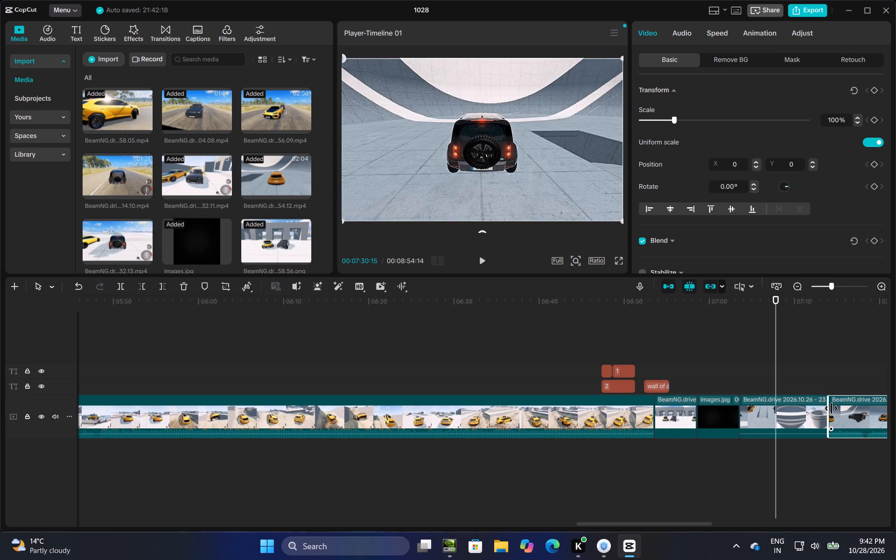
left_click_drag(831, 408, 875, 406)
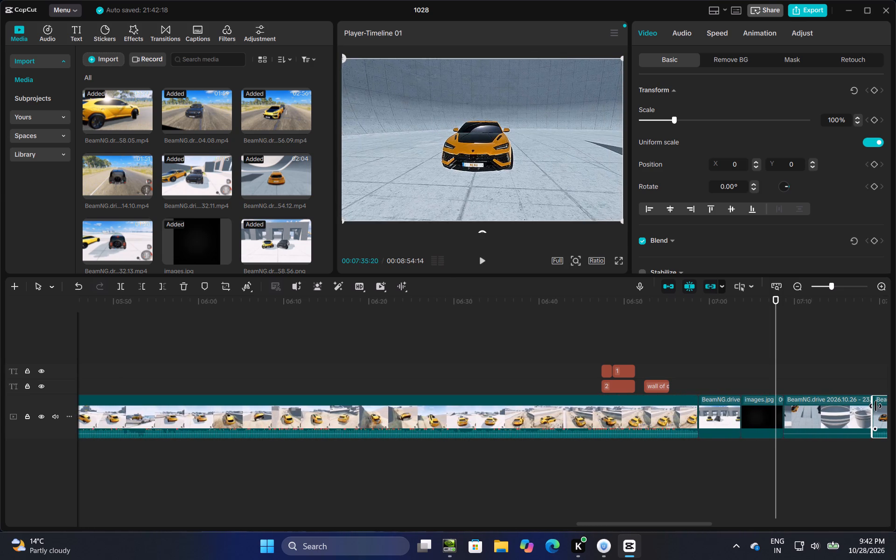
left_click_drag(875, 406, 824, 420)
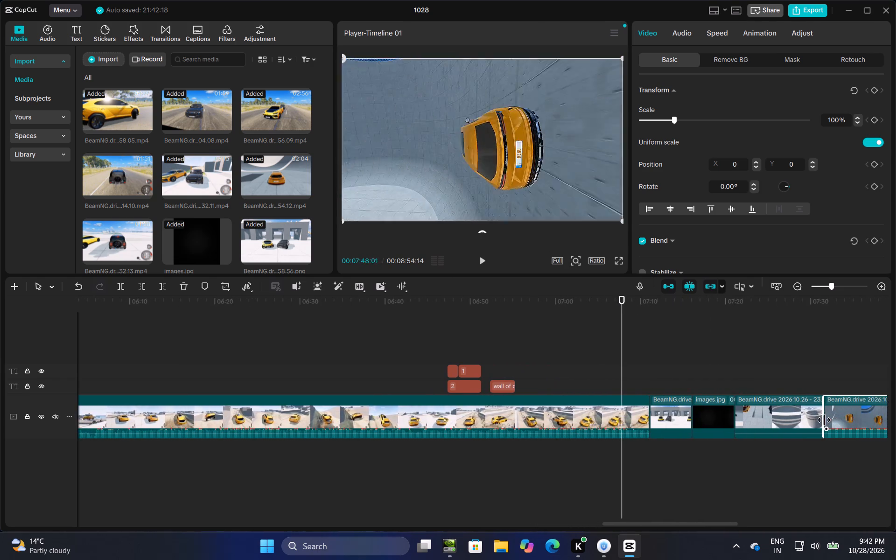
left_click_drag(824, 420, 731, 427)
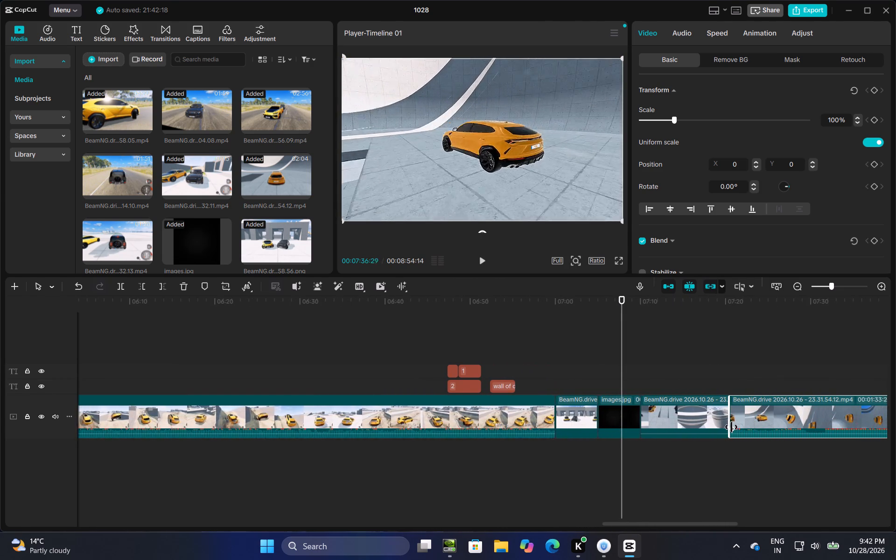
left_click_drag(731, 427, 708, 434)
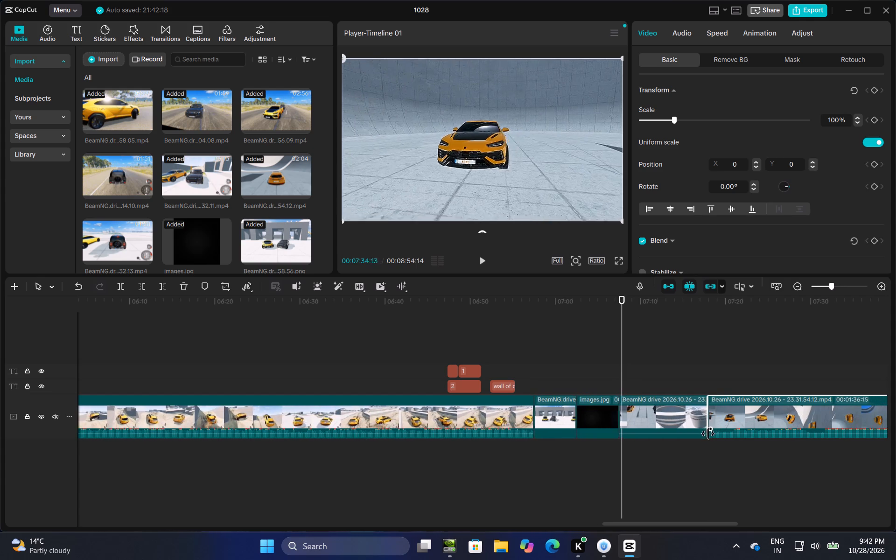
left_click_drag(708, 434, 721, 433)
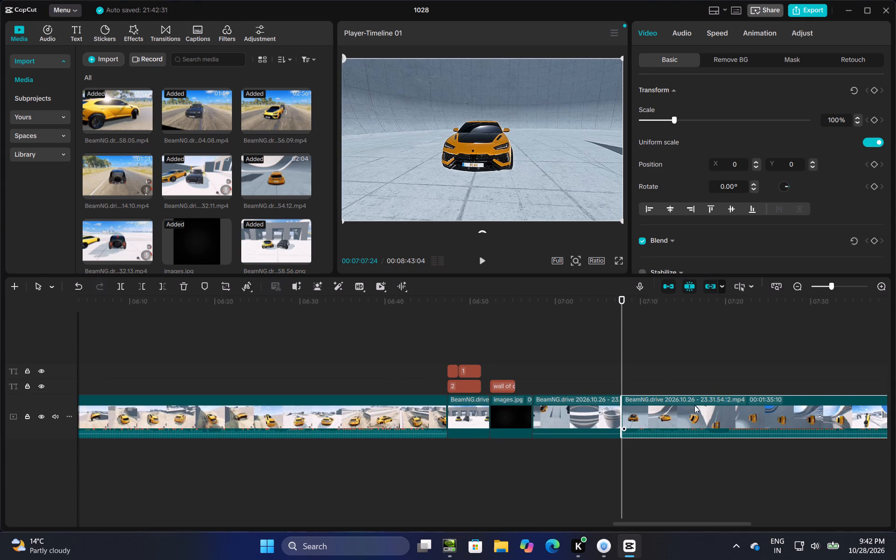
Review the orange SUV's run and split the clip at 00:07:45:17, just before the black SUV appears.
left_click(482, 261)
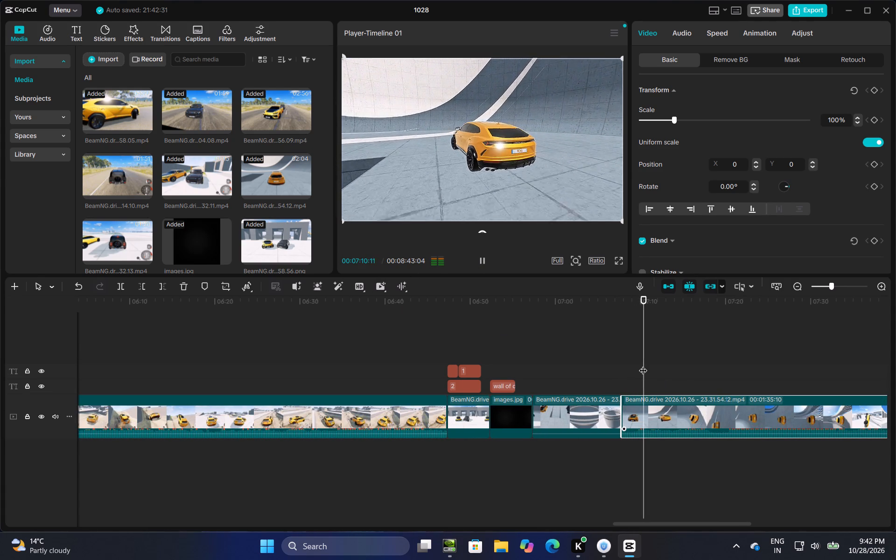
left_click_drag(647, 365, 883, 383)
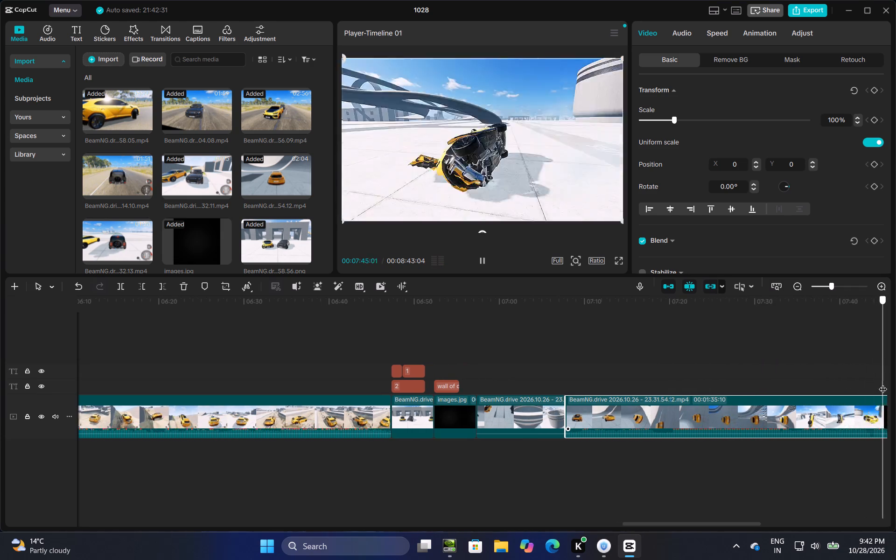
left_click_drag(883, 383, 724, 399)
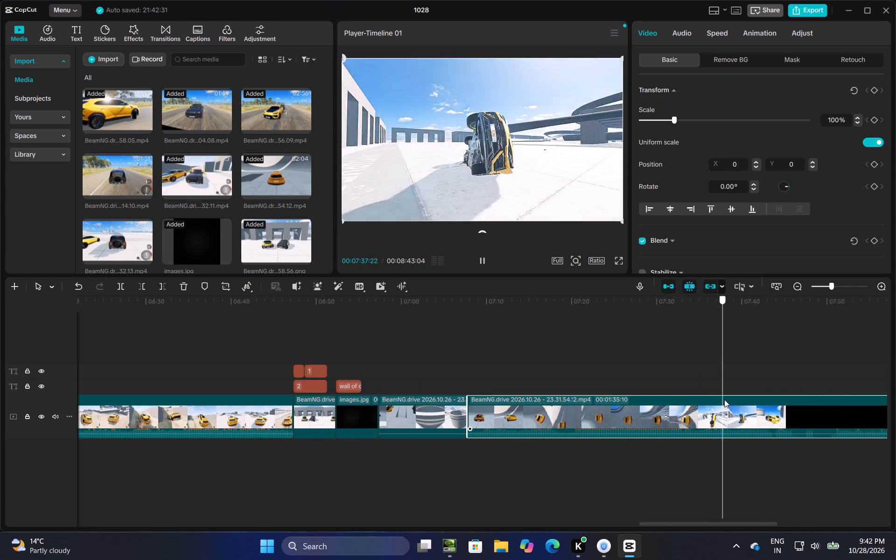
left_click_drag(724, 399, 792, 399)
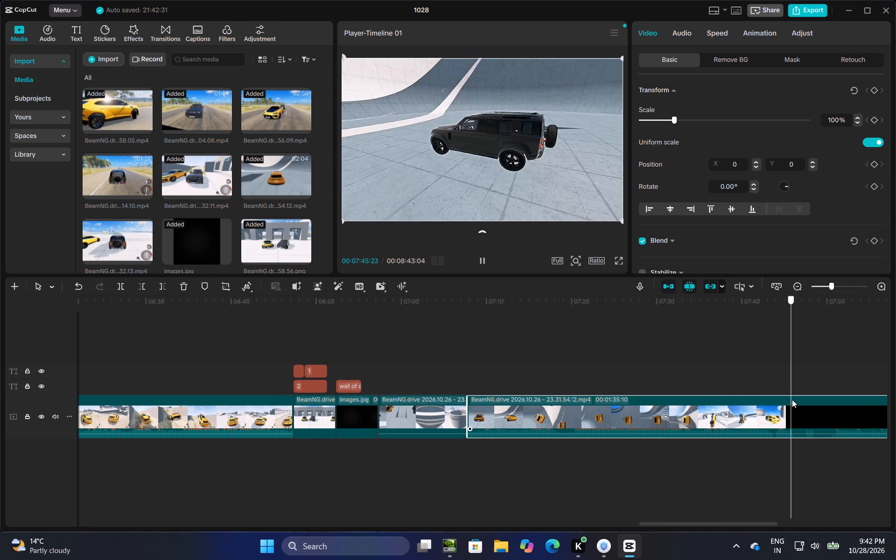
left_click_drag(792, 399, 789, 402)
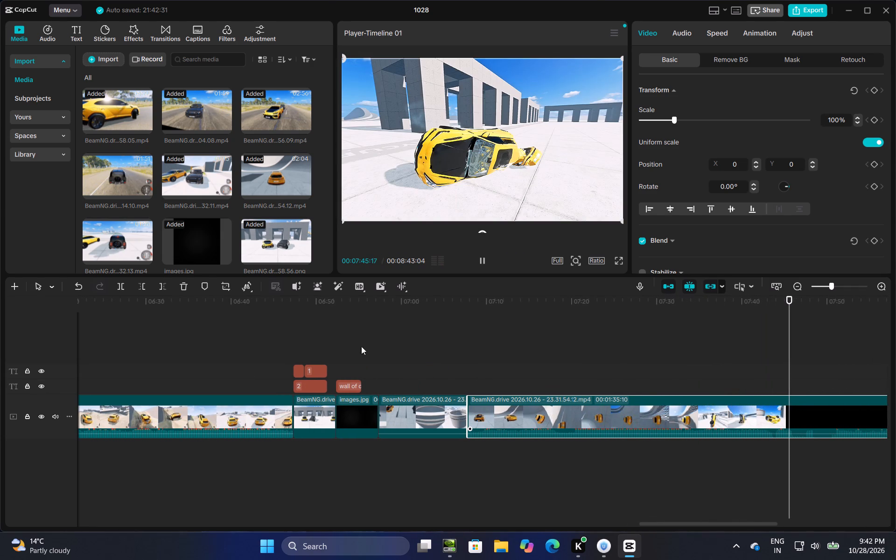
left_click(124, 288)
Trim the start of the remaining part to the black SUV's front view, leaving a duration of 00:00:53:13.
left_click(815, 421)
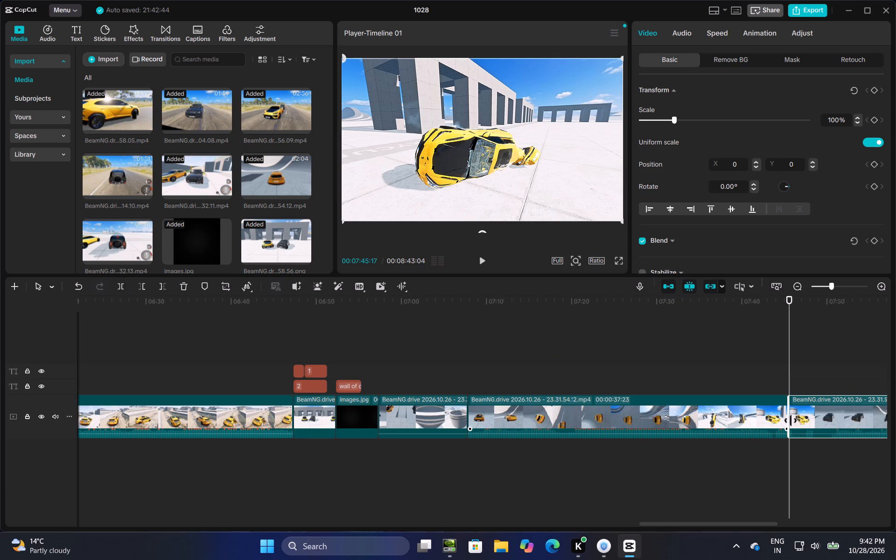
left_click_drag(788, 417, 825, 416)
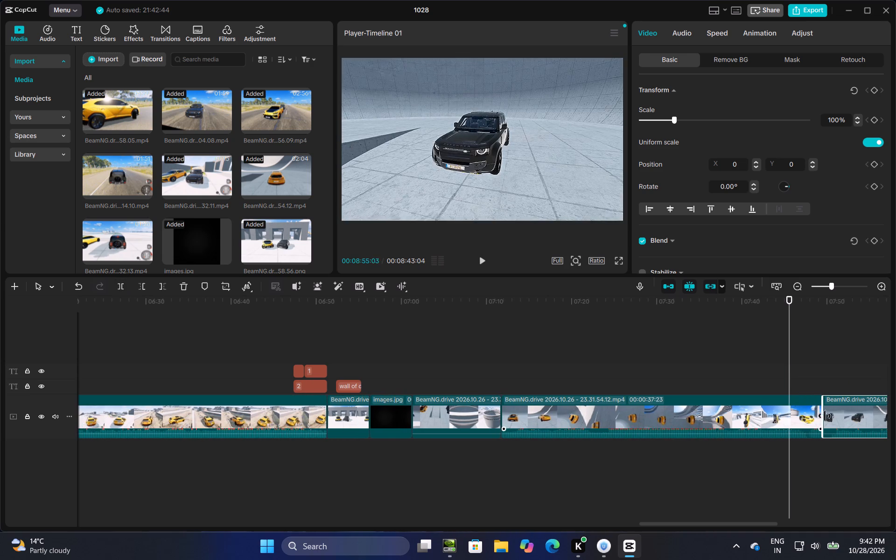
left_click_drag(825, 416, 856, 427)
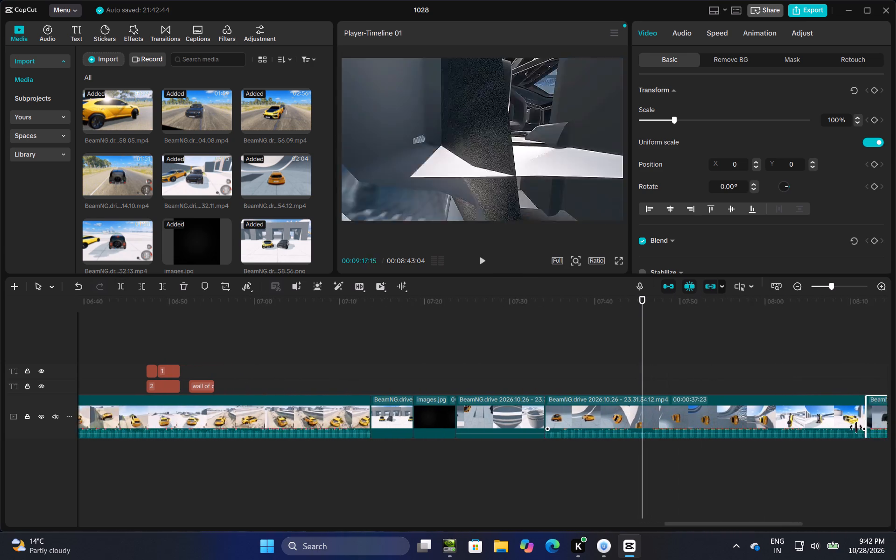
left_click_drag(856, 427, 688, 438)
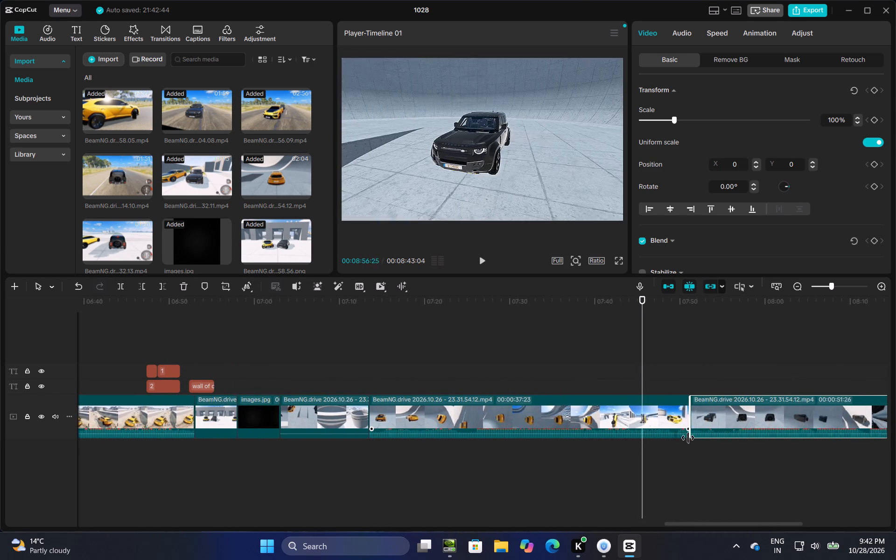
left_click_drag(688, 438, 683, 439)
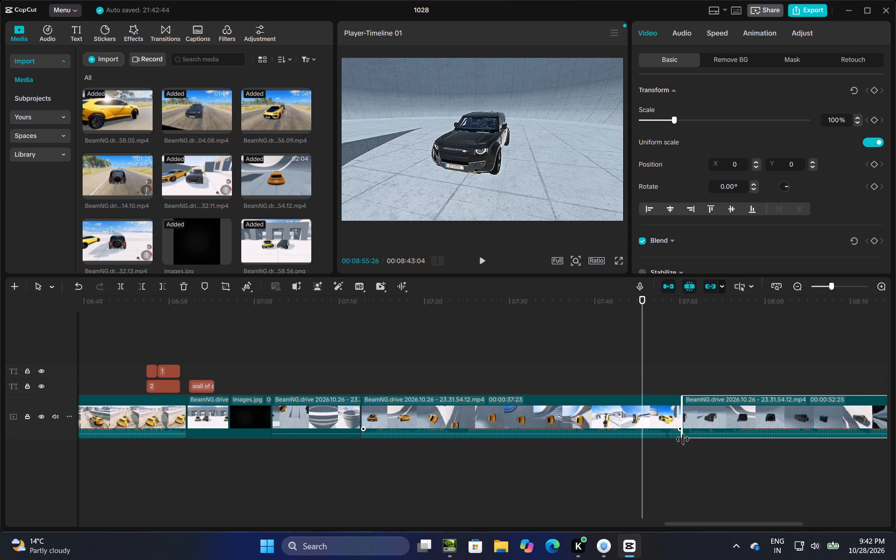
left_click_drag(683, 439, 678, 441)
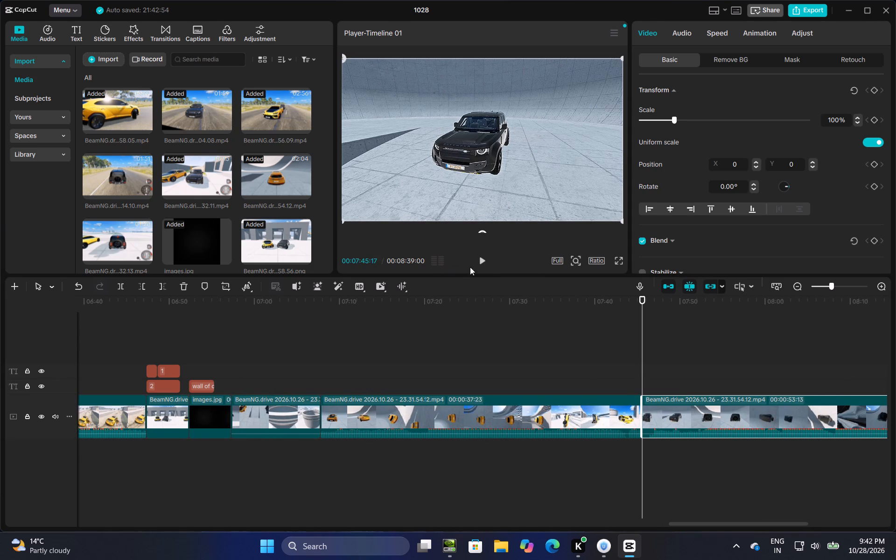
Preview the black SUV clip, refine its start trim to a duration of 00:00:52:13, and return the playhead to 00:07:45:17.
left_click(488, 263)
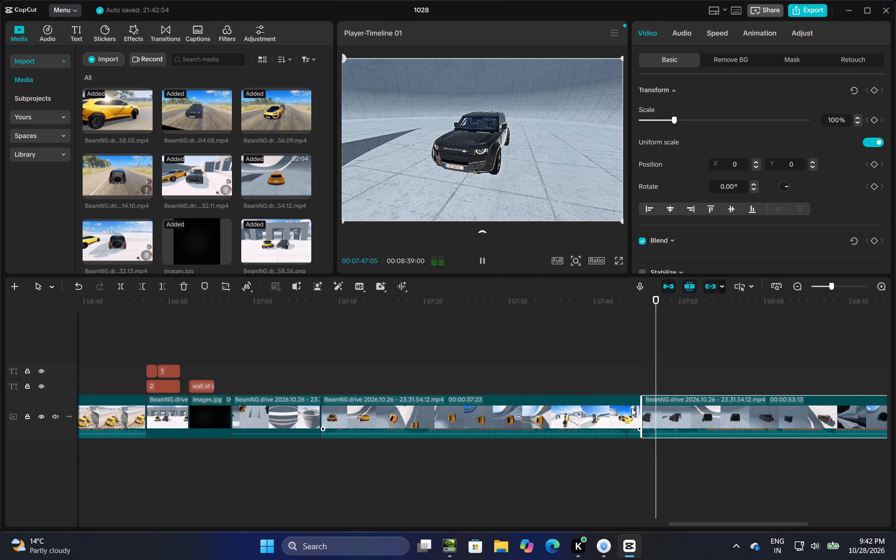
left_click_drag(639, 423, 656, 433)
left_click(638, 382)
left_click(491, 264)
left_click(483, 263)
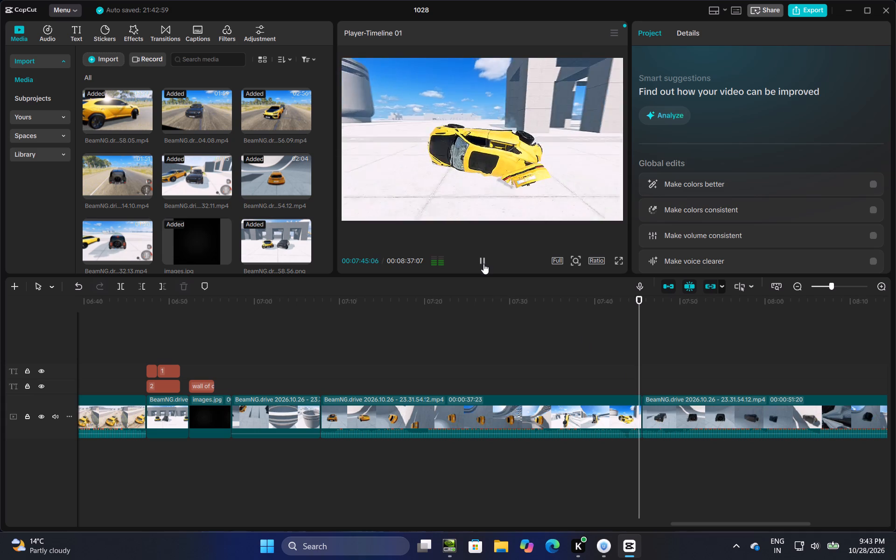
left_click(644, 414)
left_click(650, 413)
left_click_drag(644, 413, 642, 414)
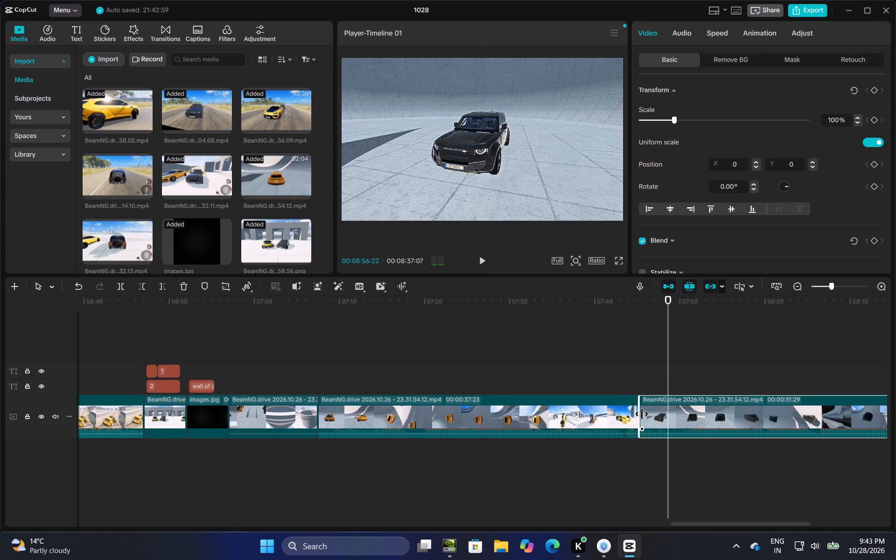
left_click_drag(642, 414, 637, 416)
left_click(646, 382)
left_click(641, 379)
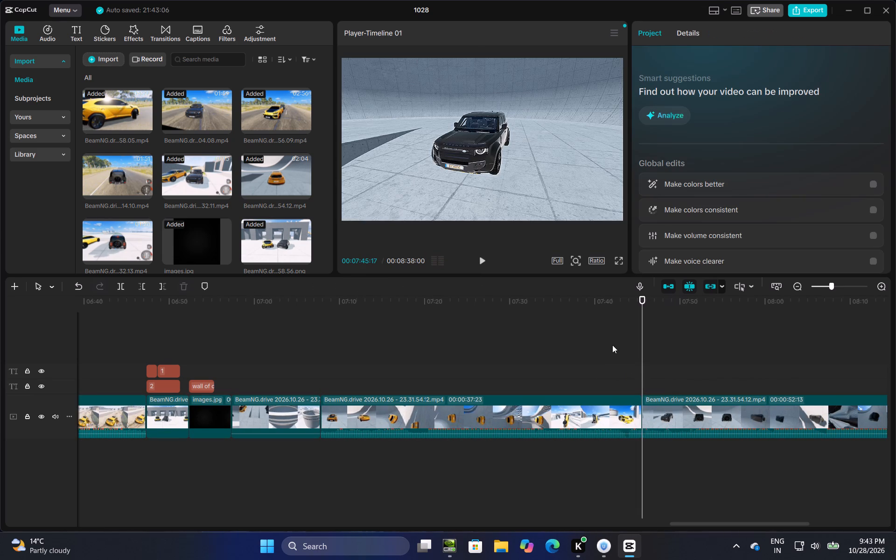
Play and scrub through the black SUV's run and the end of the orange SUV's run to check the wall of death results.
left_click(463, 261)
left_click(480, 259)
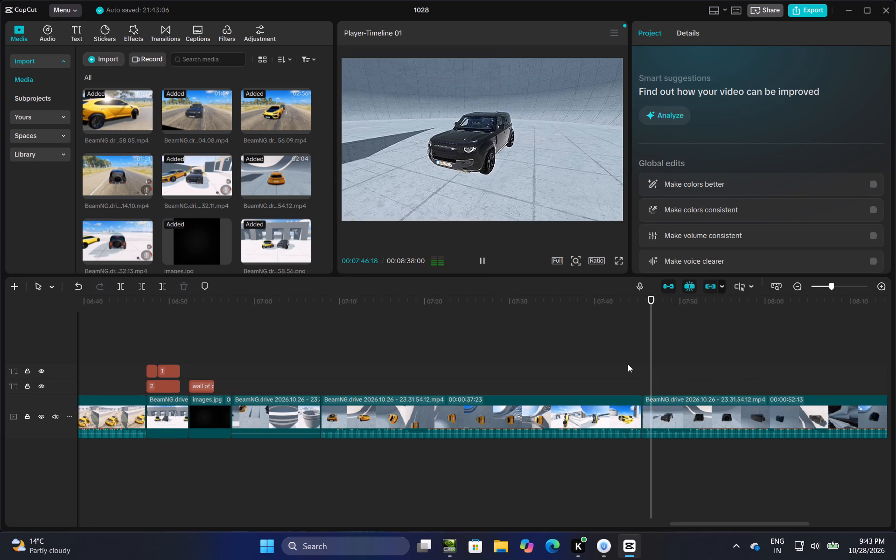
left_click_drag(658, 370, 776, 375)
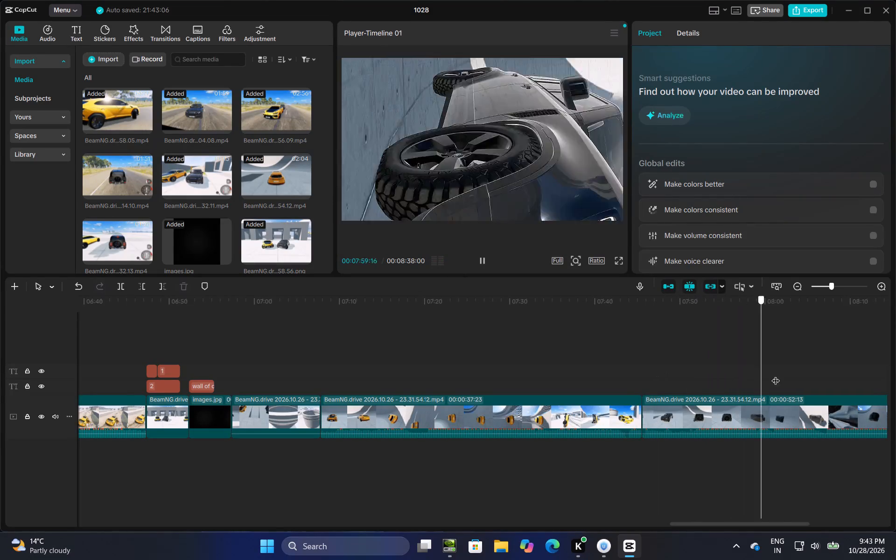
left_click_drag(776, 375, 892, 380)
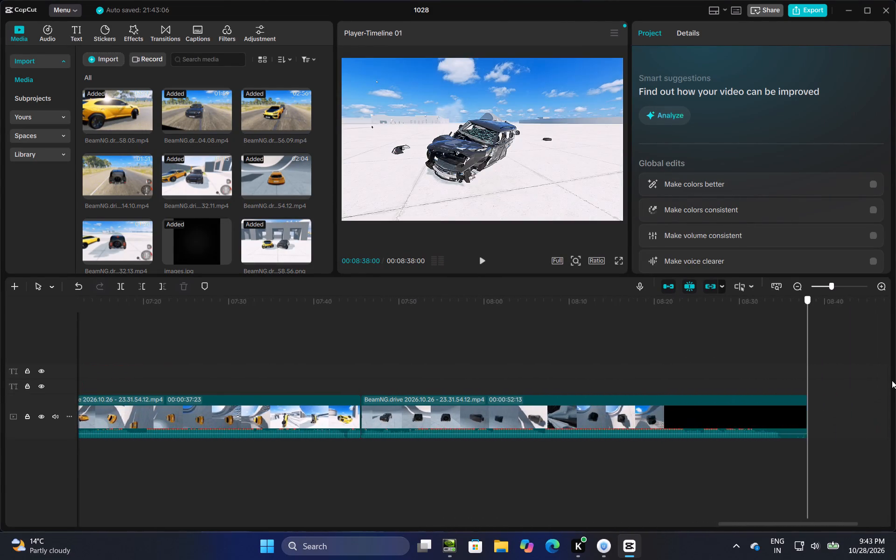
left_click_drag(892, 380, 706, 416)
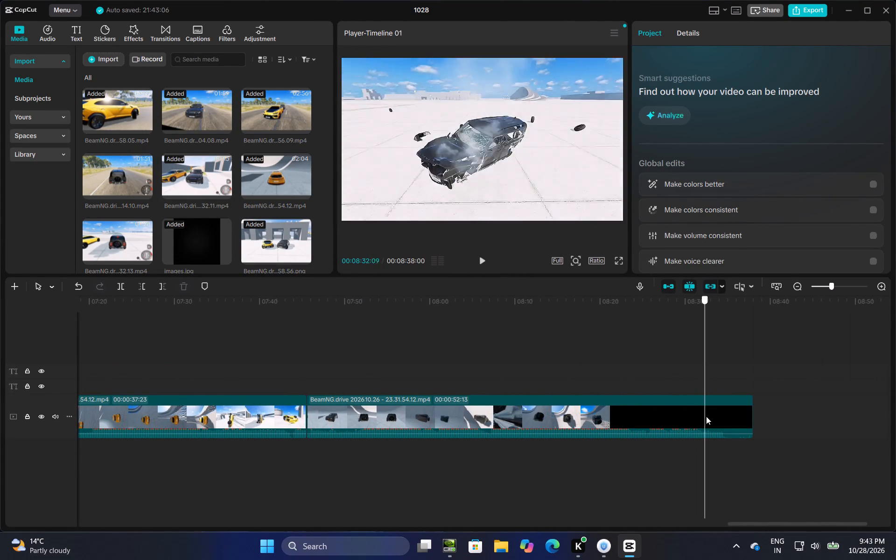
left_click_drag(706, 416, 760, 417)
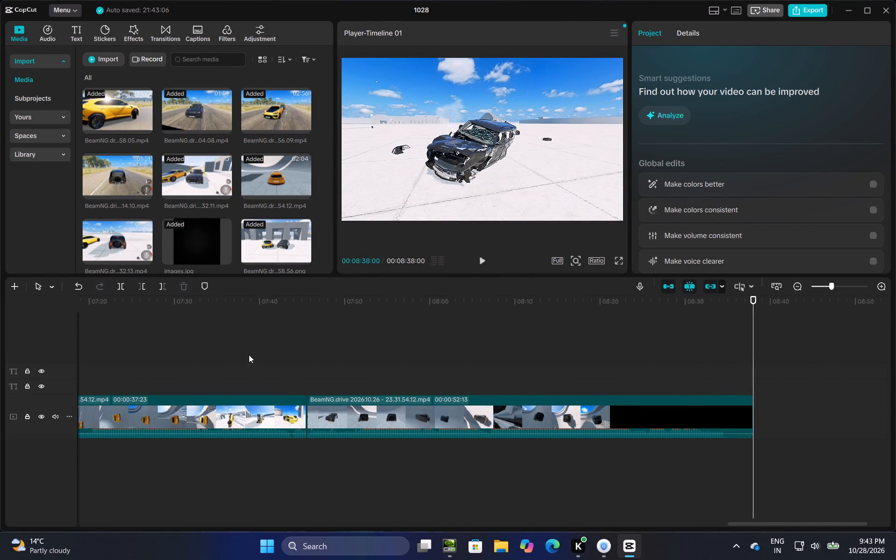
left_click(249, 355)
left_click_drag(249, 355, 278, 414)
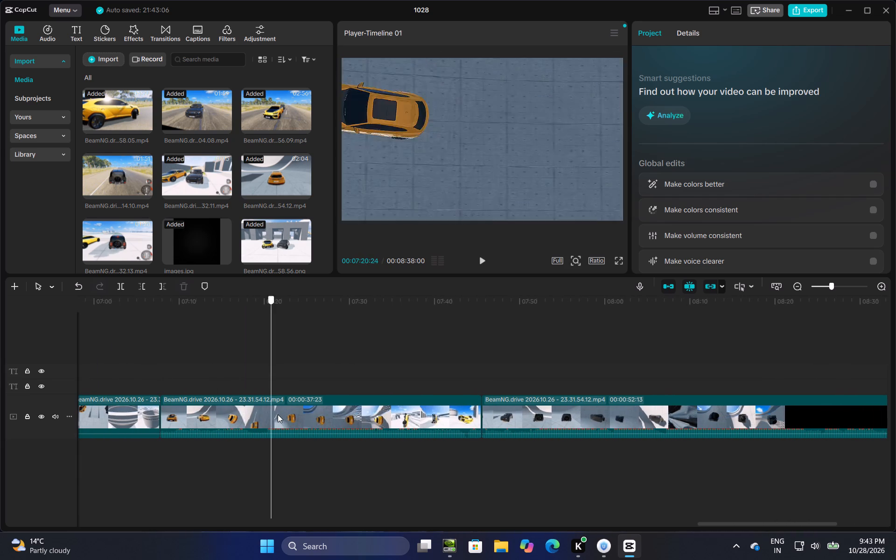
left_click_drag(278, 414, 608, 444)
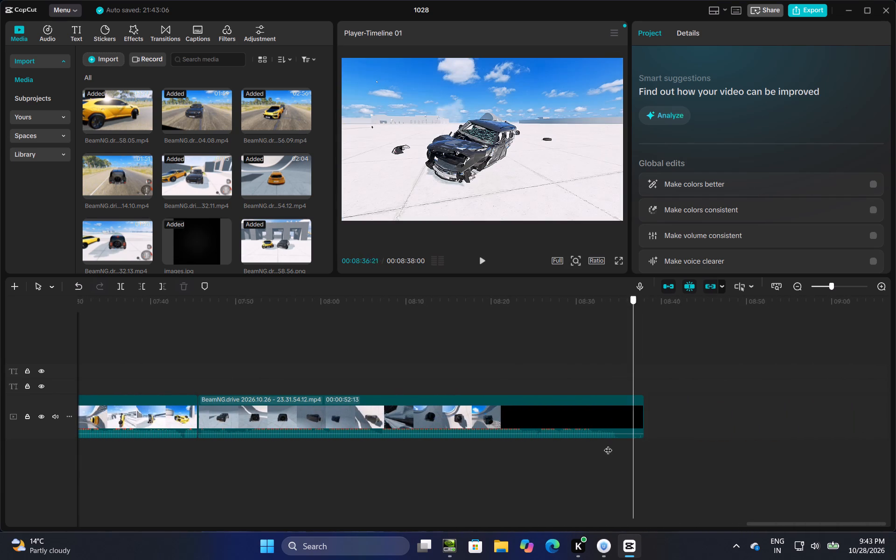
left_click_drag(608, 444, 121, 473)
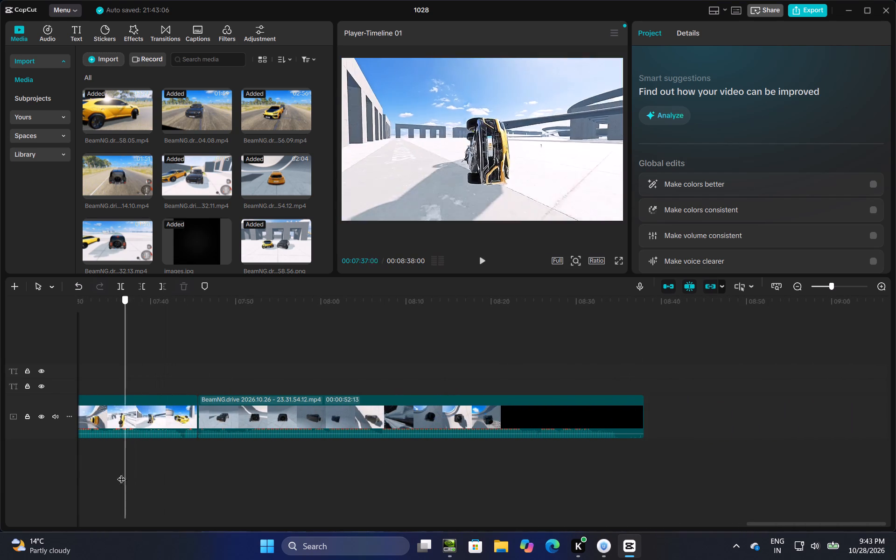
left_click_drag(121, 473, 226, 465)
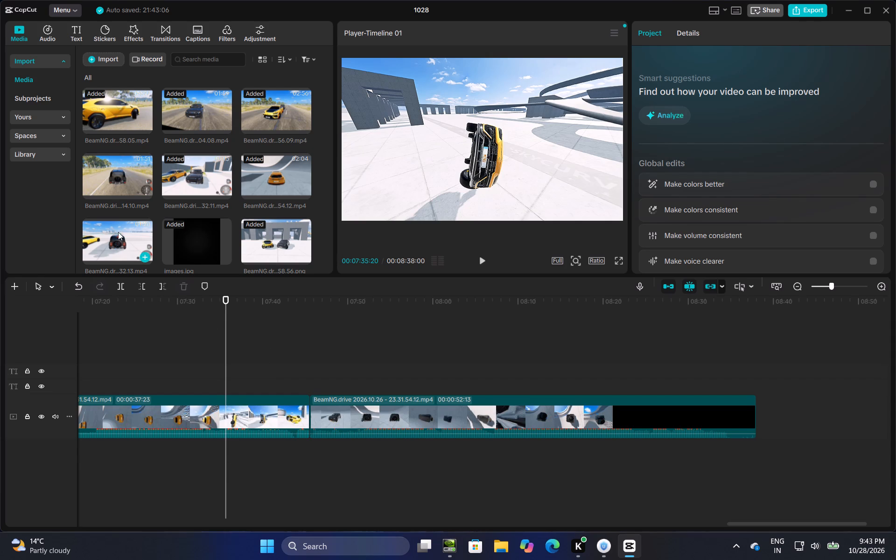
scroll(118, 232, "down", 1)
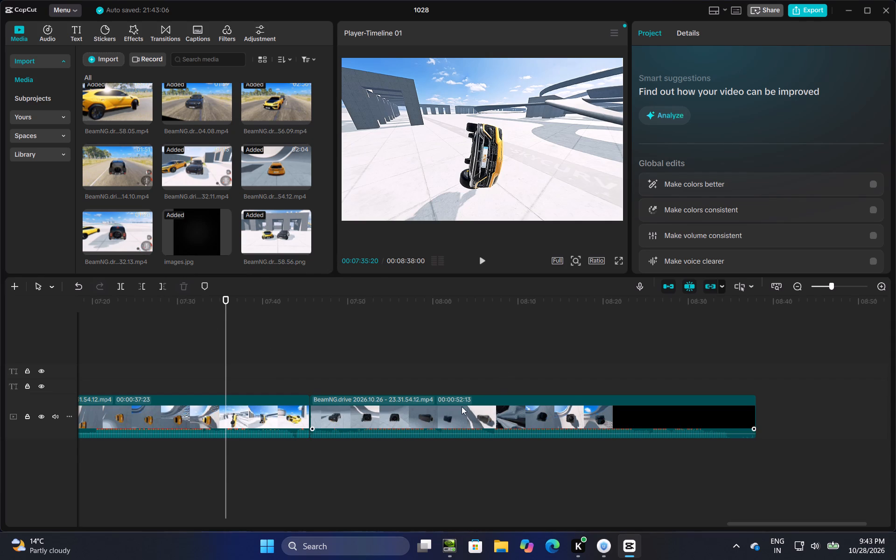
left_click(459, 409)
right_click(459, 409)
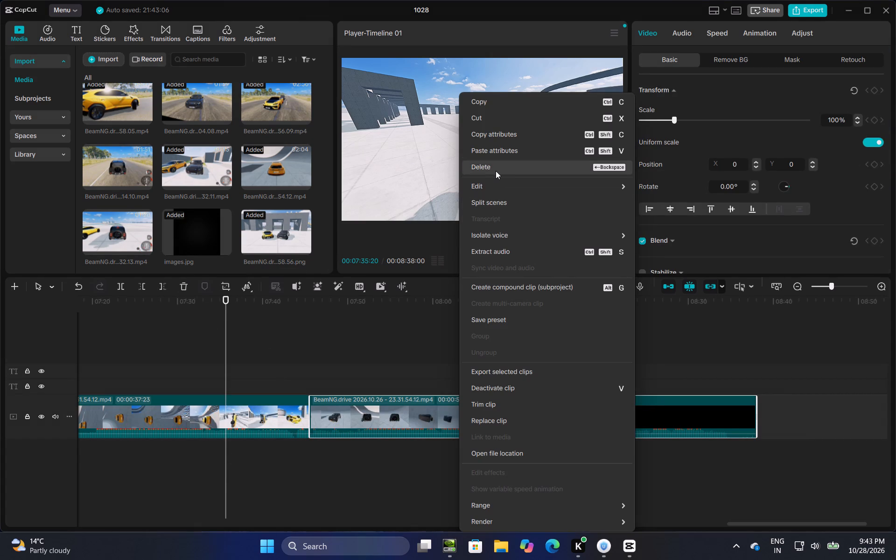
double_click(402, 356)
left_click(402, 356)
Copy the scoreboard image with its "1" and "2" texts from before the wall of death title and paste them at the timeline's end, 00:08:38:00.
left_click_drag(402, 356, 894, 382)
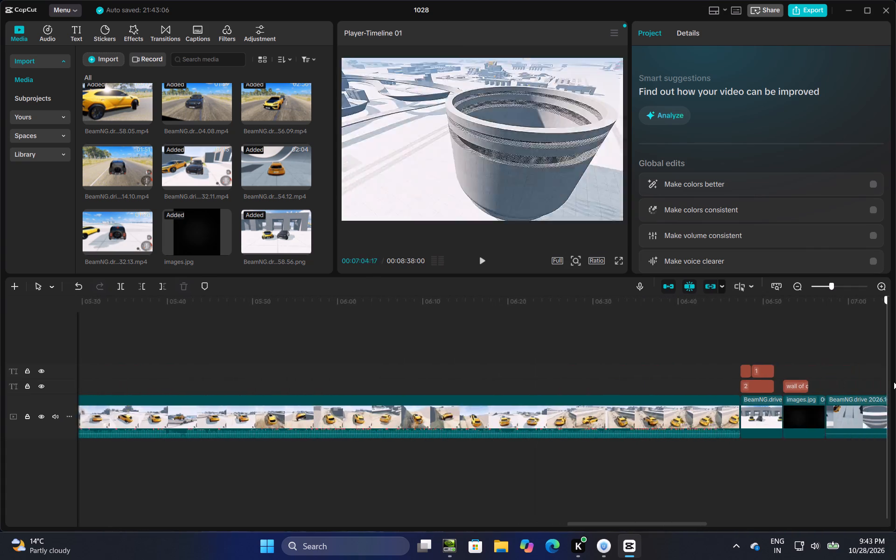
left_click_drag(894, 382, 785, 377)
left_click_drag(490, 336, 476, 400)
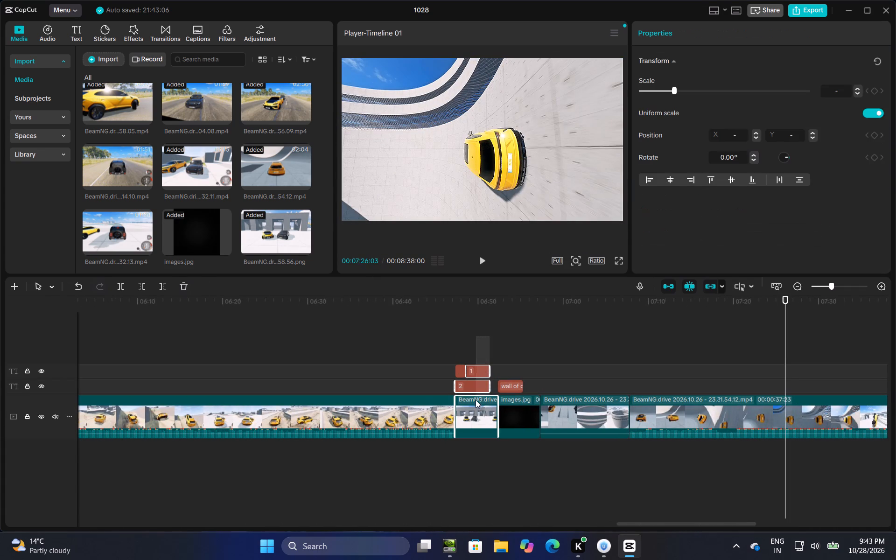
left_click_drag(476, 400, 476, 401)
right_click(476, 401)
left_click(505, 287)
left_click(538, 342)
left_click_drag(539, 343, 895, 353)
right_click(653, 411)
left_click(681, 476)
Extend the start of the pasted "1" score text back to the beginning of the new scoreboard image.
left_click_drag(661, 391, 663, 436)
left_click(658, 346)
left_click(658, 373)
left_click_drag(655, 374, 647, 380)
Copy the yellow SUV's "2" score text and shorten the original so it ends at 00:08:39:00.
left_click(662, 392)
left_click_drag(683, 386, 675, 388)
triple_click(675, 388)
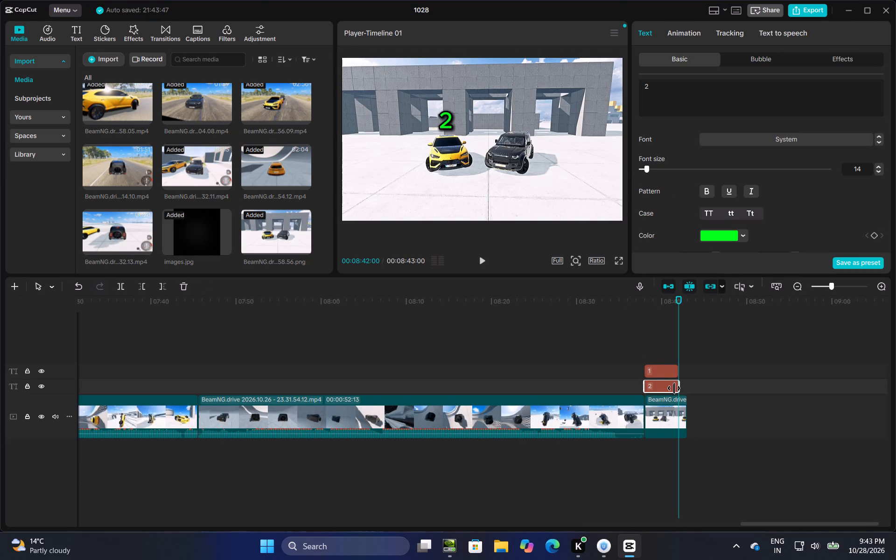
left_click_drag(679, 388, 653, 399)
right_click(651, 385)
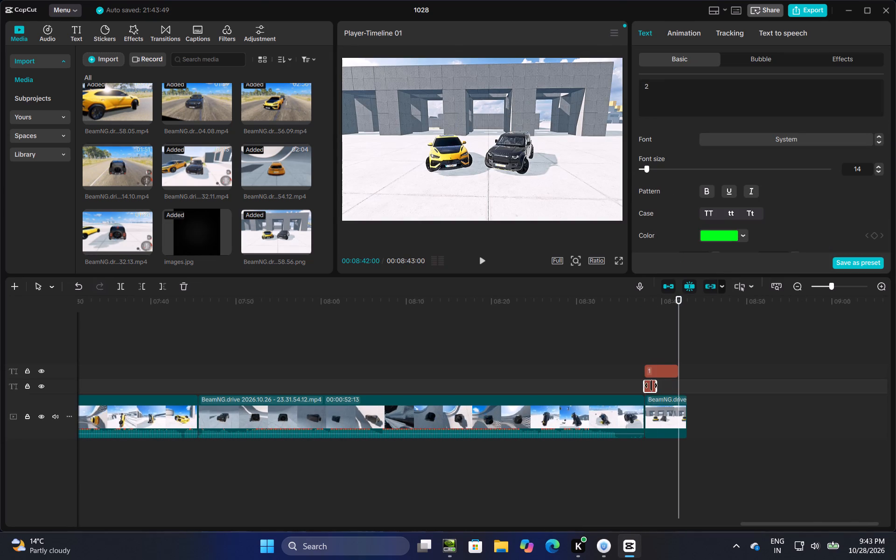
left_click(677, 298)
left_click_drag(655, 389, 651, 392)
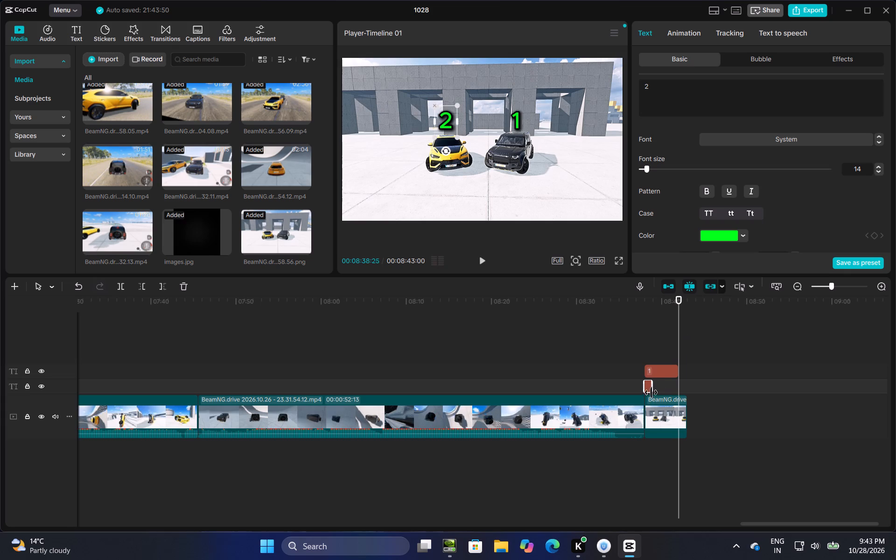
left_click_drag(651, 392, 652, 401)
Paste the copied score text at 00:08:39:00 and change its content to 3 for the yellow SUV.
left_click(656, 386)
right_click(656, 386)
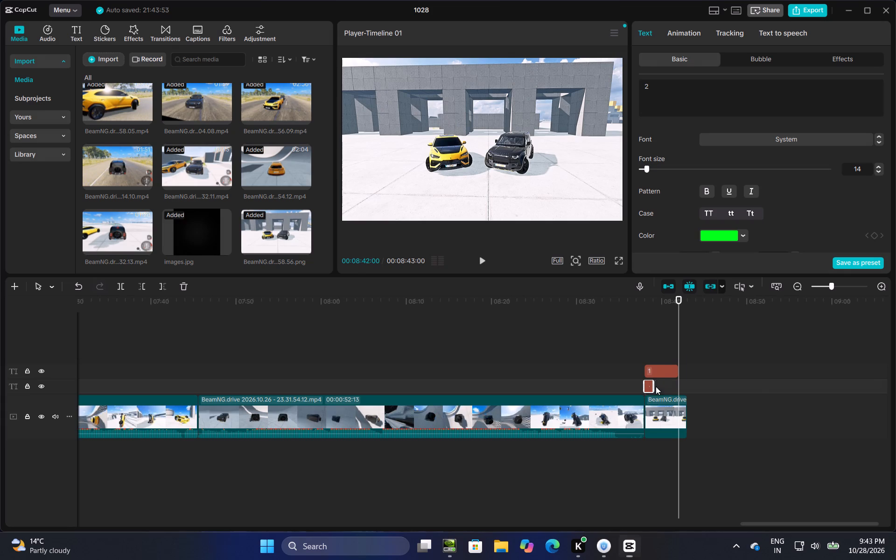
left_click(656, 386)
double_click(656, 379)
right_click(656, 379)
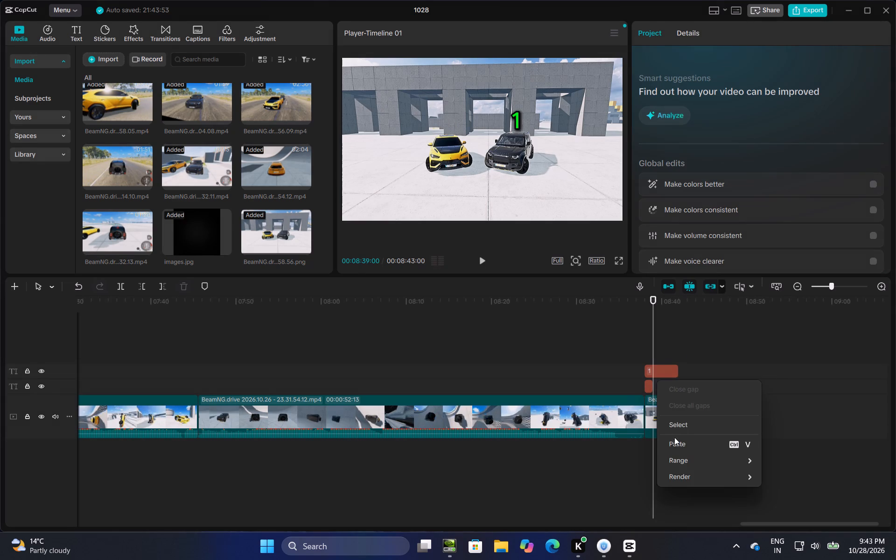
left_click(675, 441)
left_click(684, 79)
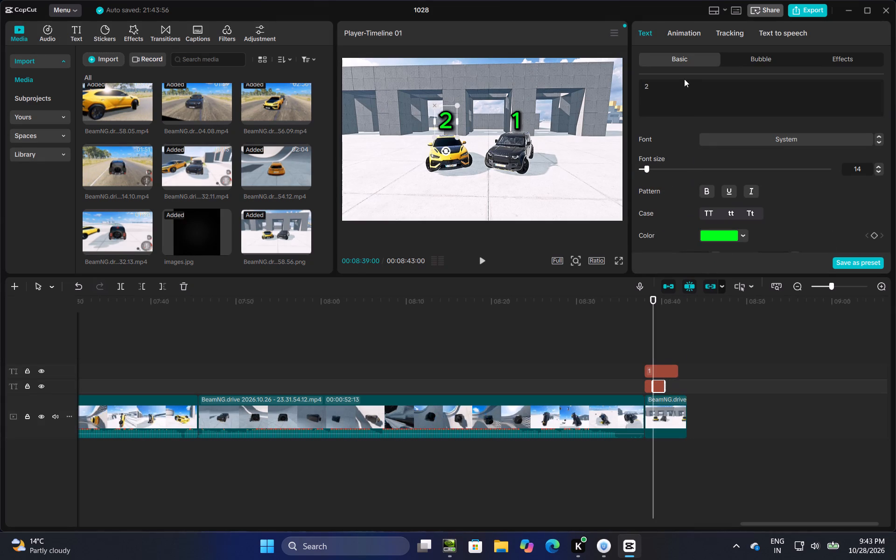
left_click(678, 87)
key("BackSpace")
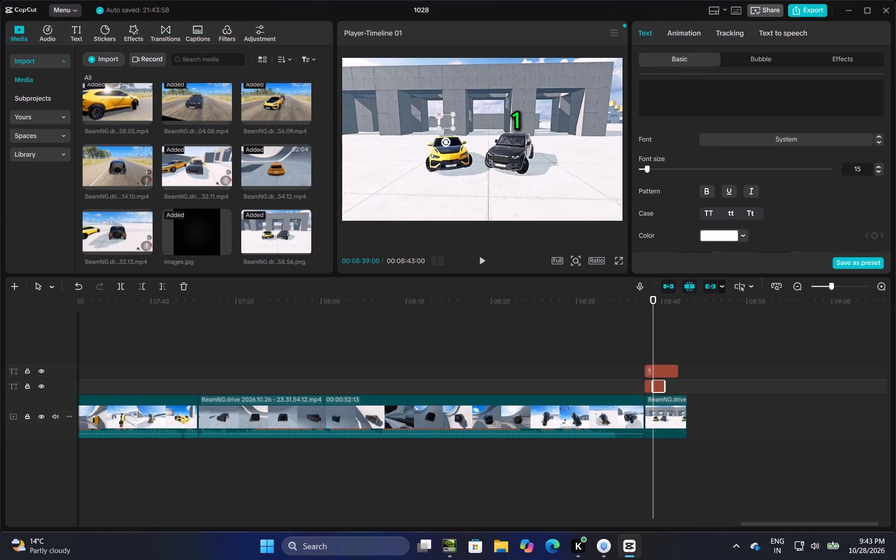
key("3")
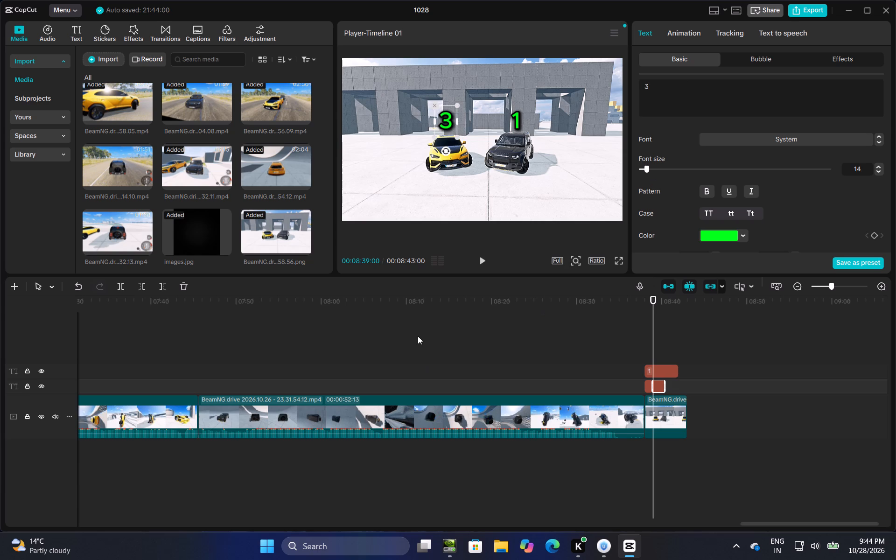
Shorten the black SUV's "1" score text so it ends at 00:08:40:10, level with the "3" text.
left_click(670, 374)
left_click_drag(681, 370, 672, 379)
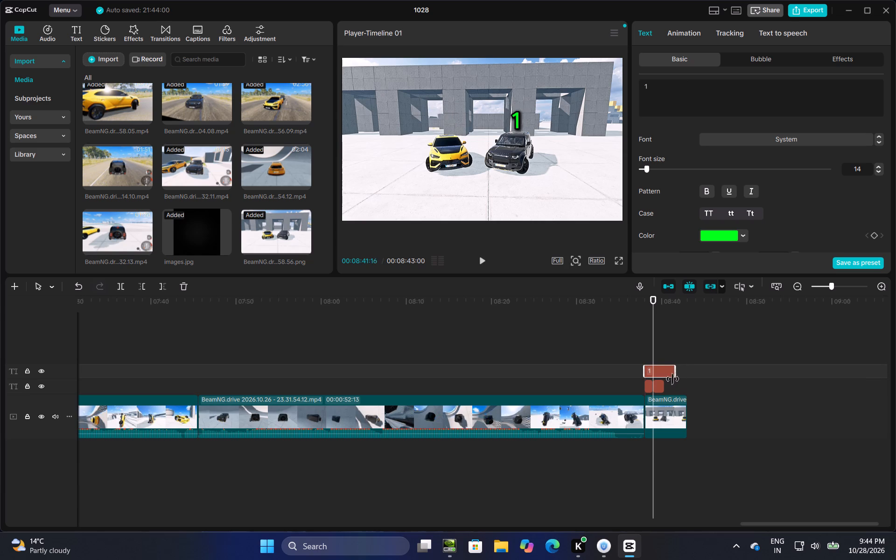
left_click_drag(672, 379, 666, 393)
Paste a copy of the black SUV's "1" score text at 00:08:40:10 and change its content to 2.
right_click(660, 371)
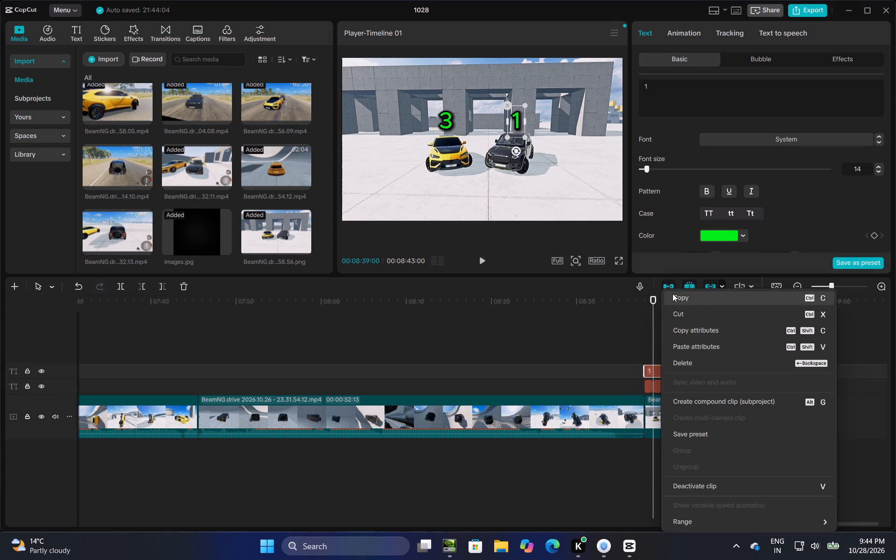
left_click(672, 294)
right_click(671, 363)
double_click(670, 363)
right_click(670, 363)
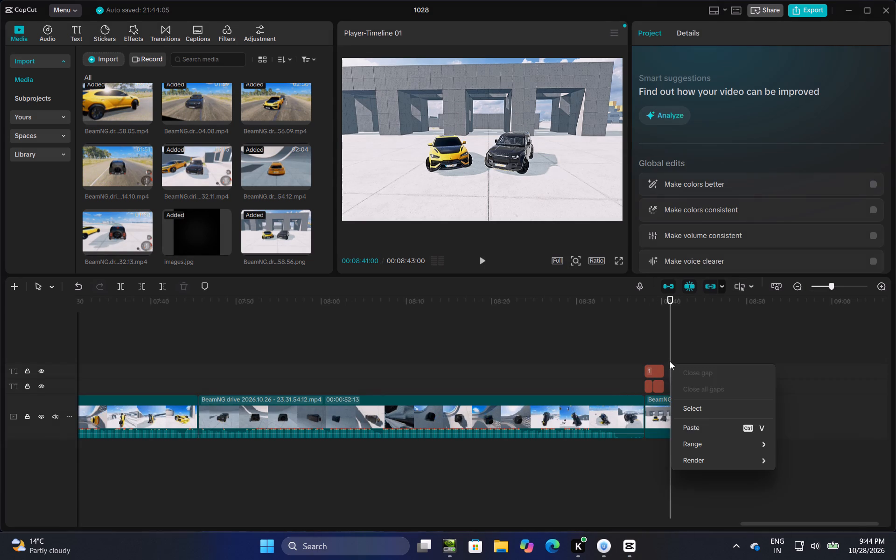
left_click(669, 351)
left_click_drag(669, 351, 664, 358)
right_click(664, 358)
left_click(679, 418)
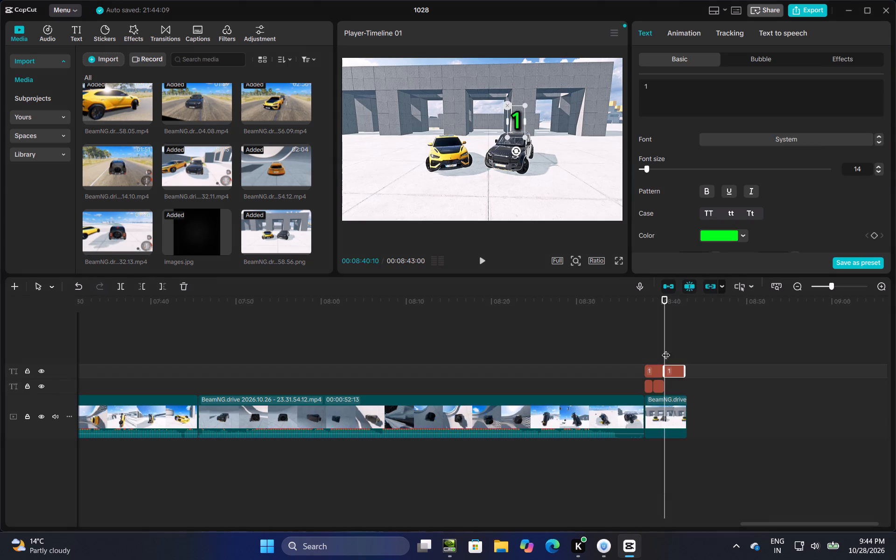
left_click(667, 84)
key("BackSpace")
key("2")
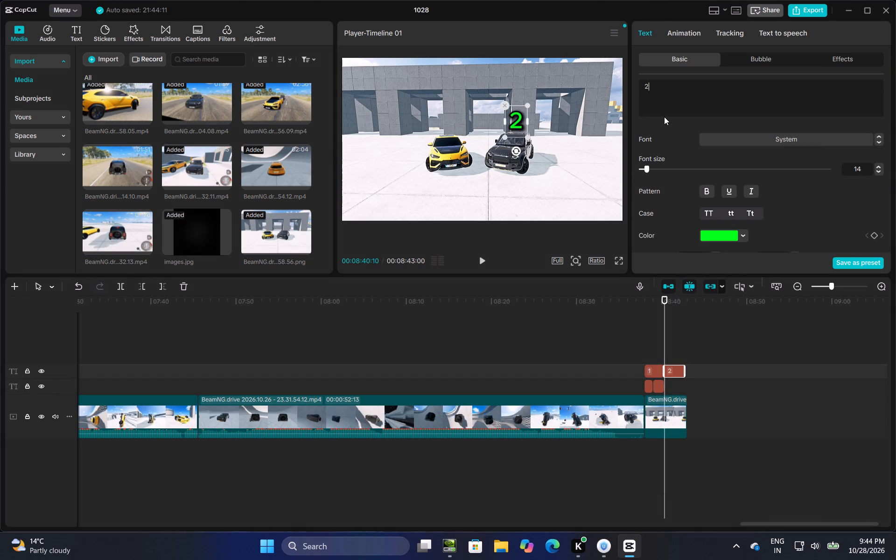
Extend the yellow SUV's "3" score text to the end of the final scoreboard image.
left_click(665, 384)
double_click(665, 384)
left_click(662, 385)
left_click_drag(665, 387, 681, 399)
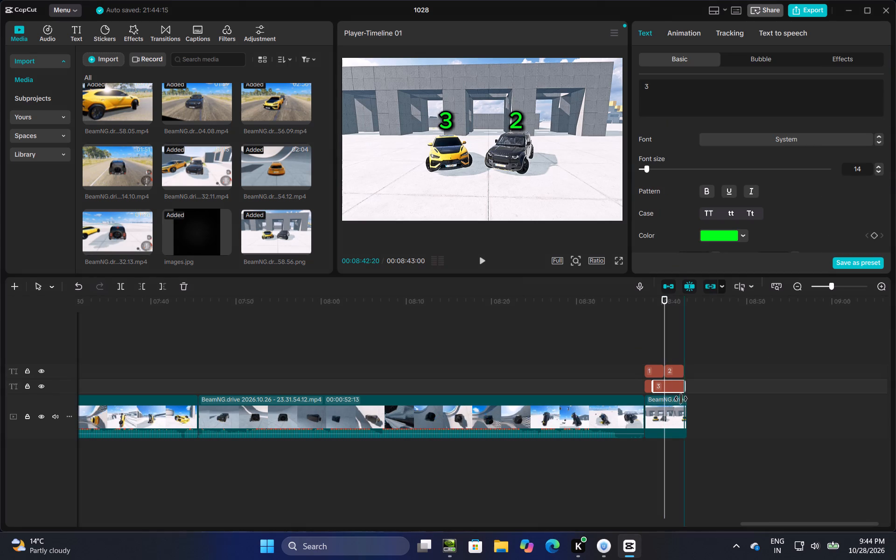
left_click_drag(681, 399, 682, 399)
Review the wall of death, offroad and long jump sections with their scoreboards, returning to the end of the video.
left_click(637, 363)
left_click_drag(637, 363, 70, 529)
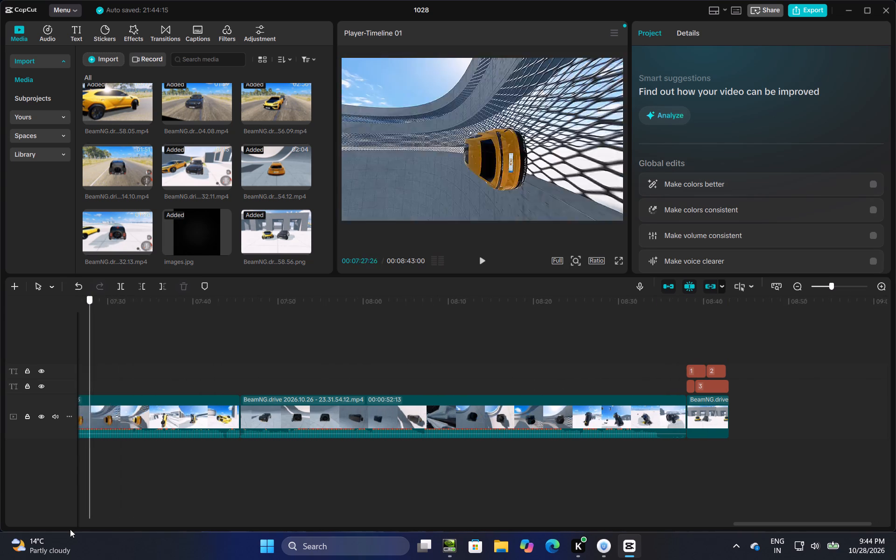
left_click_drag(70, 529, 556, 512)
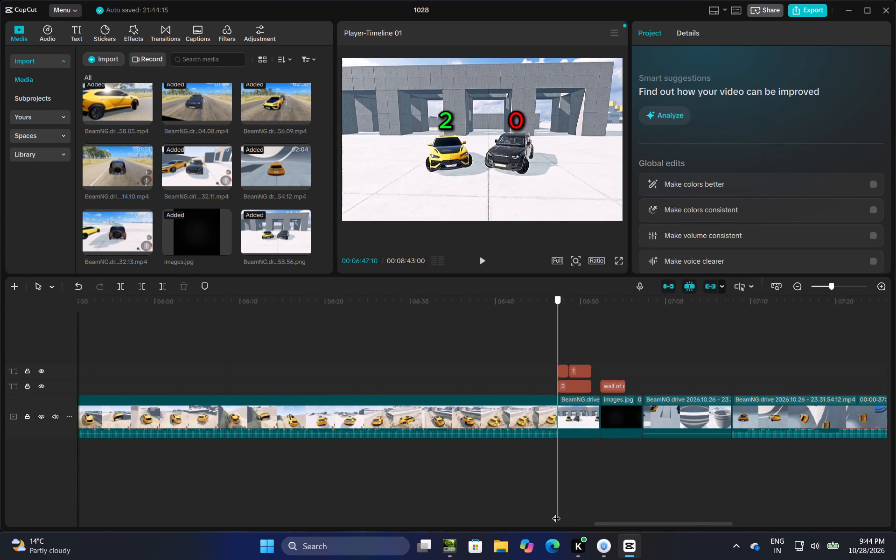
left_click_drag(556, 512, 123, 559)
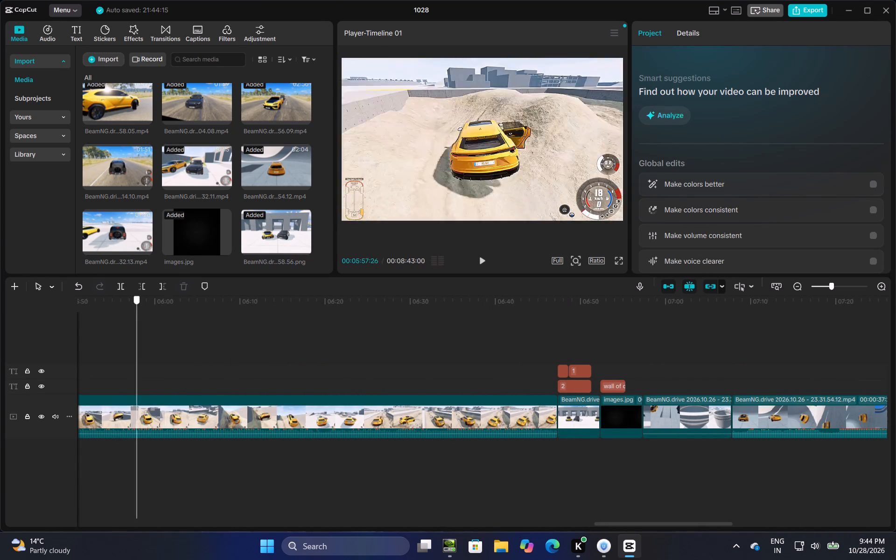
left_click_drag(123, 559, 80, 559)
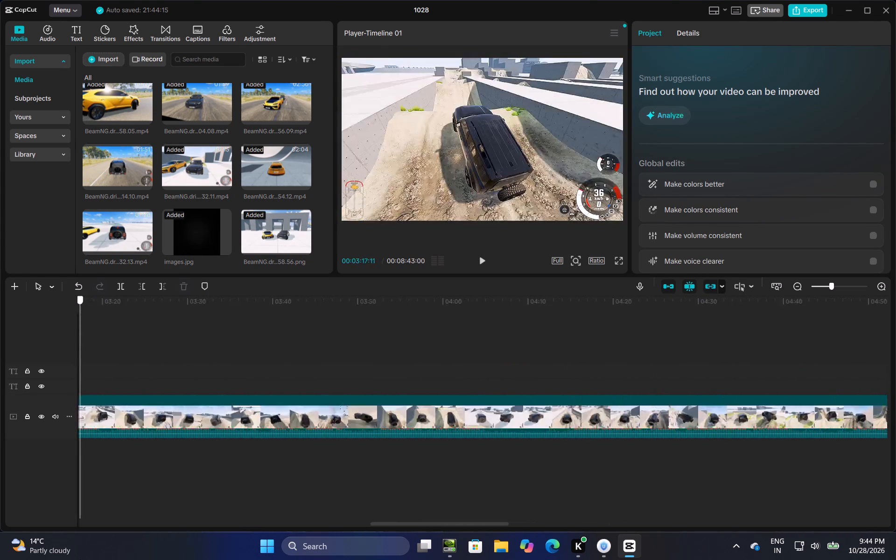
left_click_drag(80, 559, 759, 507)
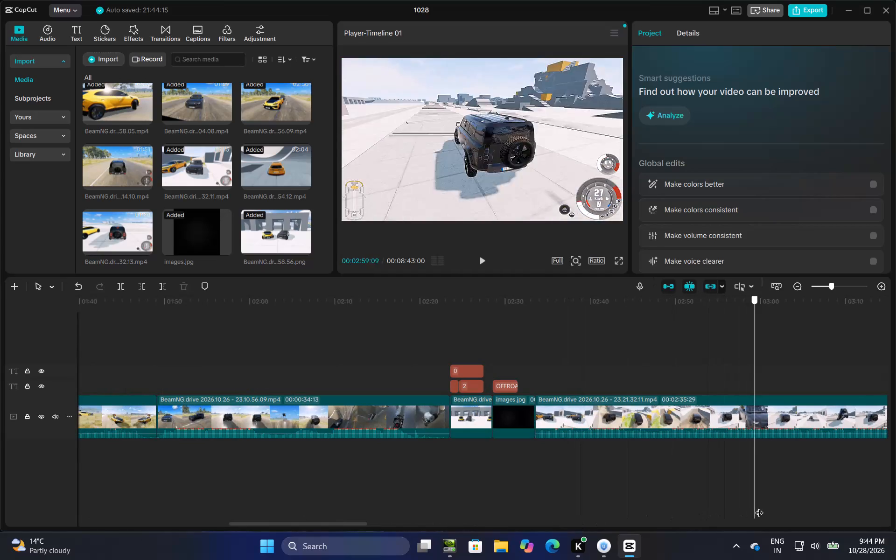
left_click_drag(759, 507, 424, 532)
right_click_drag(470, 510, 424, 532)
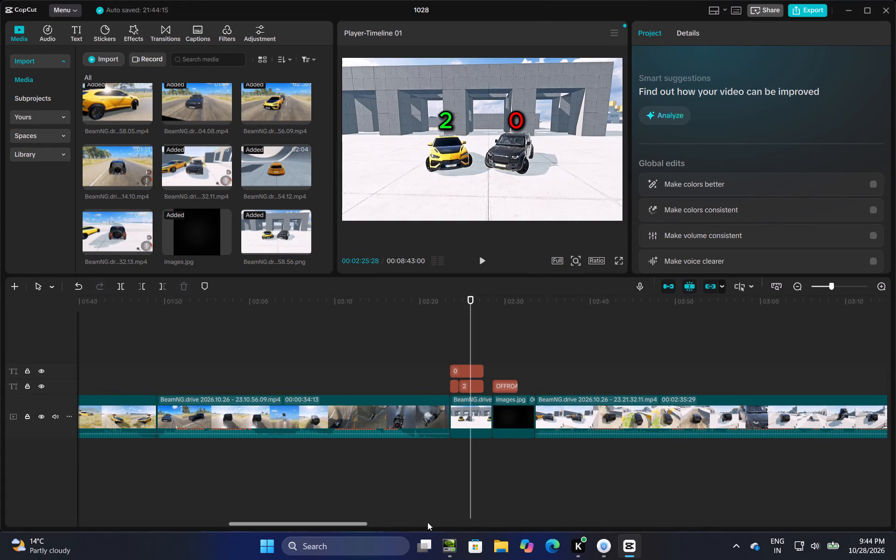
left_click(446, 486)
left_click_drag(446, 486, 399, 466)
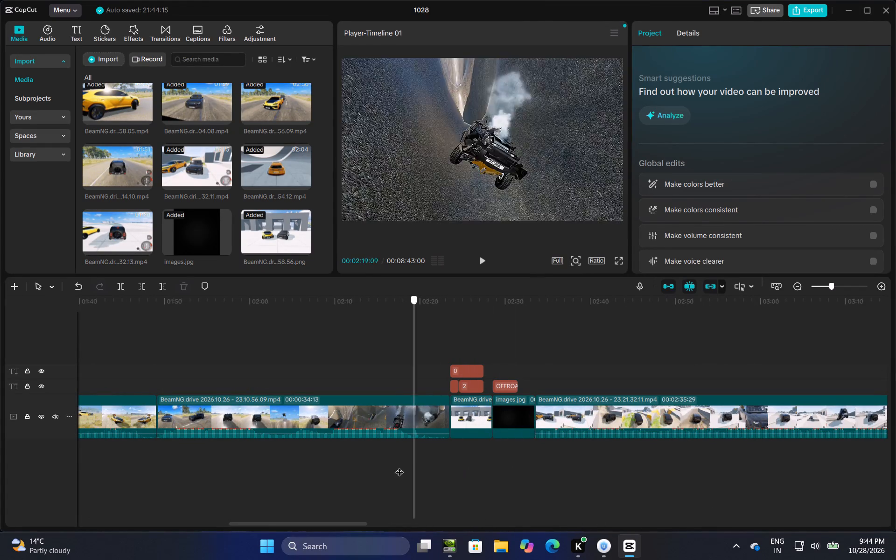
left_click_drag(399, 466, 895, 461)
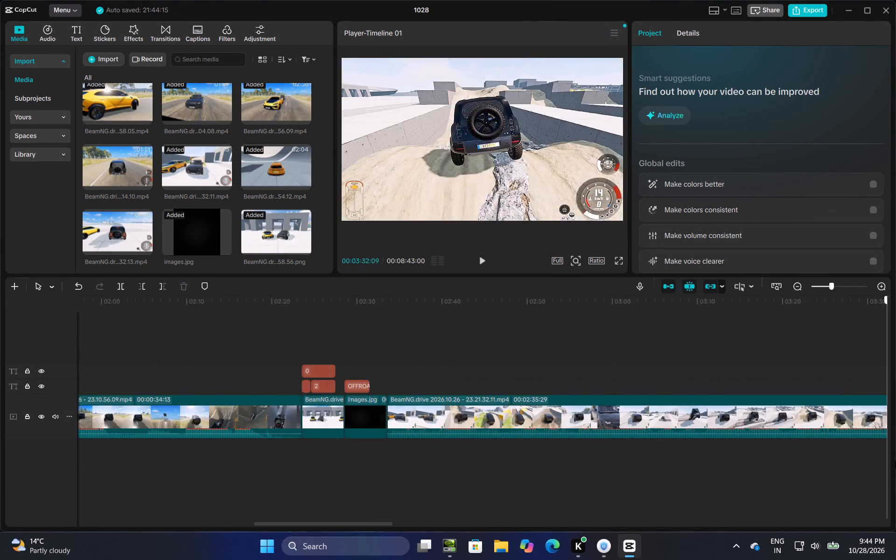
left_click_drag(895, 461, 892, 480)
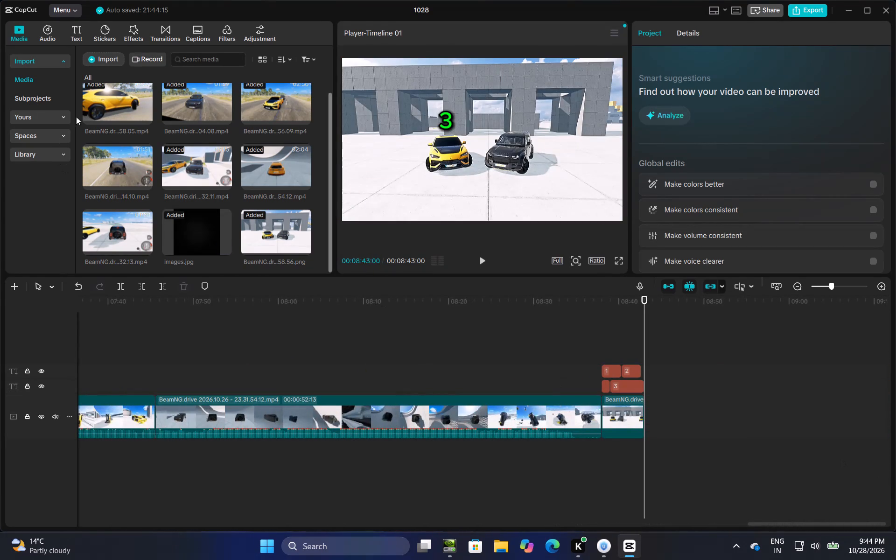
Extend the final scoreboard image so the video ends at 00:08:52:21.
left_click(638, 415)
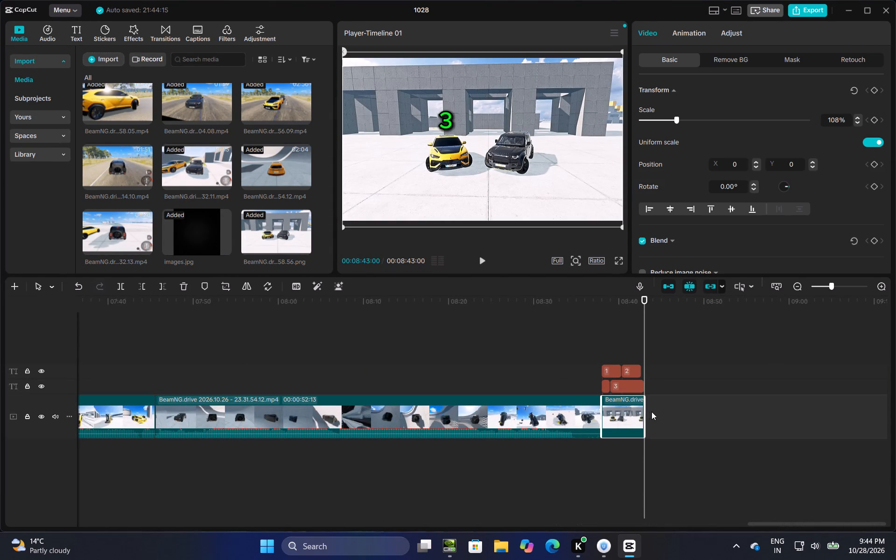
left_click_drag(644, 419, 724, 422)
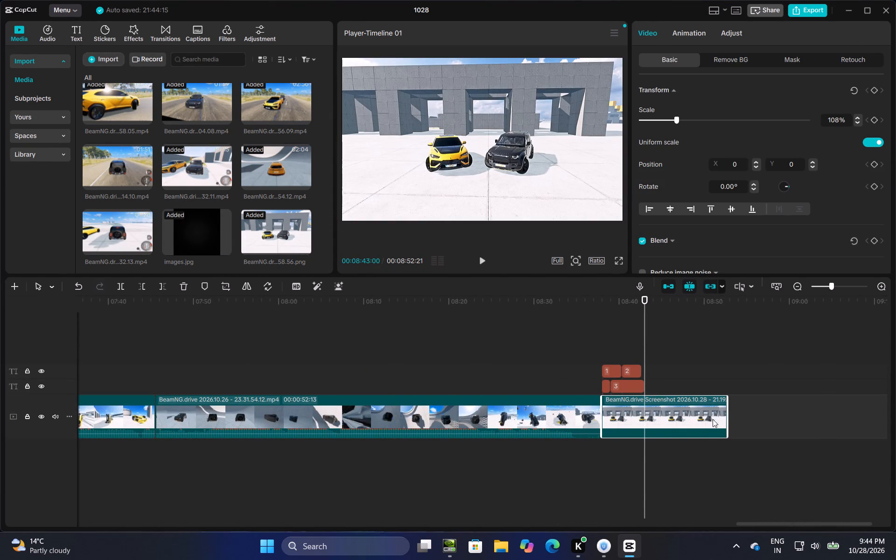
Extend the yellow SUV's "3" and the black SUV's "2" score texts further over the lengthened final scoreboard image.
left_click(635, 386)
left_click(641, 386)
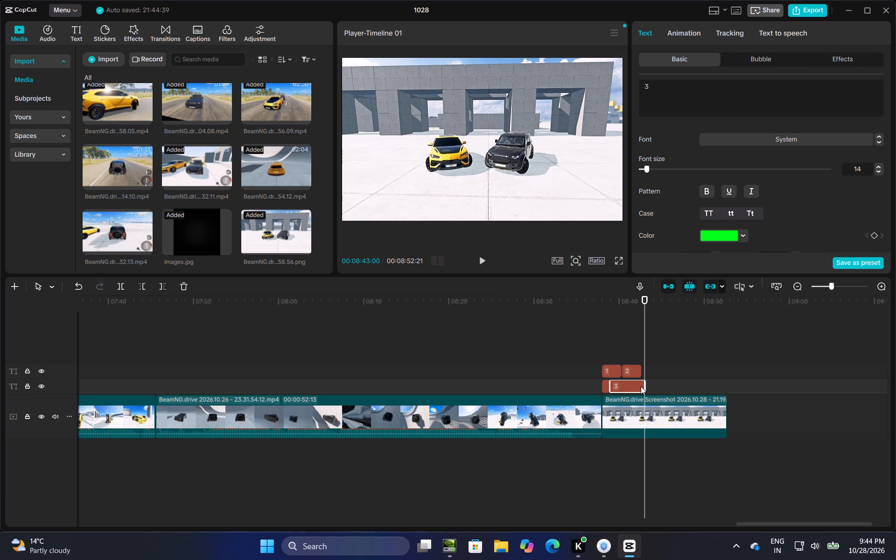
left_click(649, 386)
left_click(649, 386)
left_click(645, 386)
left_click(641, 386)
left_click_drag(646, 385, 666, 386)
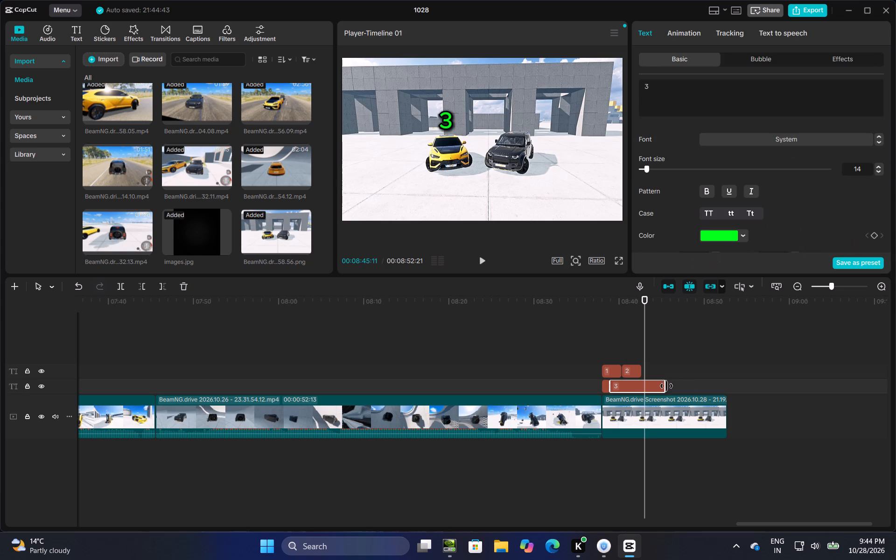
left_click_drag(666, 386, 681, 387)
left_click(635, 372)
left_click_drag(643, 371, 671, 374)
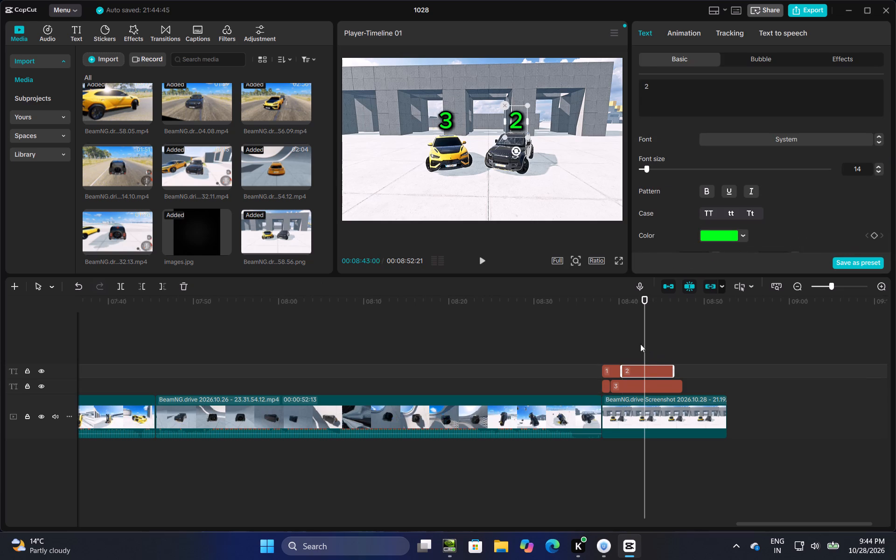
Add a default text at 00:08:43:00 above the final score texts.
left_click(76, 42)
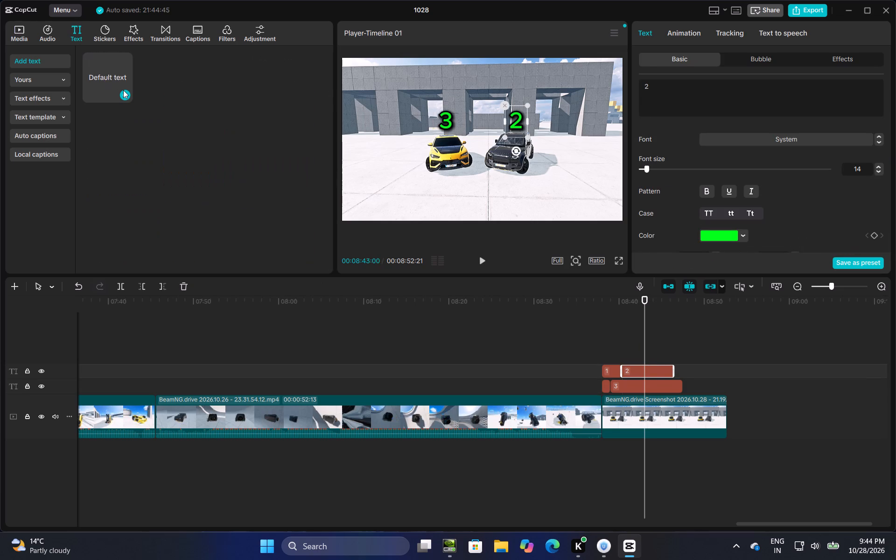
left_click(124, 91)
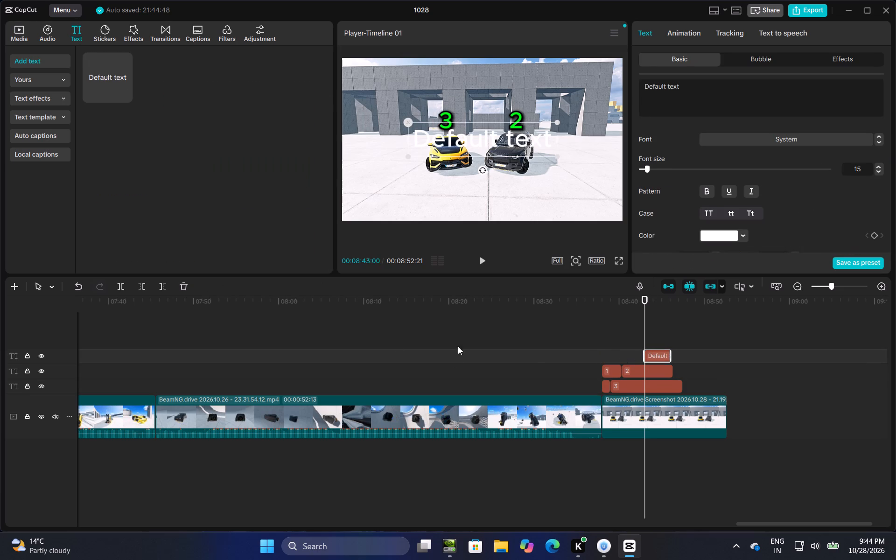
Review the whole video from the opening through the brake, long jump, offroad and wall of death sections.
left_click(393, 343)
left_click_drag(393, 343, 18, 378)
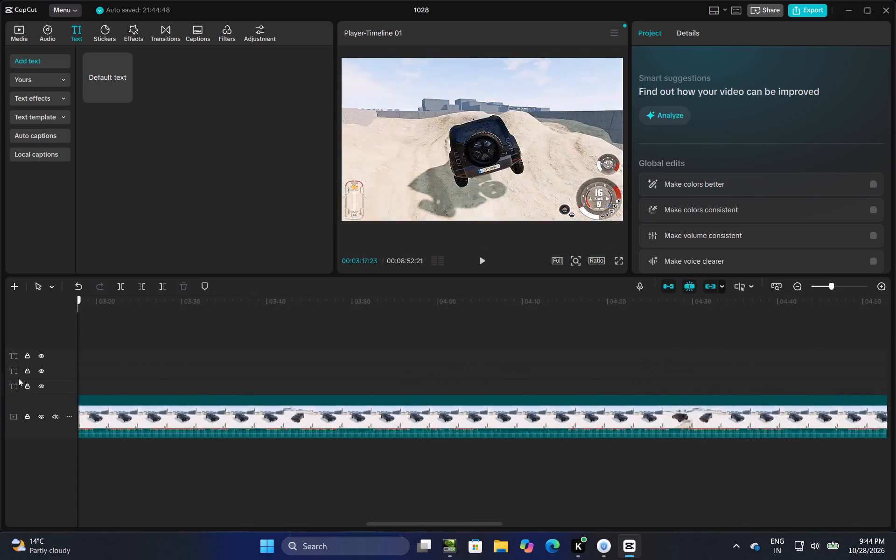
left_click_drag(18, 378, 12, 343)
left_click(20, 33)
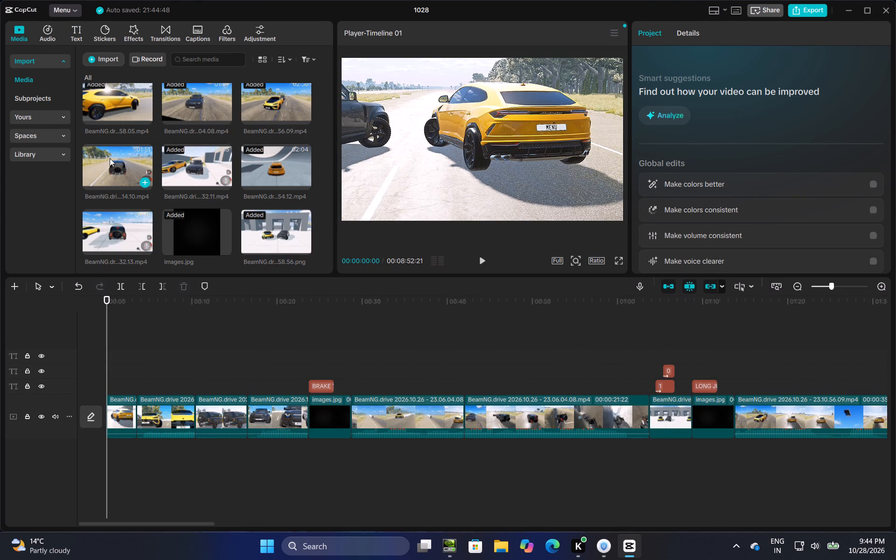
left_click(441, 376)
left_click_drag(441, 376, 601, 367)
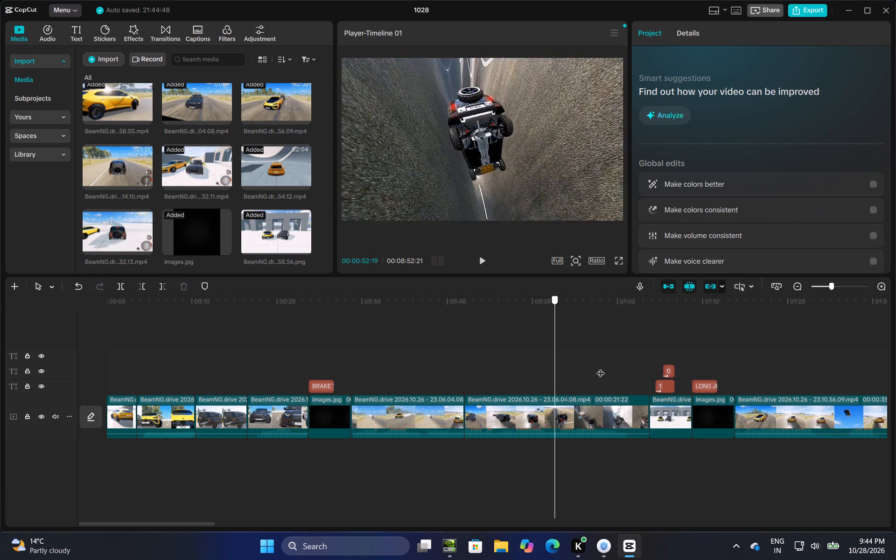
left_click_drag(601, 367, 819, 352)
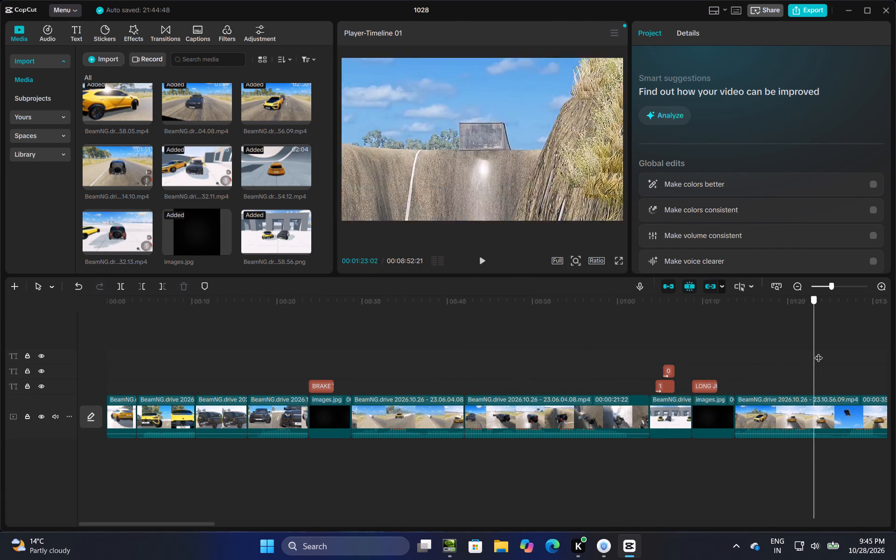
left_click_drag(819, 352, 567, 379)
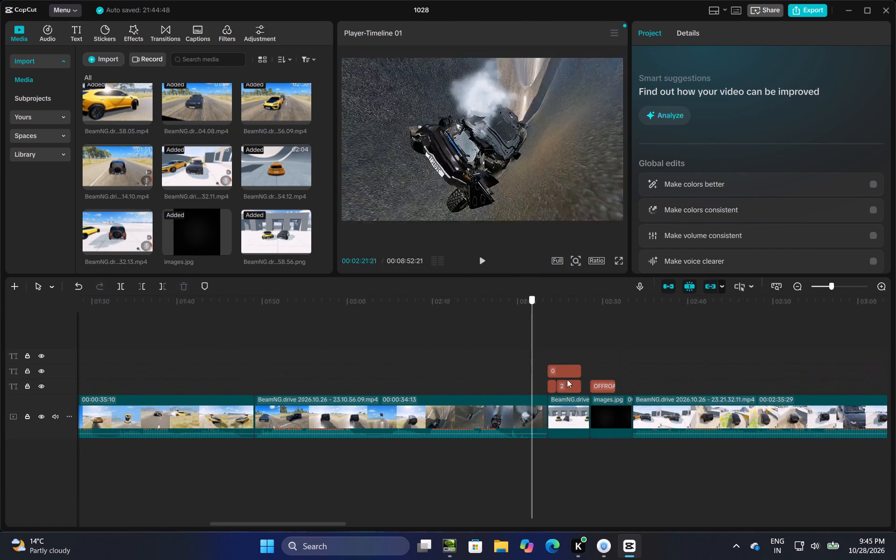
left_click_drag(567, 379, 881, 381)
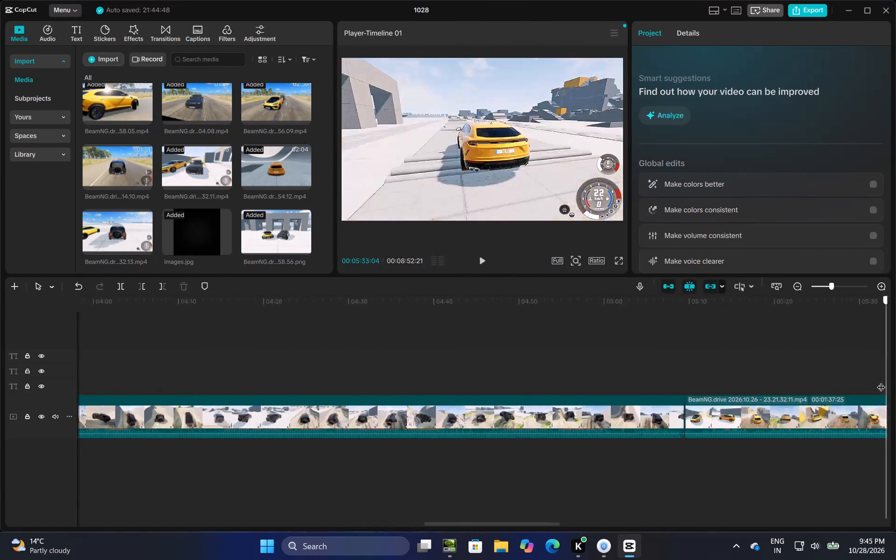
left_click_drag(881, 381, 895, 341)
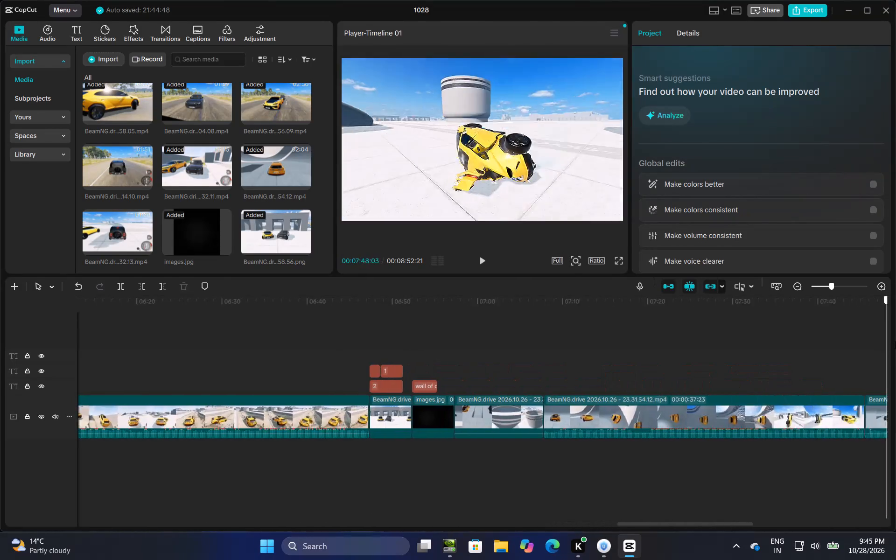
left_click_drag(895, 341, 864, 333)
Shorten the final scoreboard image so it ends at 00:08:42:11.
left_click_drag(646, 343, 540, 446)
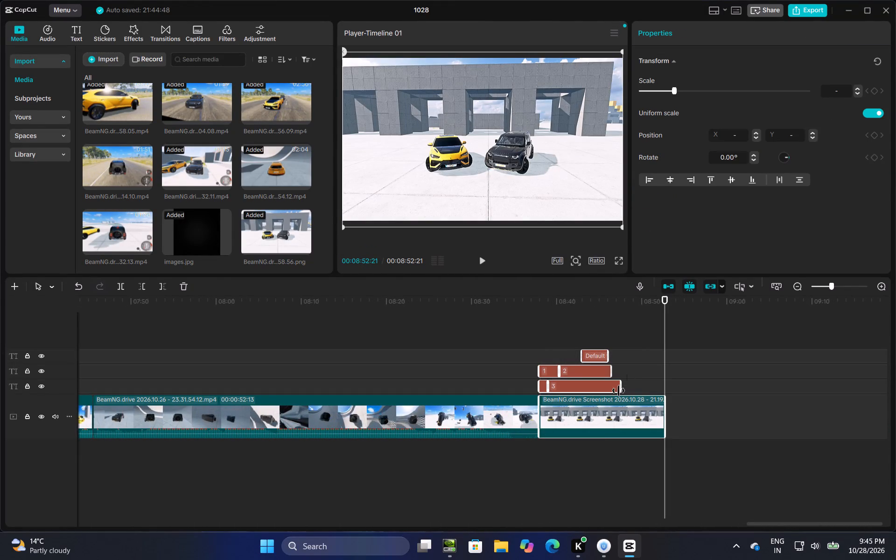
left_click(629, 365)
left_click(631, 393)
left_click(656, 408)
left_click(669, 408)
left_click(651, 409)
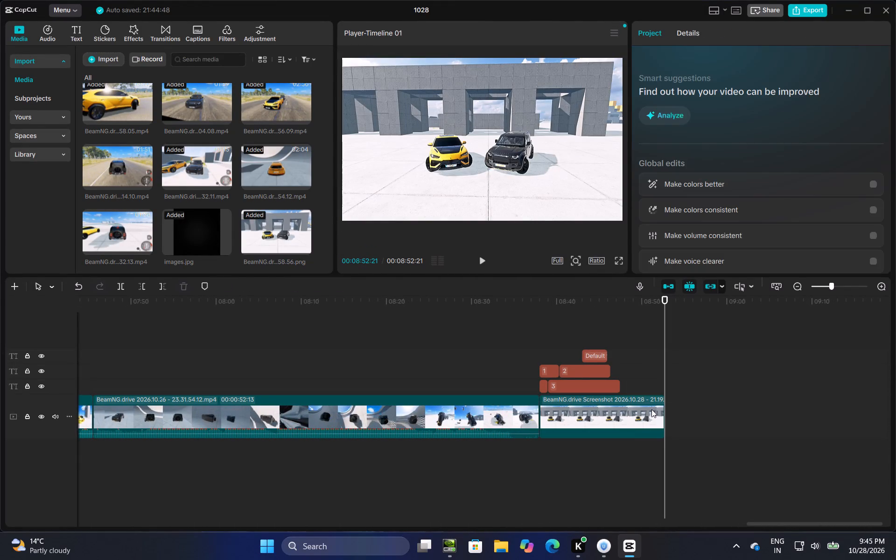
left_click_drag(665, 406, 574, 437)
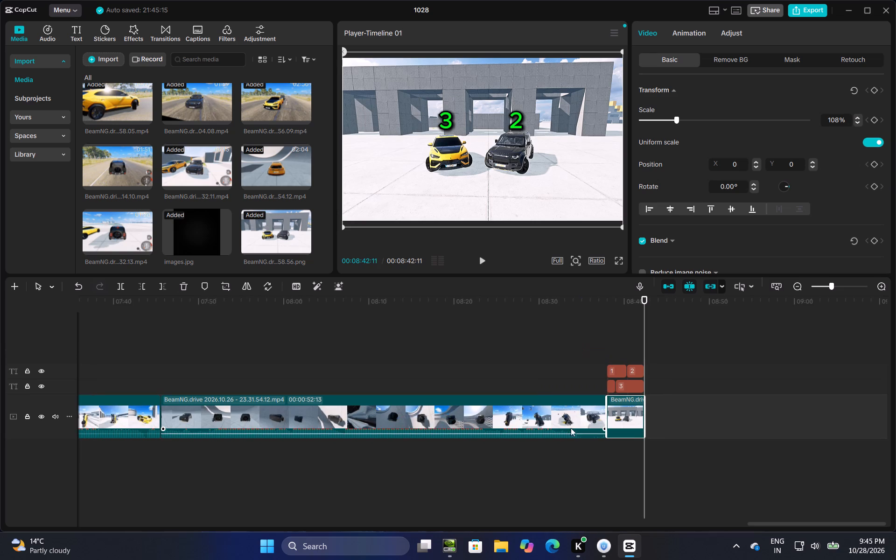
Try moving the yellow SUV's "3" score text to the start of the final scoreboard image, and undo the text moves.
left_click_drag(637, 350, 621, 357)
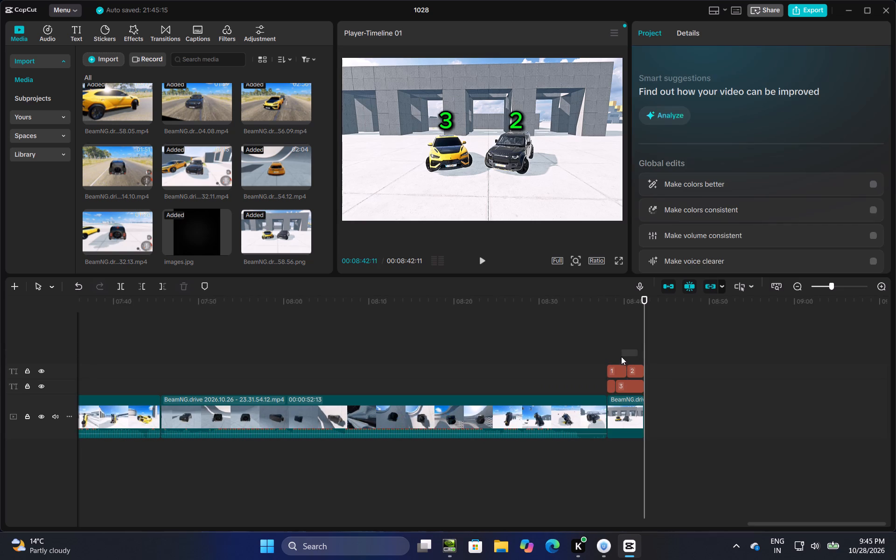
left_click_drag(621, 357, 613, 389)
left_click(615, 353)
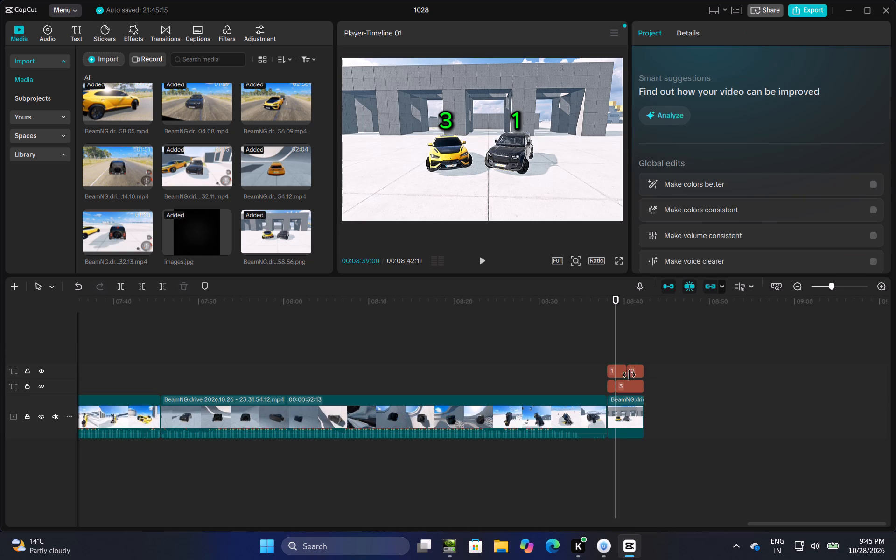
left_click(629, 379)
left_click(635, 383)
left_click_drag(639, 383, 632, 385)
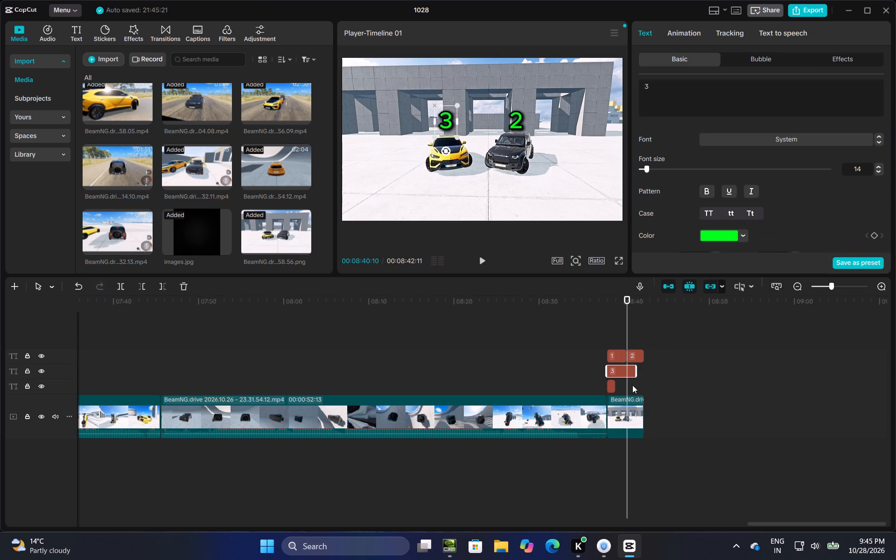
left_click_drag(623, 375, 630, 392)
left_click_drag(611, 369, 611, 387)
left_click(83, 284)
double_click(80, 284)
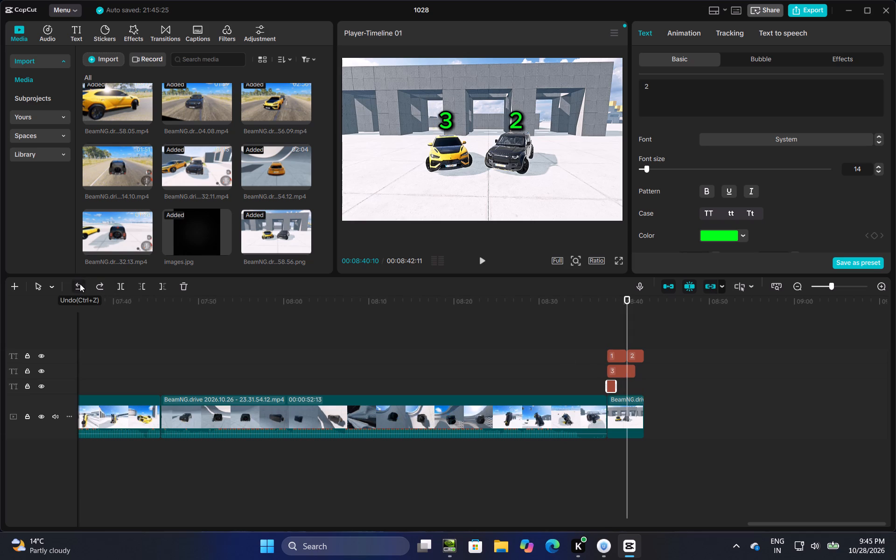
Copy the black title image together with its offroad title text from before the offroad test.
left_click(614, 348)
left_click_drag(614, 348, 594, 355)
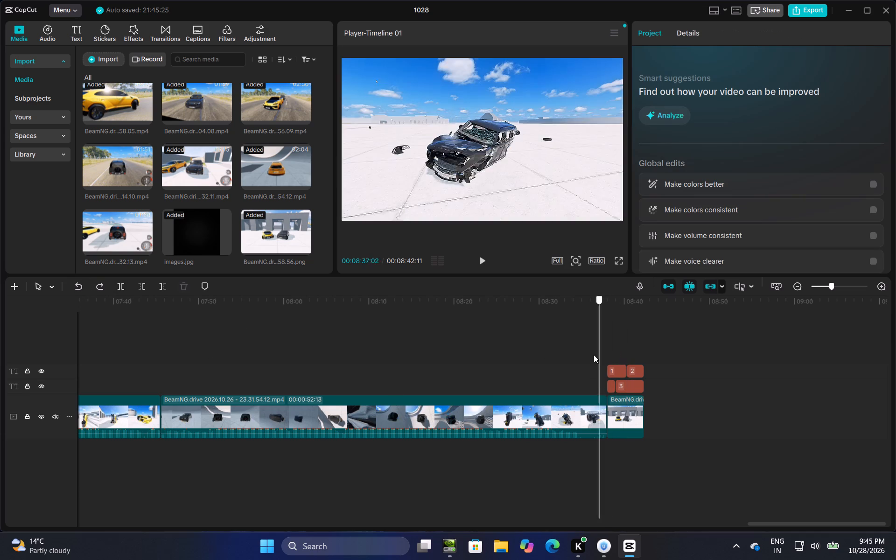
left_click_drag(594, 355, 300, 362)
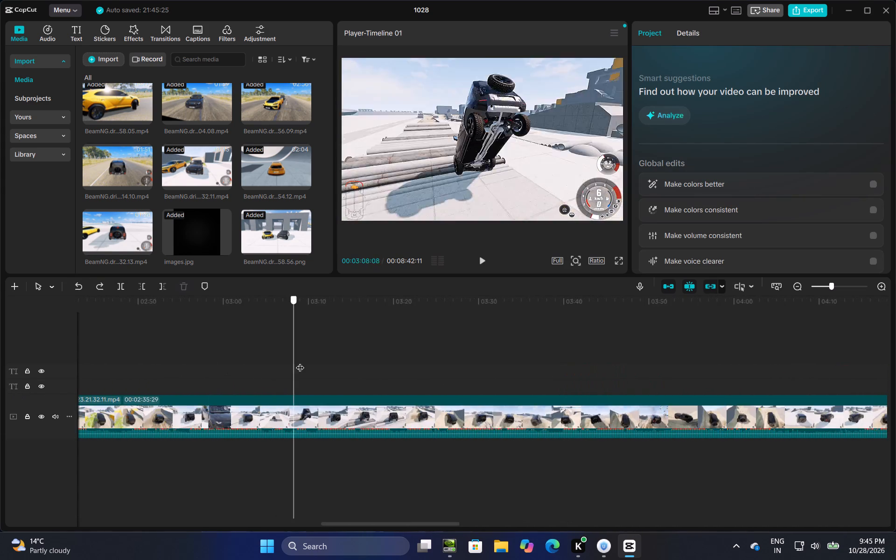
left_click_drag(300, 362, 271, 364)
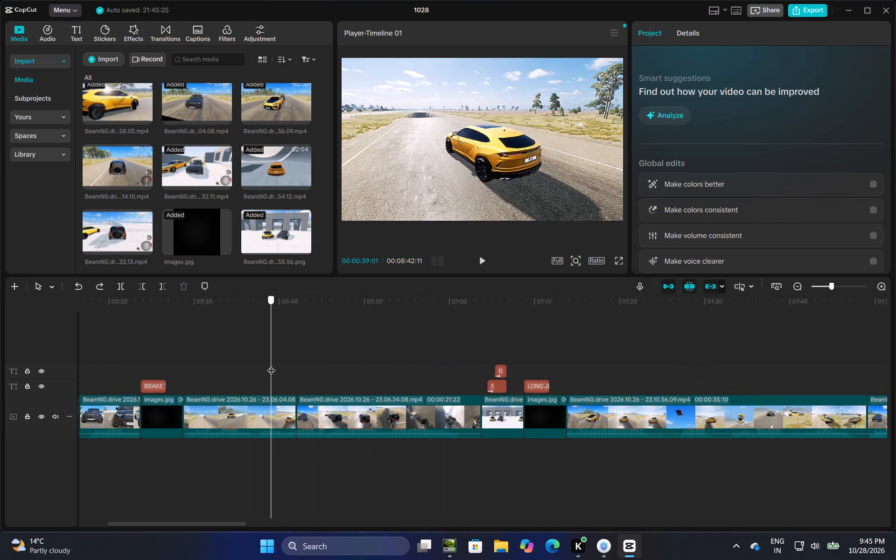
left_click_drag(271, 364, 895, 379)
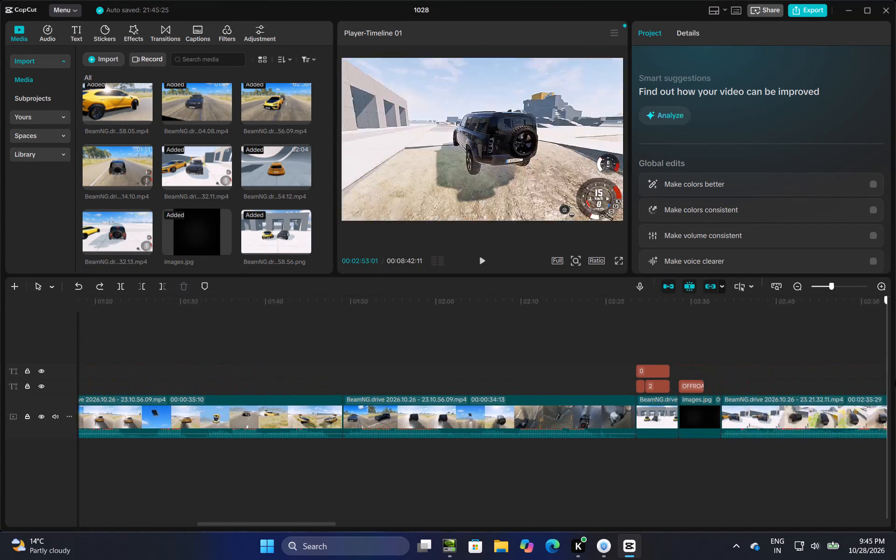
left_click_drag(895, 379, 531, 452)
left_click_drag(585, 362, 593, 415)
right_click(593, 415)
left_click(616, 288)
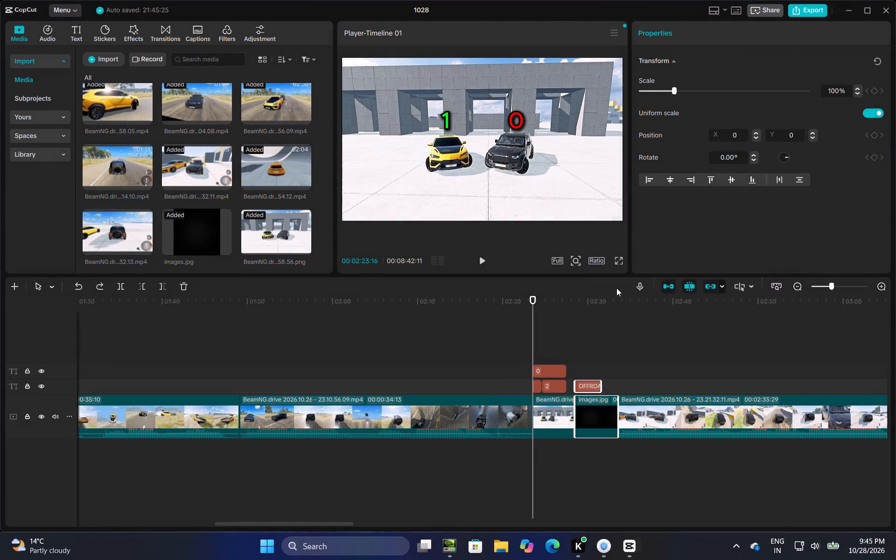
Paste the copied title card at 00:02:23:16, after the long jump footage, and place its black image on the main track.
right_click(528, 345)
left_click(544, 405)
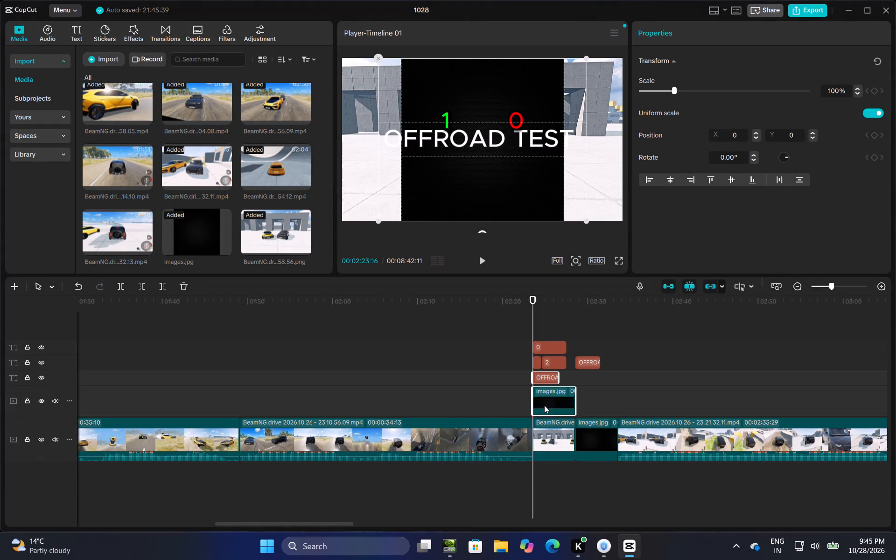
left_click_drag(544, 399, 543, 445)
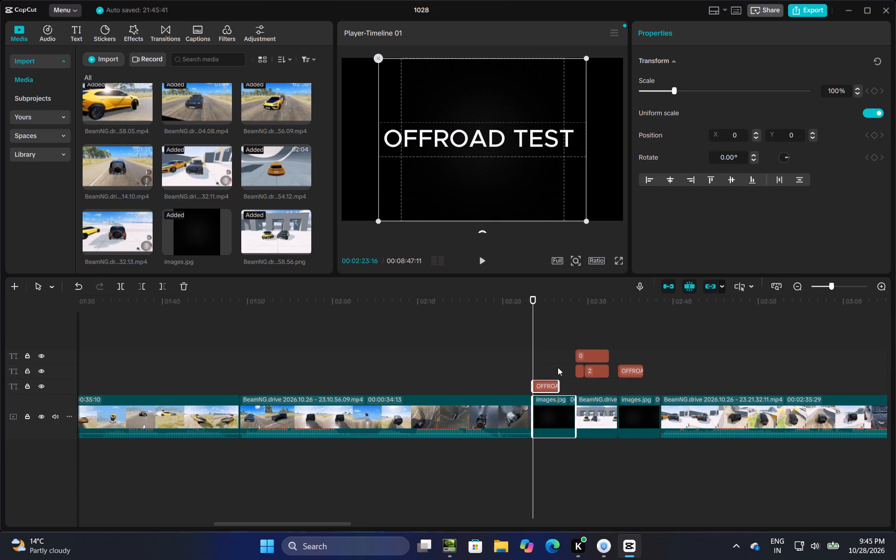
Replace the pasted card's offroad title with "collision test" and set it in uppercase.
left_click(555, 365)
left_click(541, 391)
left_click_drag(710, 96, 678, 96)
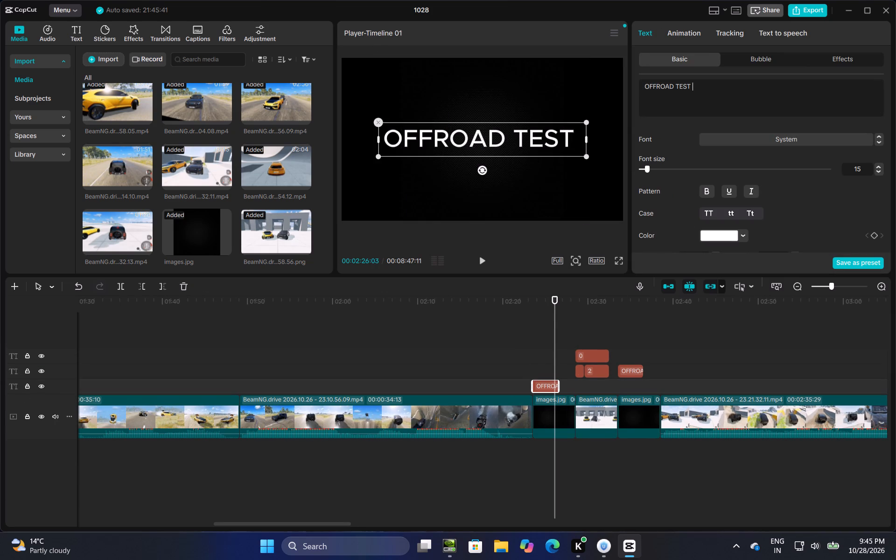
left_click_drag(678, 96, 618, 84)
key("BackSpace")
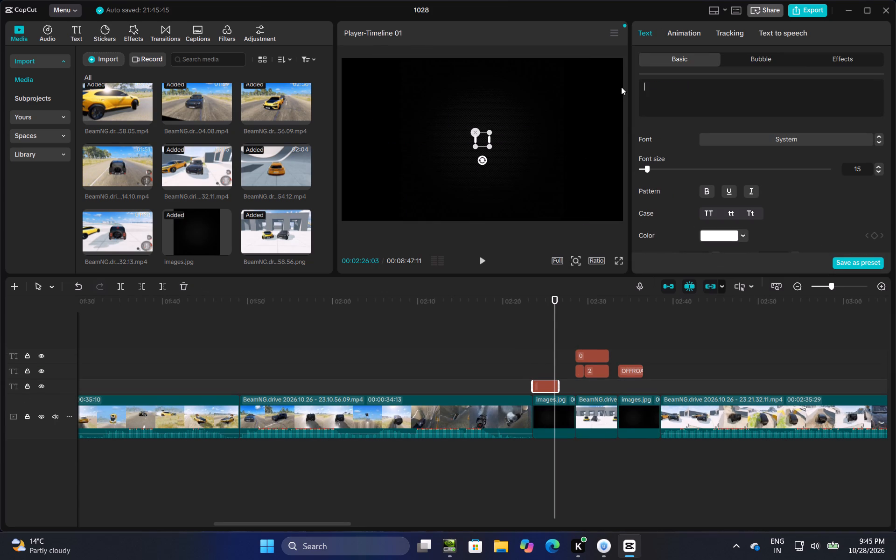
type("collision test")
key("space")
left_click(710, 211)
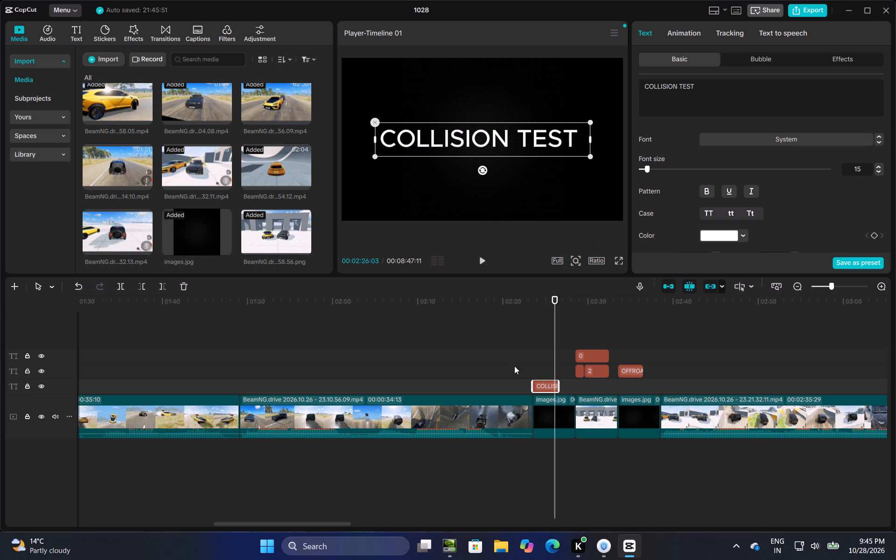
Insert the BeamNG 23.17.14.10 clip at 00:02:28:16, directly after the collision title card.
left_click(568, 351)
left_click_drag(568, 351, 572, 351)
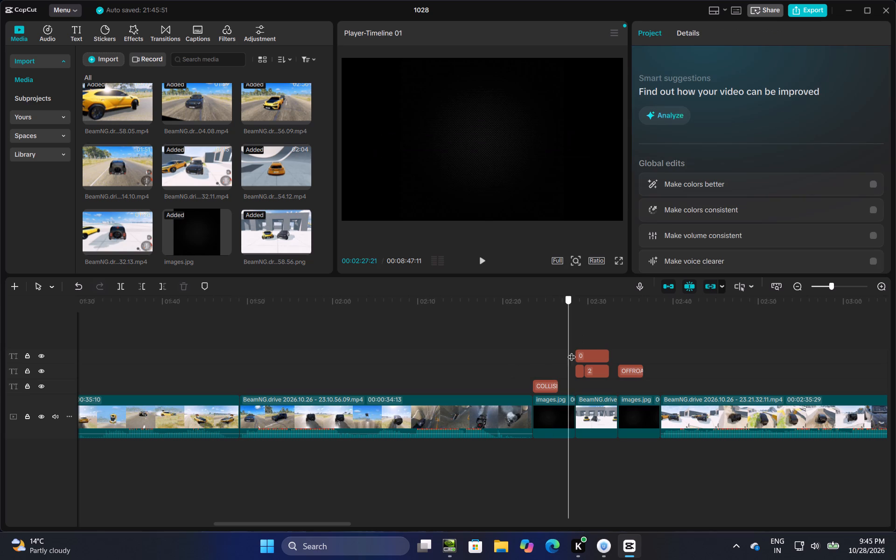
left_click_drag(572, 351, 576, 351)
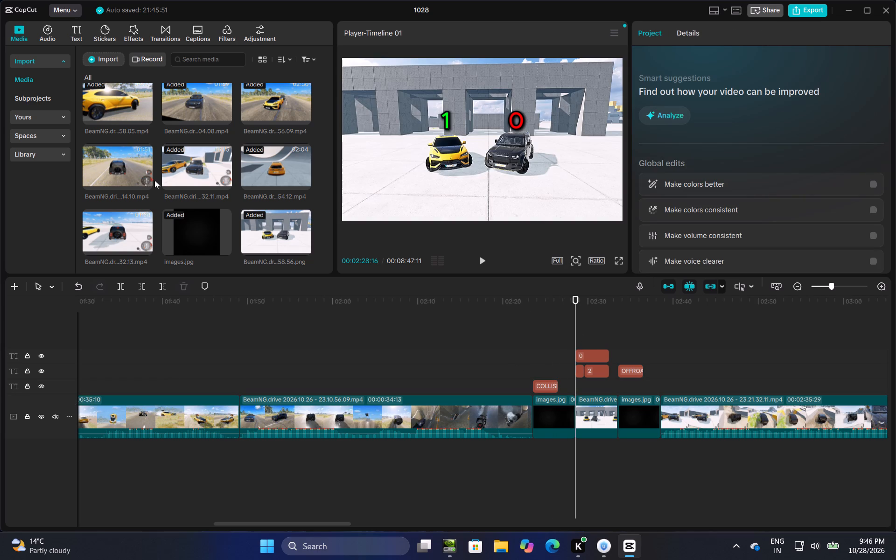
left_click(145, 183)
Split the inserted collision clip at 00:02:40:03 and delete the part before the cut.
left_click_drag(579, 381, 583, 381)
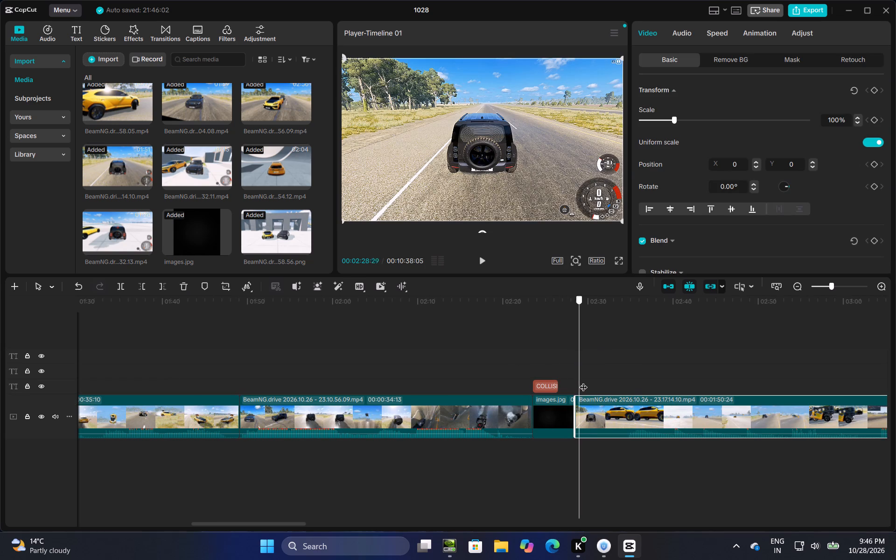
left_click_drag(583, 381, 720, 409)
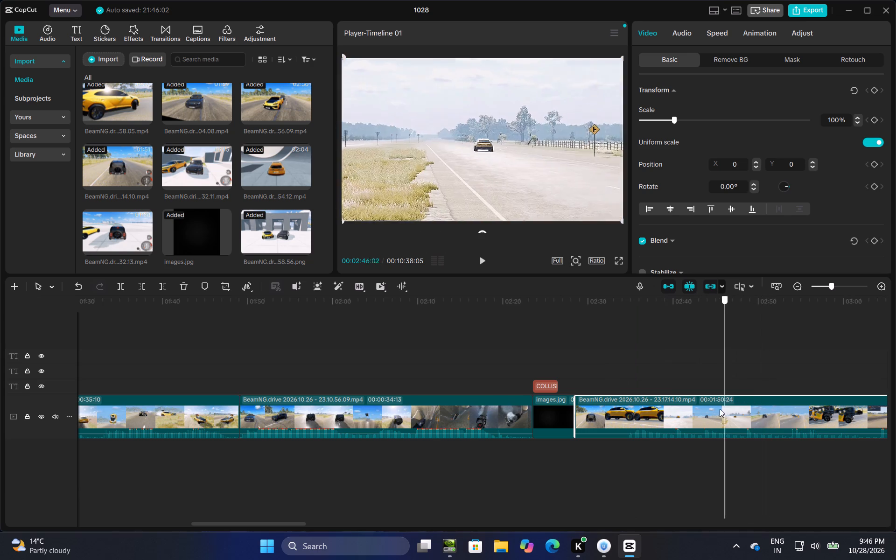
left_click_drag(720, 409, 677, 421)
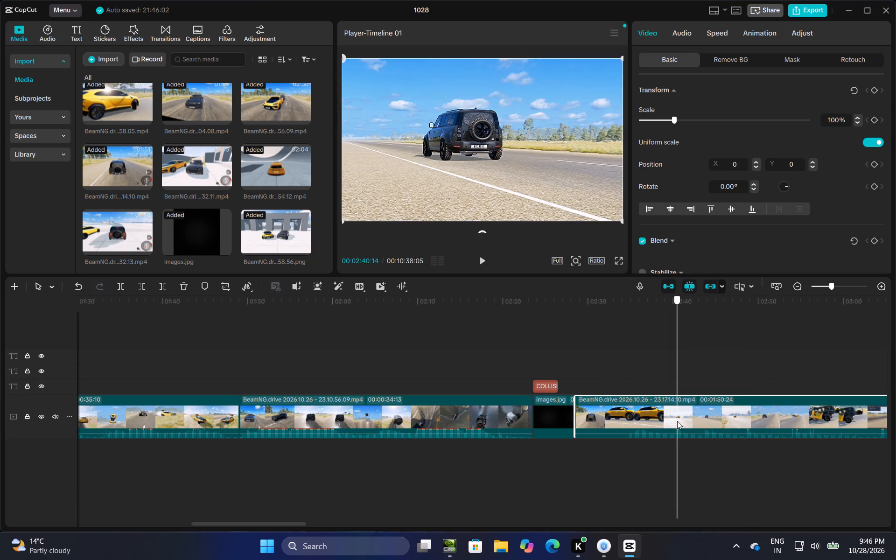
left_click_drag(677, 421, 674, 421)
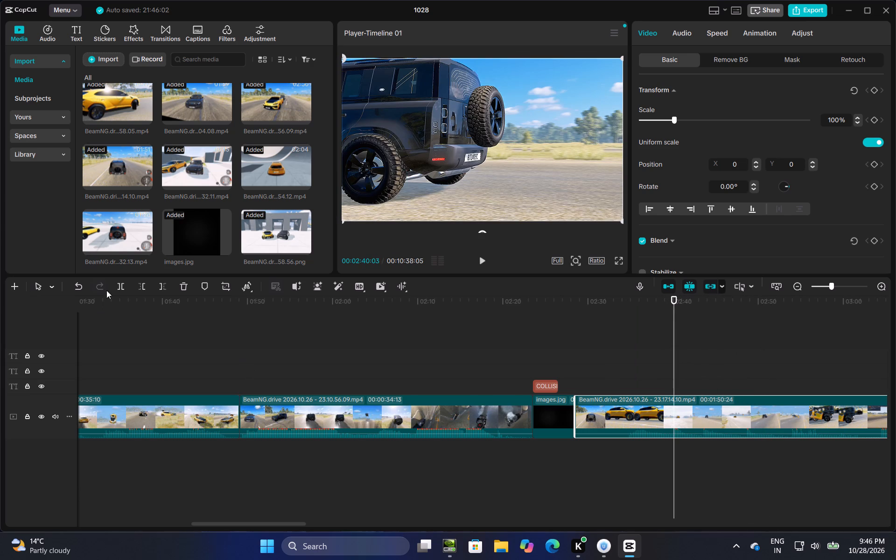
left_click(122, 291)
left_click(637, 422)
right_click(637, 423)
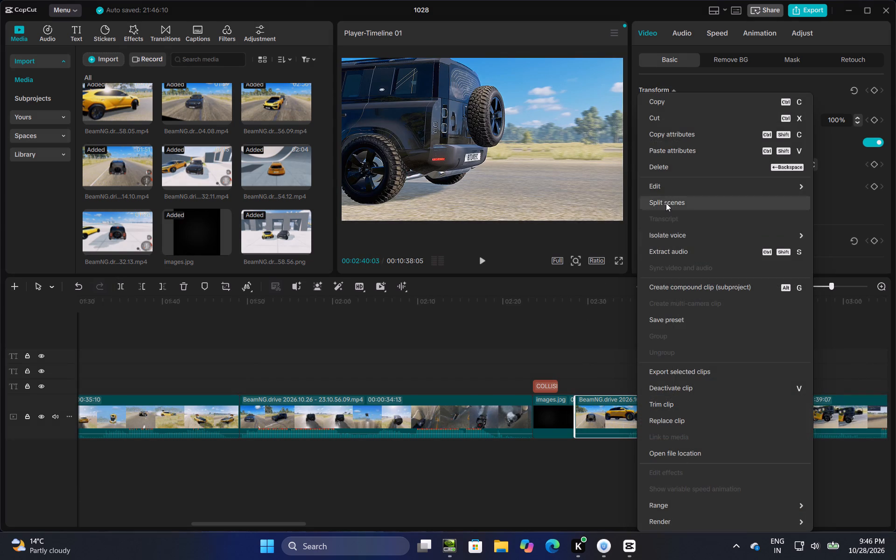
left_click(662, 169)
Split the collision clip at 00:02:41:27, after the first crash, and trim the second part's start to the in-car view.
left_click(574, 376)
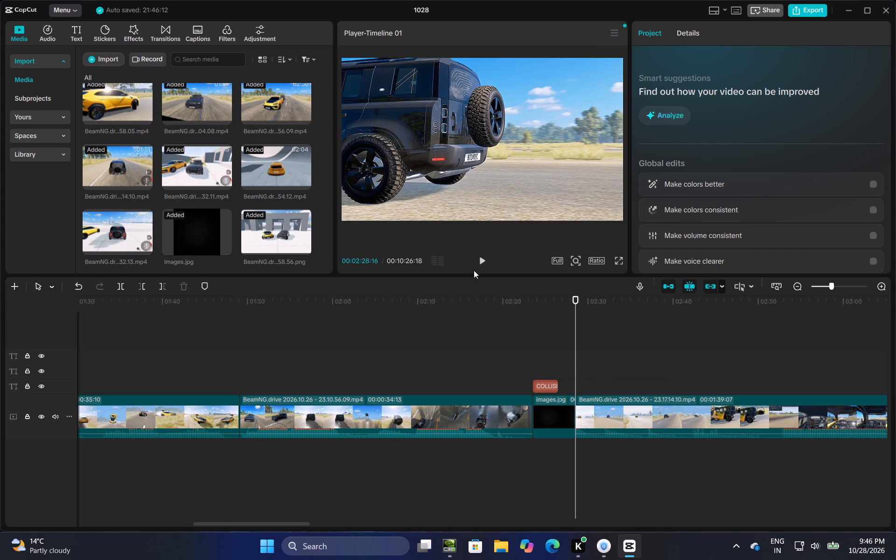
left_click(481, 262)
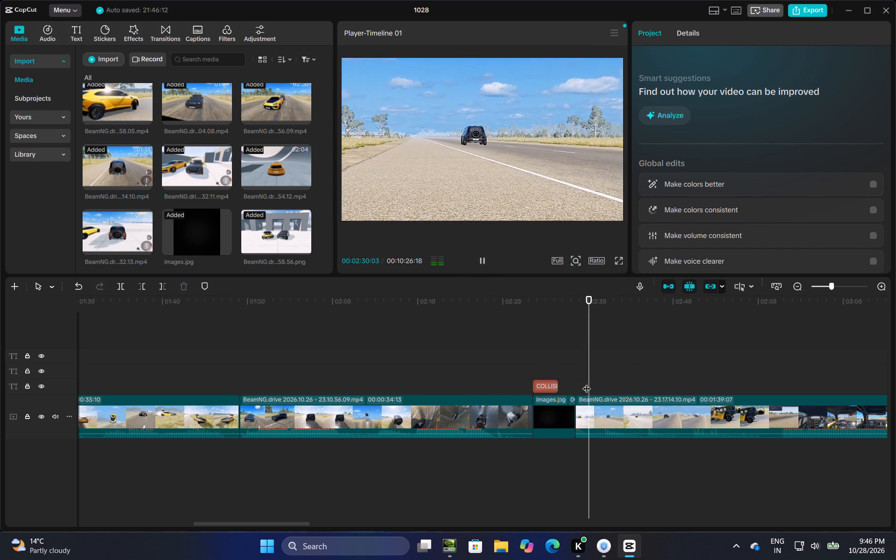
left_click(601, 383)
left_click_drag(601, 383, 715, 390)
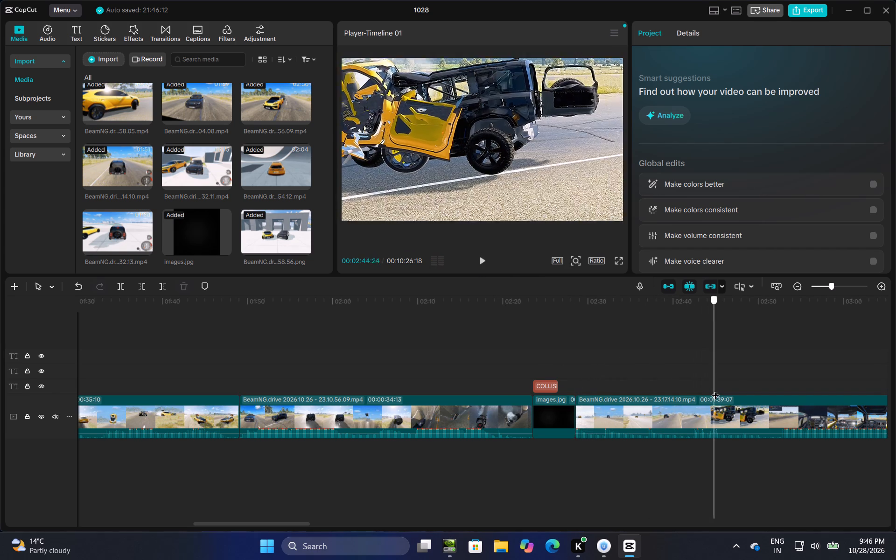
left_click_drag(715, 390, 733, 393)
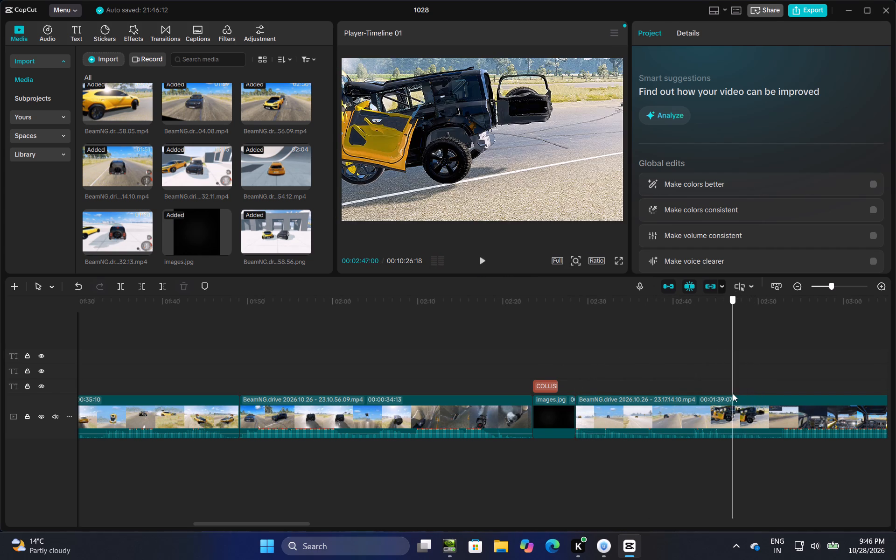
left_click_drag(733, 393, 690, 406)
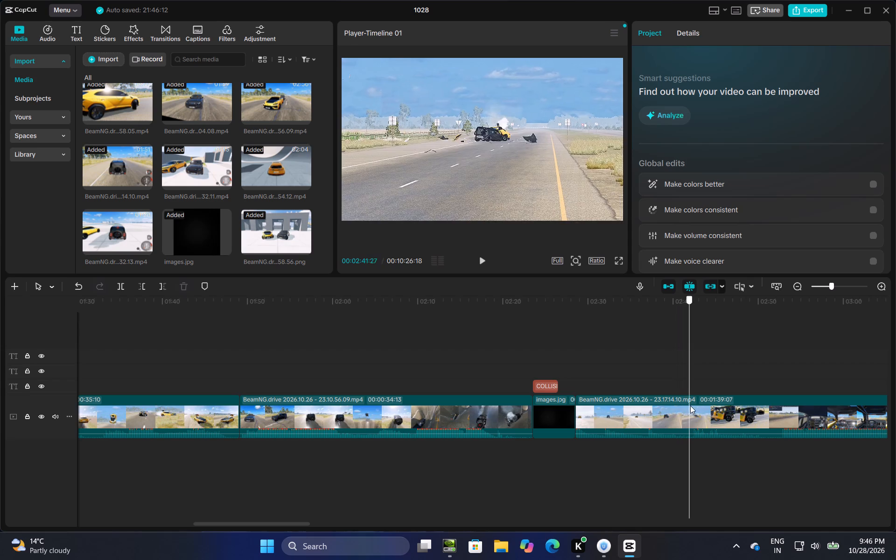
left_click_drag(690, 406, 689, 406)
left_click(121, 287)
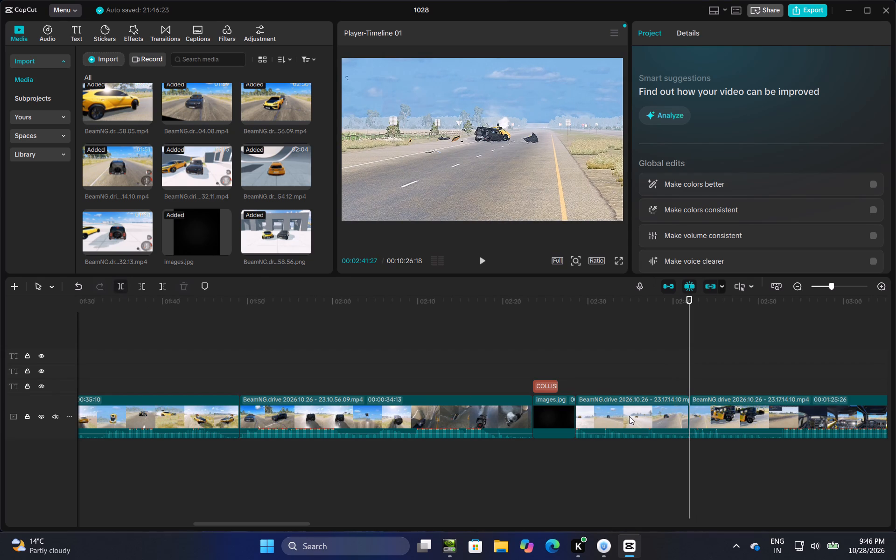
left_click(714, 413)
left_click_drag(687, 415, 846, 414)
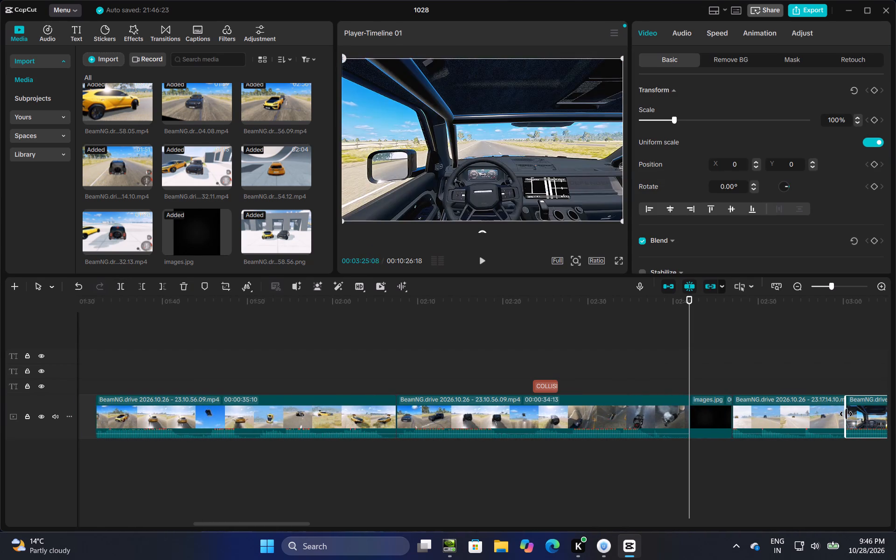
left_click_drag(846, 414, 845, 417)
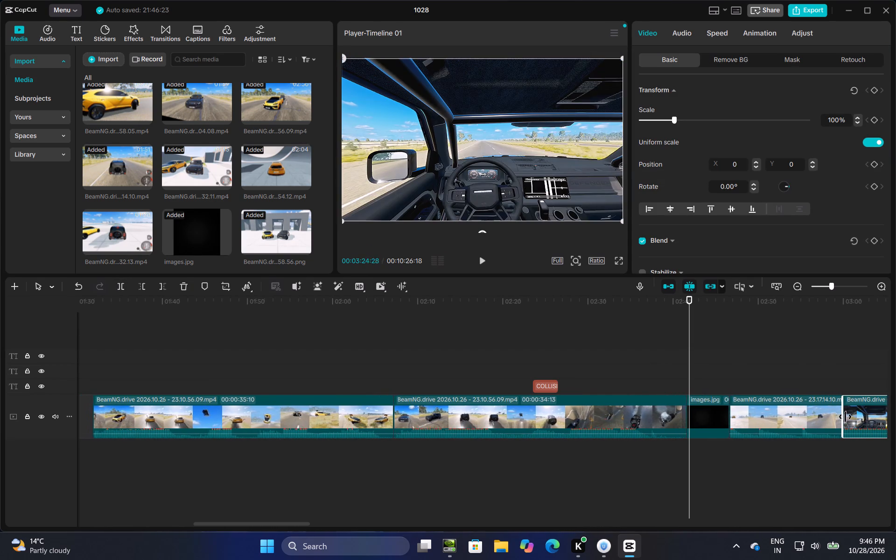
left_click_drag(845, 417, 848, 417)
Split the in-car collision footage at 00:02:55:13 and trim the remaining part's start to the empty roadside view before the crash.
left_click(482, 257)
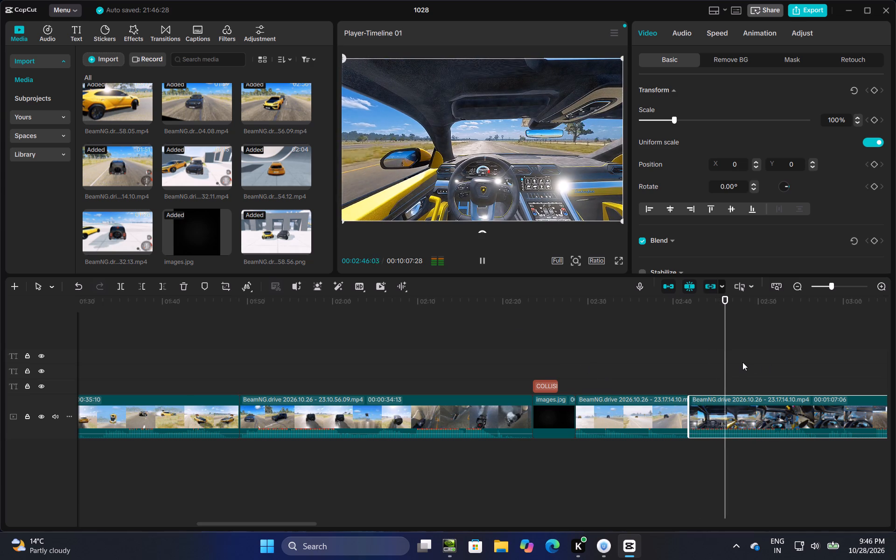
left_click_drag(862, 350, 895, 353)
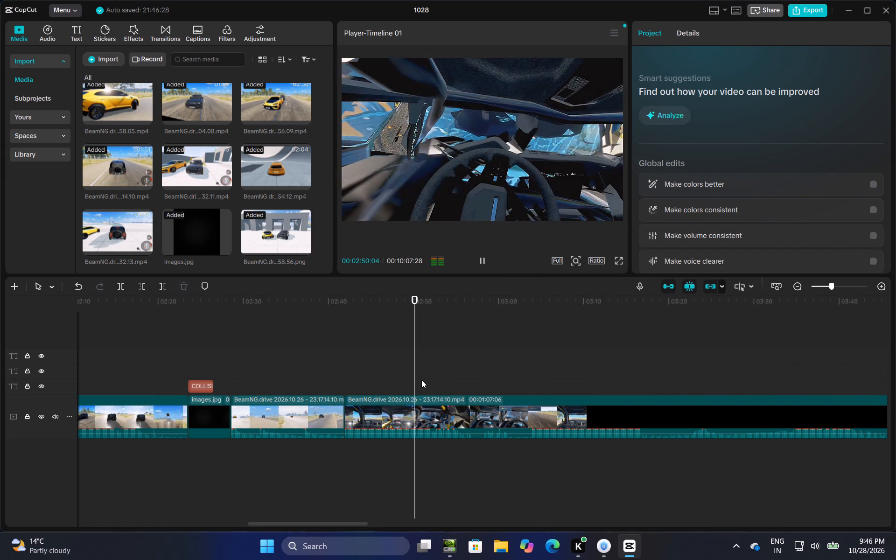
left_click_drag(420, 382, 460, 389)
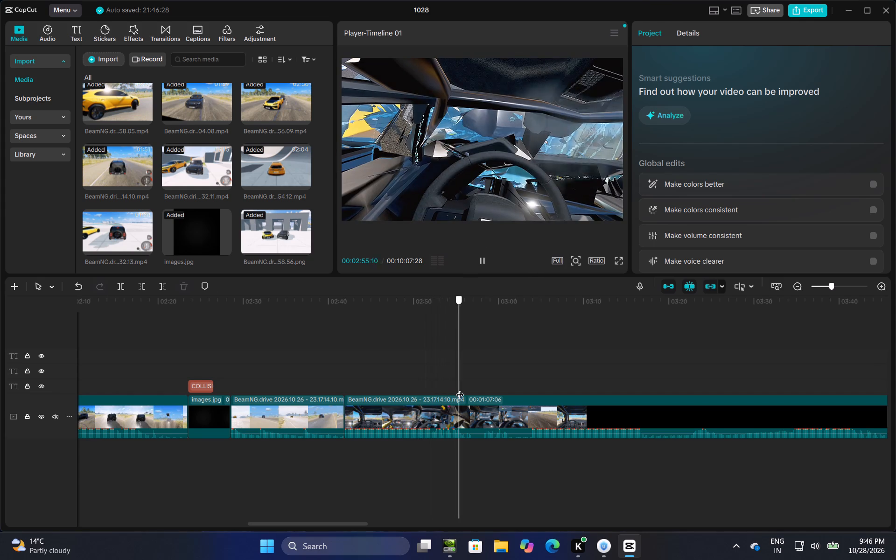
left_click_drag(460, 389, 460, 399)
left_click(118, 288)
left_click(466, 413)
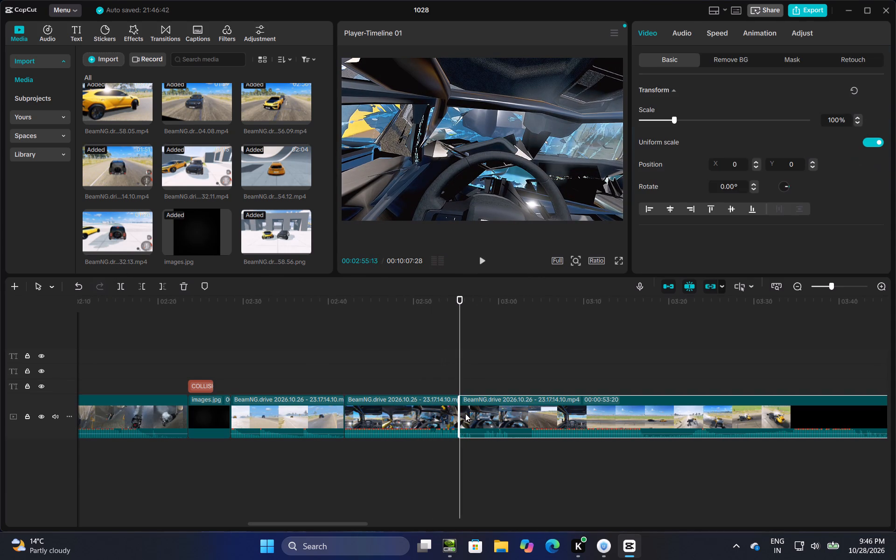
left_click_drag(460, 417, 614, 457)
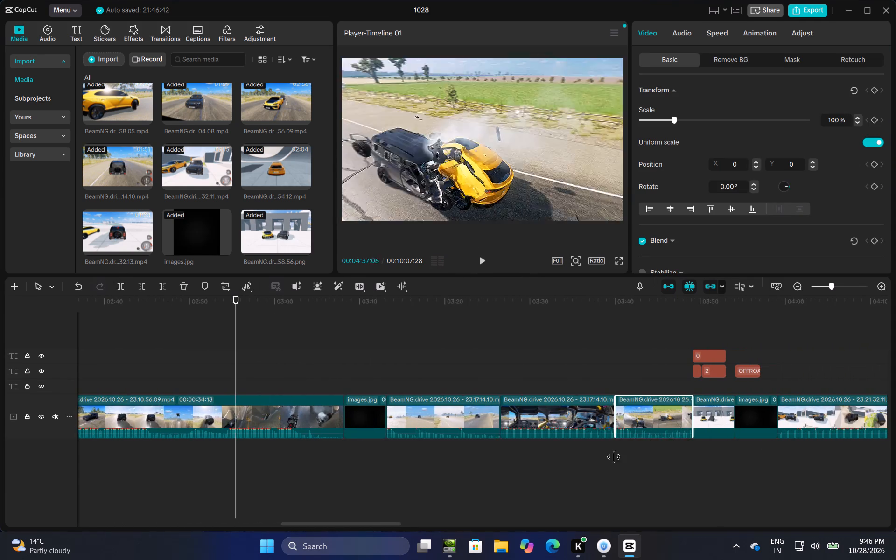
left_click_drag(614, 457, 549, 474)
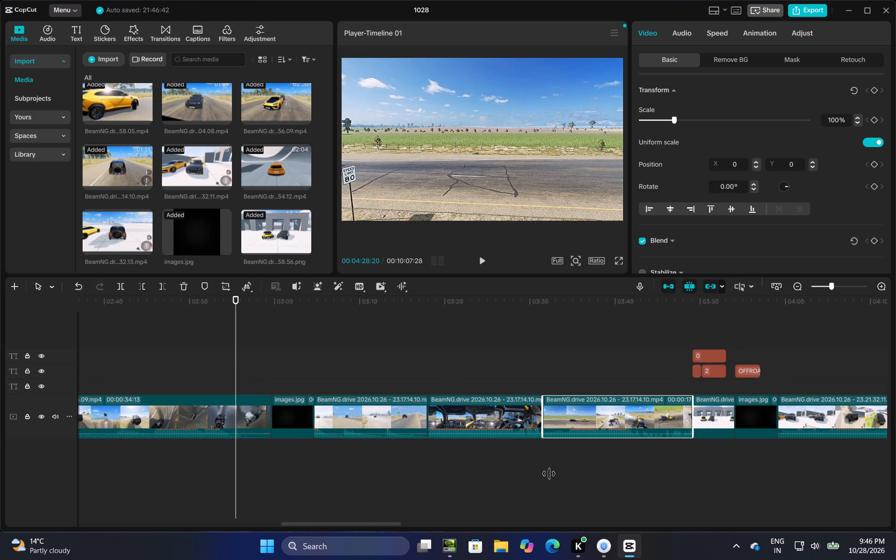
left_click_drag(549, 474, 544, 477)
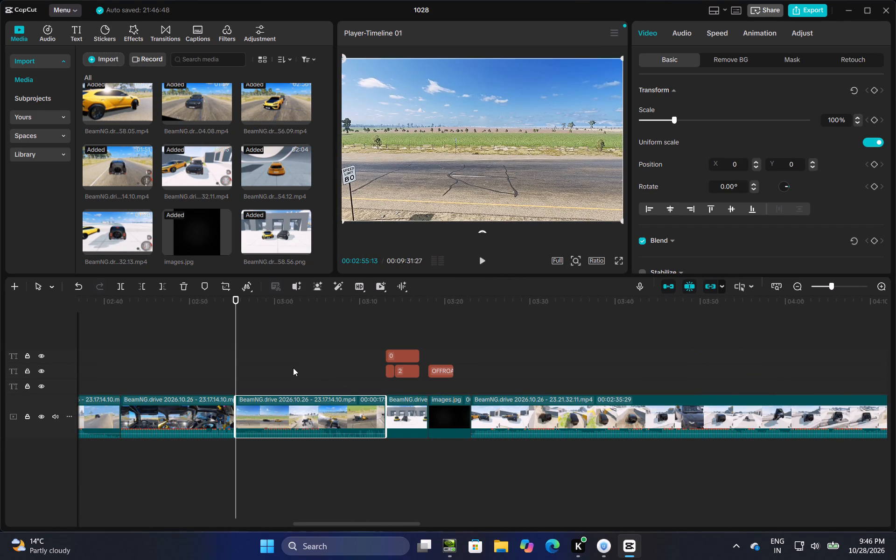
Review the timeline from the long jump section through the collision footage to the scoreboard before the offroad section.
left_click(293, 368)
left_click_drag(293, 368, 241, 423)
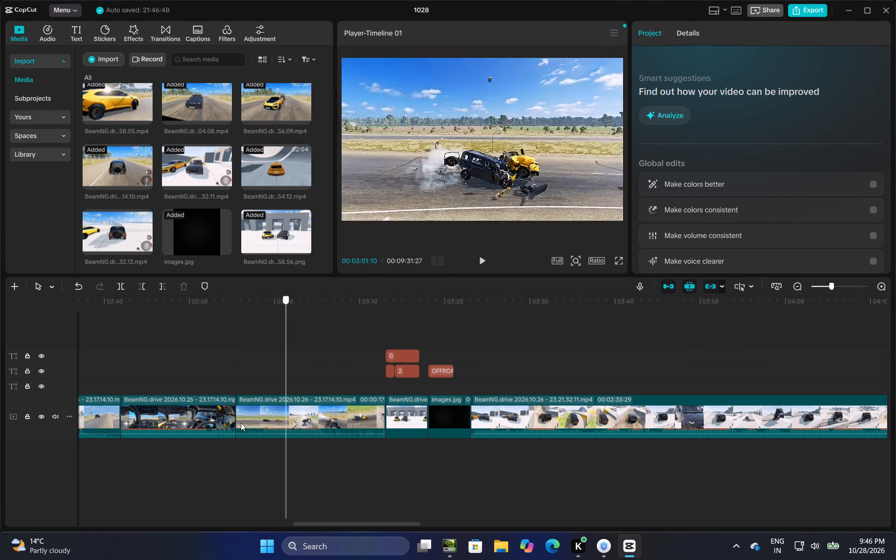
left_click_drag(241, 423, 91, 484)
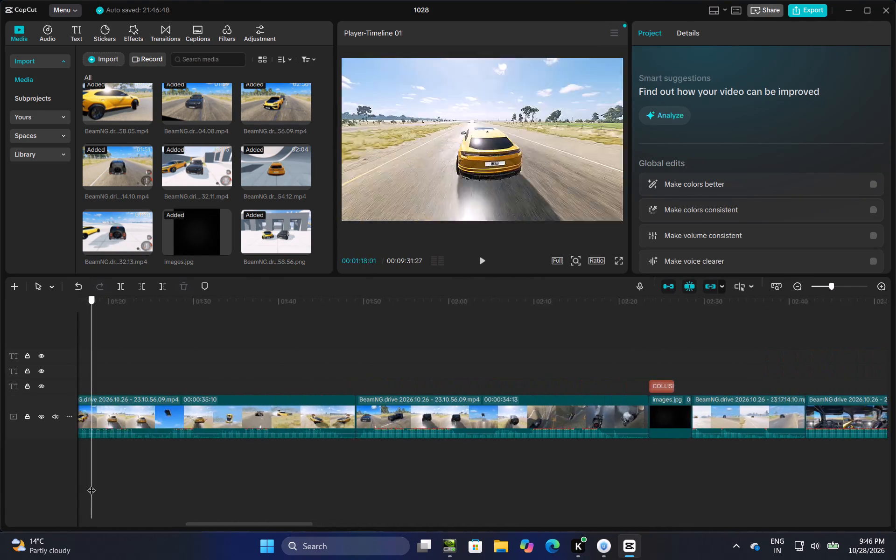
left_click_drag(91, 484, 137, 482)
left_click(146, 338)
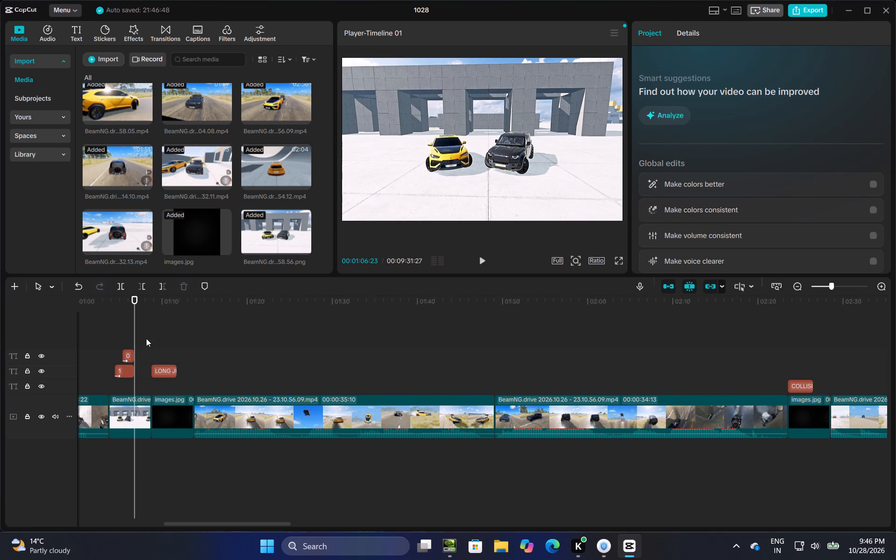
left_click(146, 338)
left_click_drag(146, 338, 895, 359)
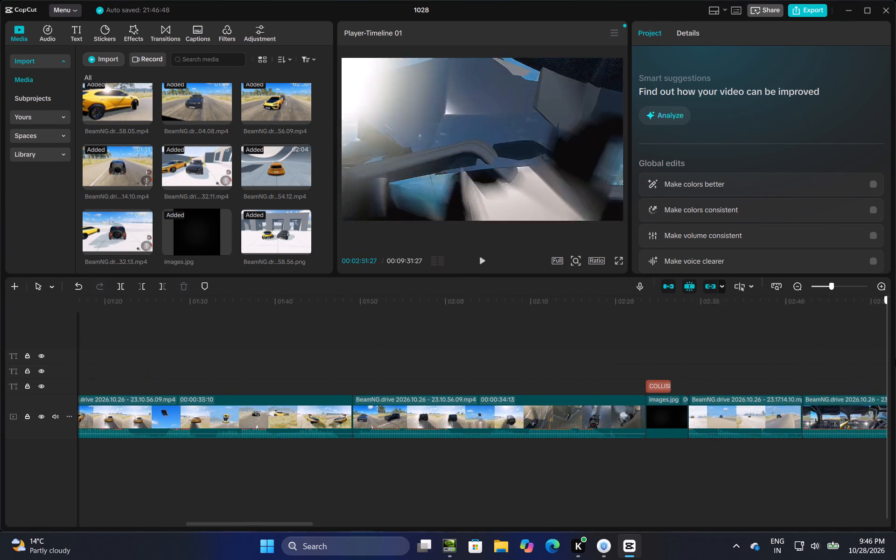
left_click_drag(895, 359, 770, 372)
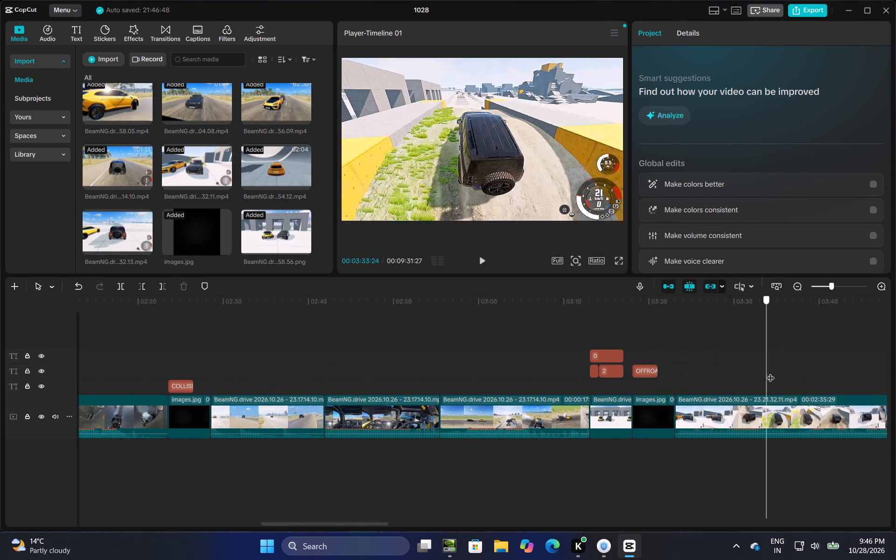
left_click_drag(770, 372, 194, 459)
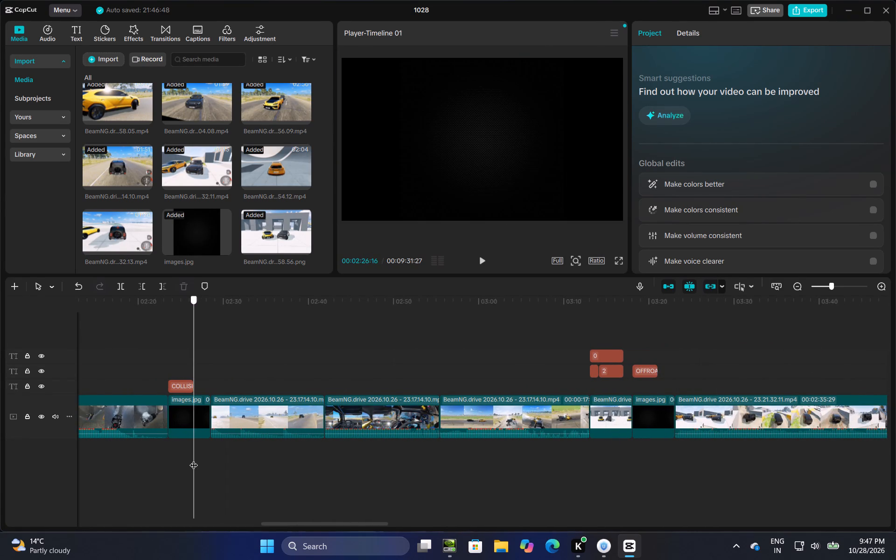
left_click_drag(194, 459, 174, 474)
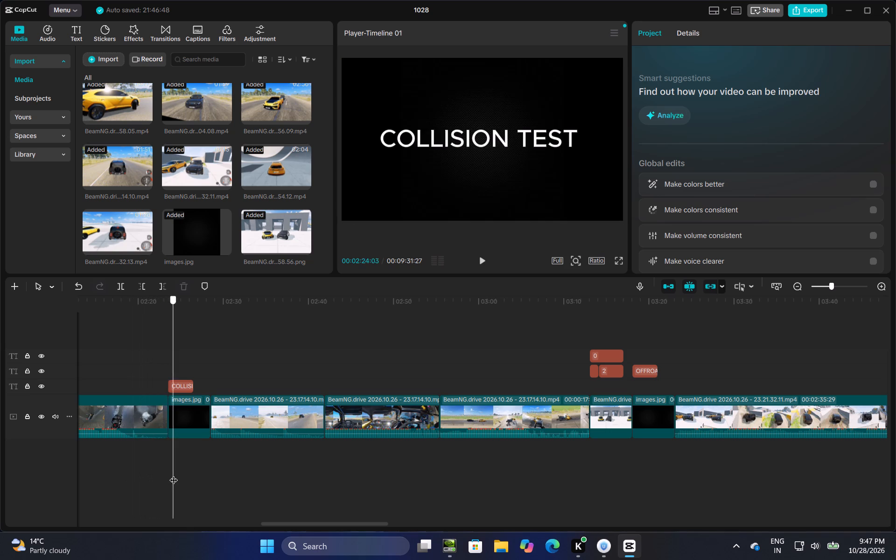
left_click_drag(174, 474, 93, 496)
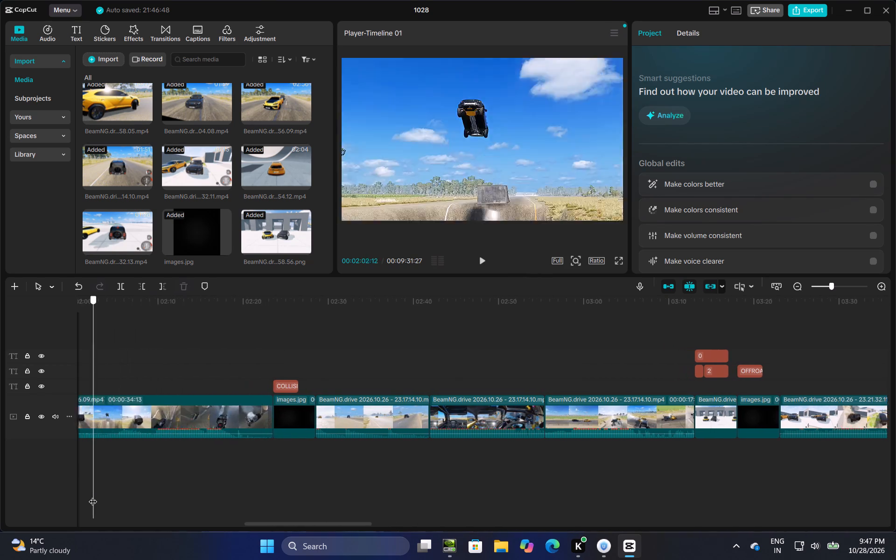
left_click_drag(93, 496, 259, 493)
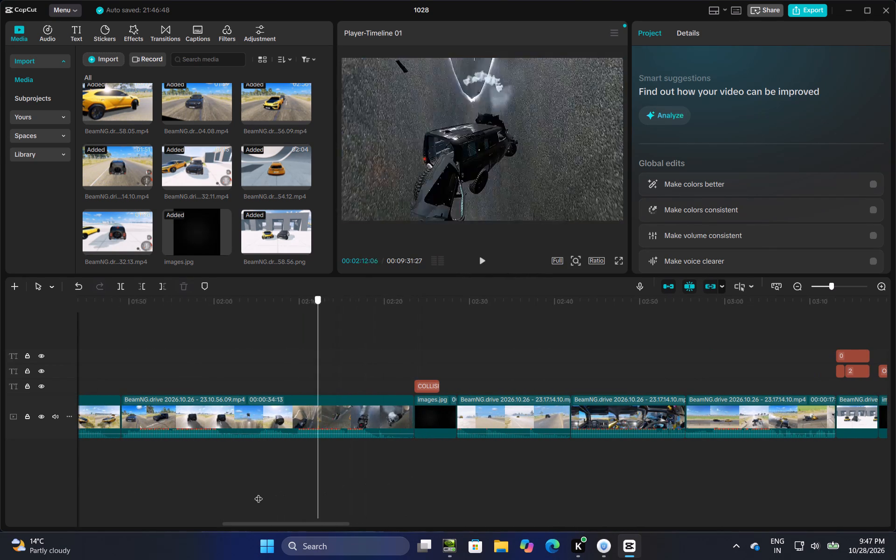
left_click_drag(259, 493, 323, 499)
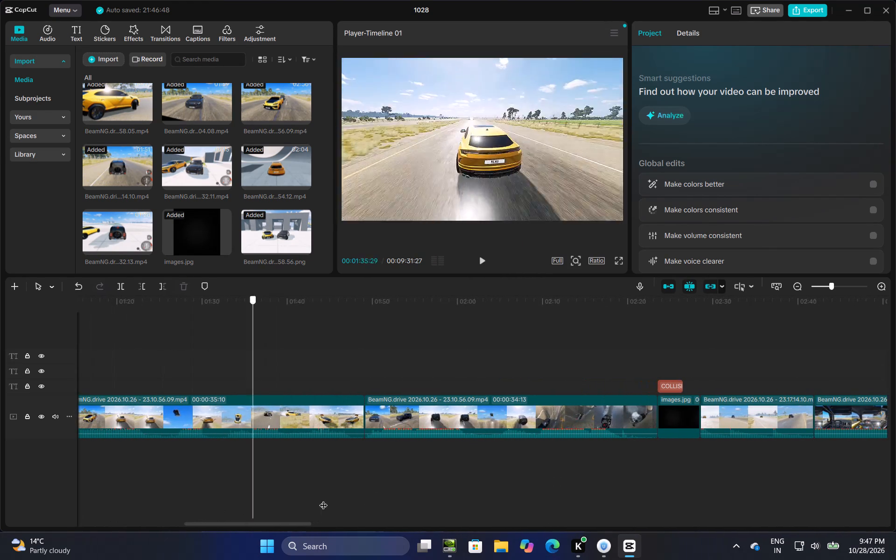
left_click_drag(323, 499, 895, 431)
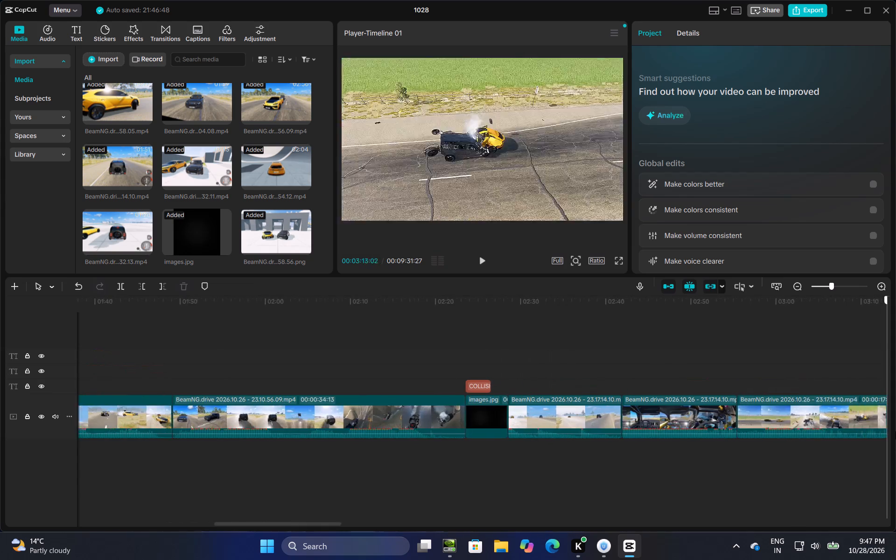
left_click_drag(895, 431, 594, 440)
Copy the scoreboard clip before the offroad title card together with its 0 and first 1 score texts.
left_click_drag(605, 322, 598, 360)
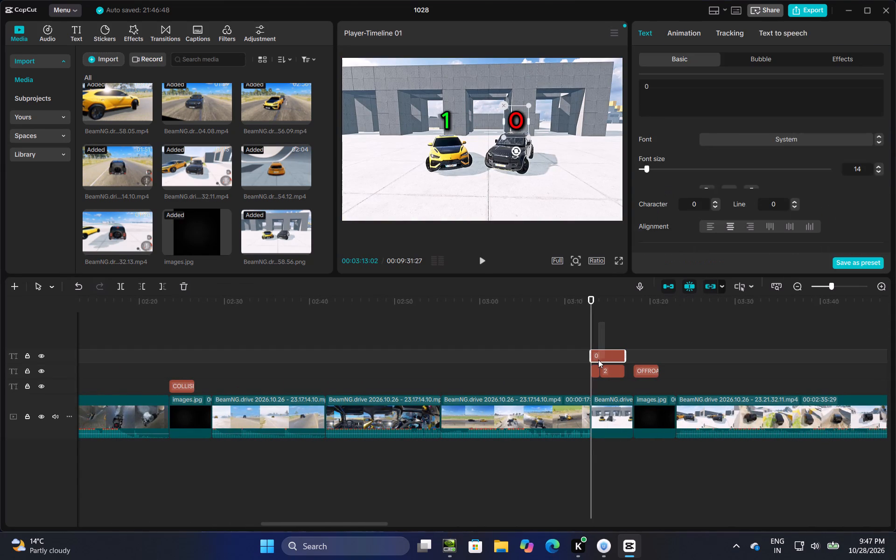
left_click_drag(598, 360, 592, 371)
left_click(580, 341)
left_click_drag(581, 334, 591, 354)
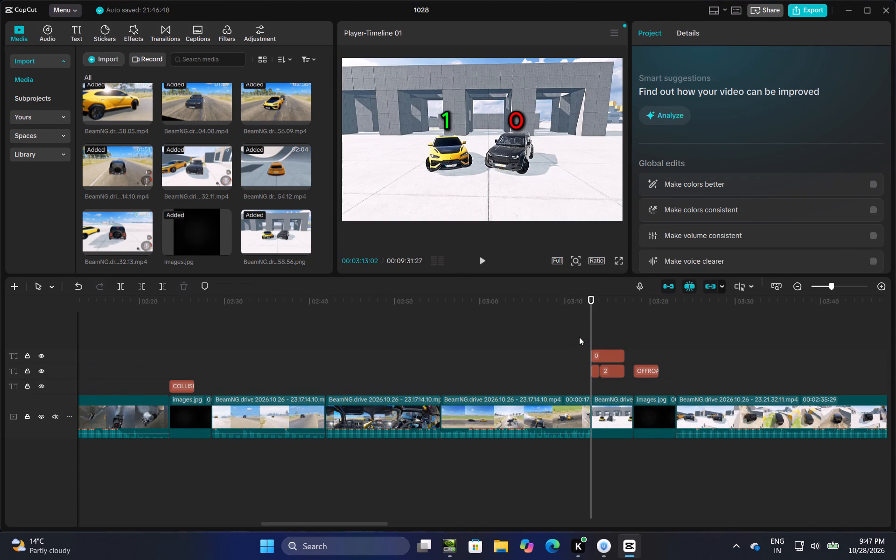
left_click_drag(579, 337, 600, 400)
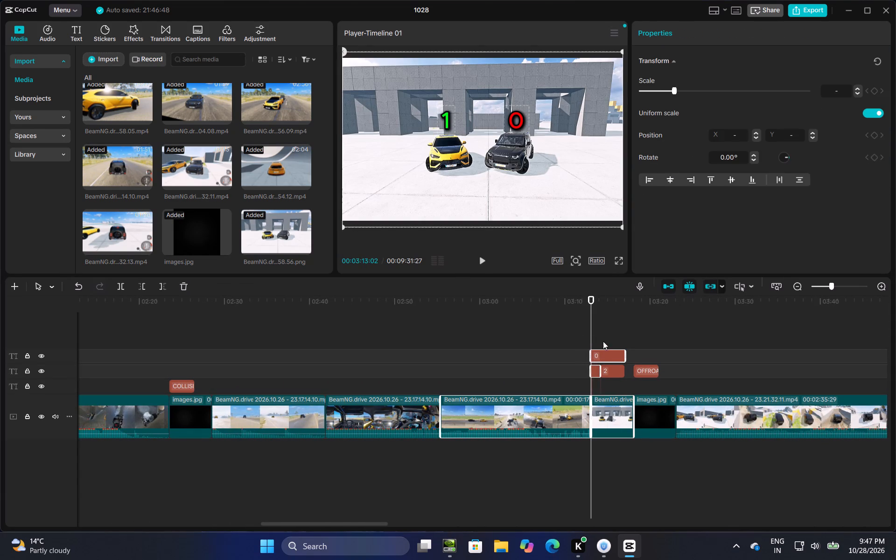
left_click(603, 338)
left_click_drag(593, 323, 597, 385)
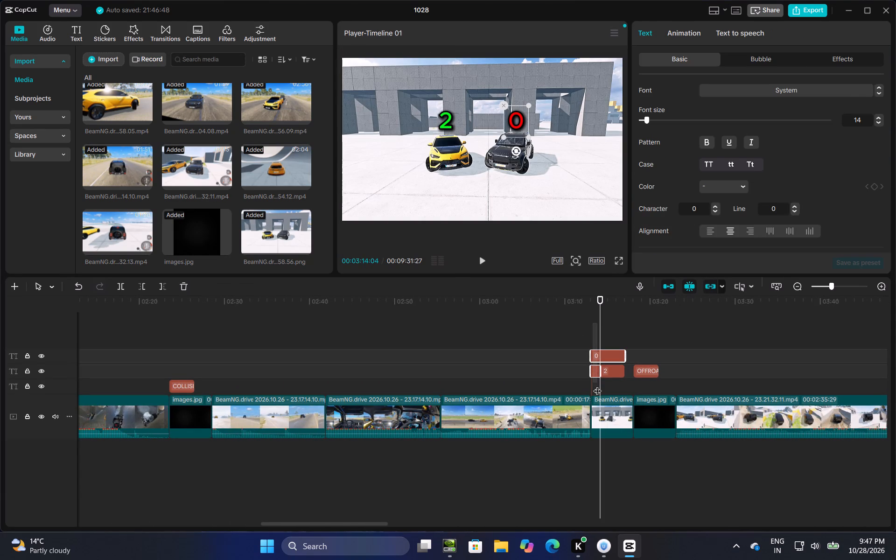
left_click_drag(597, 385, 597, 405)
right_click(597, 405)
left_click(622, 284)
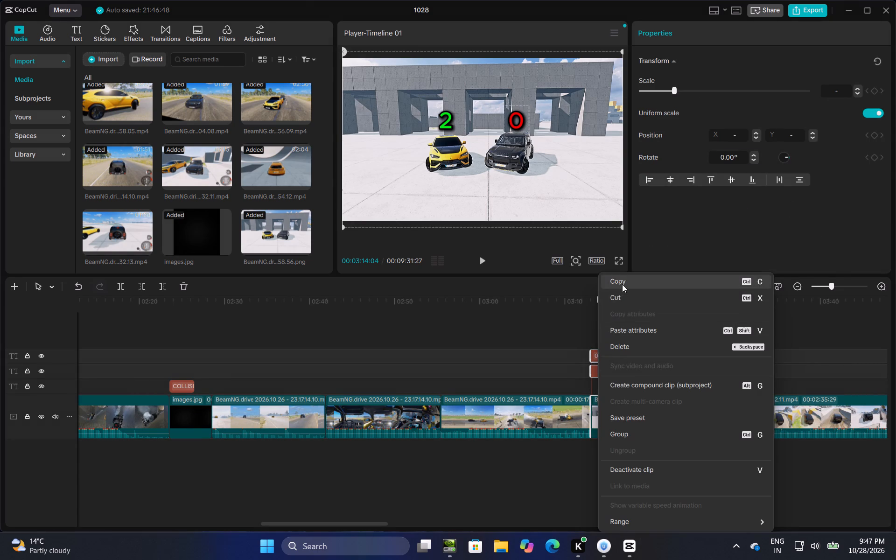
Paste the scoreboard copy at 00:02:23:16 and move its clip into the main track before the collision title card.
left_click(220, 342)
left_click_drag(220, 342, 170, 372)
right_click(170, 372)
left_click(189, 430)
left_click_drag(188, 392, 186, 422)
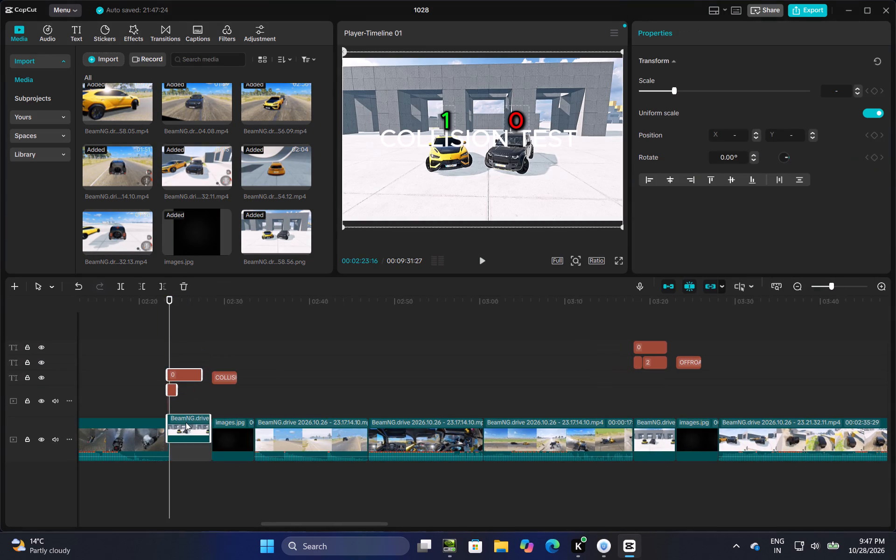
left_click_drag(186, 422, 184, 430)
Extend the pasted 1 text to the end of the 0 text, and trim the starts to 00:02:25:00 for 1 and 00:02:24:10 for 0.
left_click(186, 333)
left_click(175, 372)
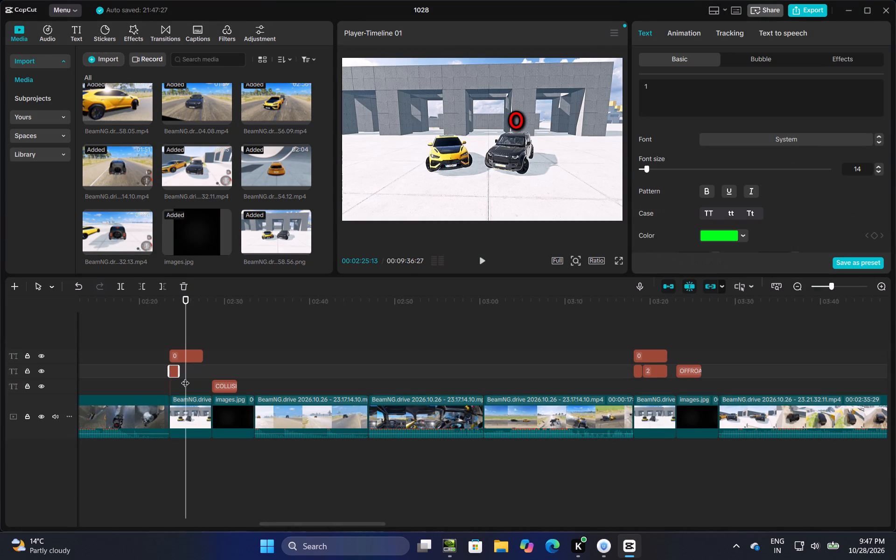
left_click_drag(178, 372, 180, 376)
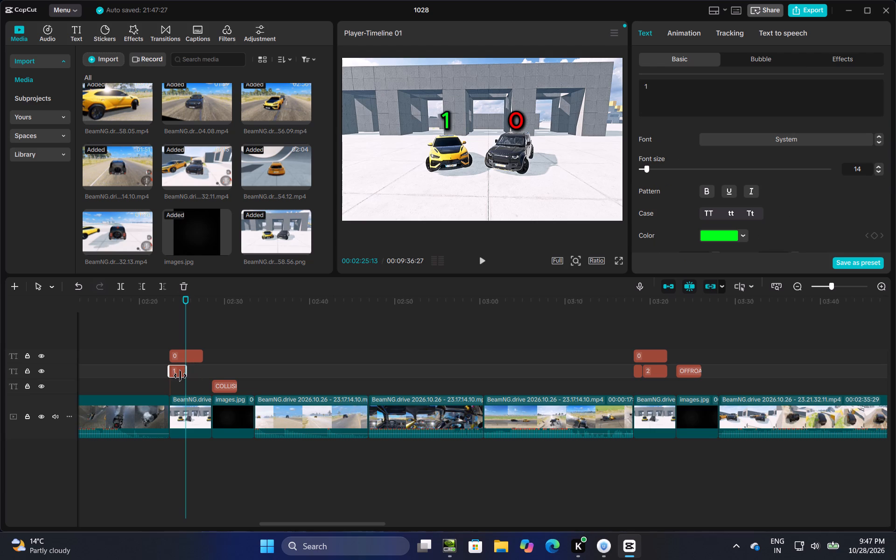
left_click_drag(180, 376, 191, 378)
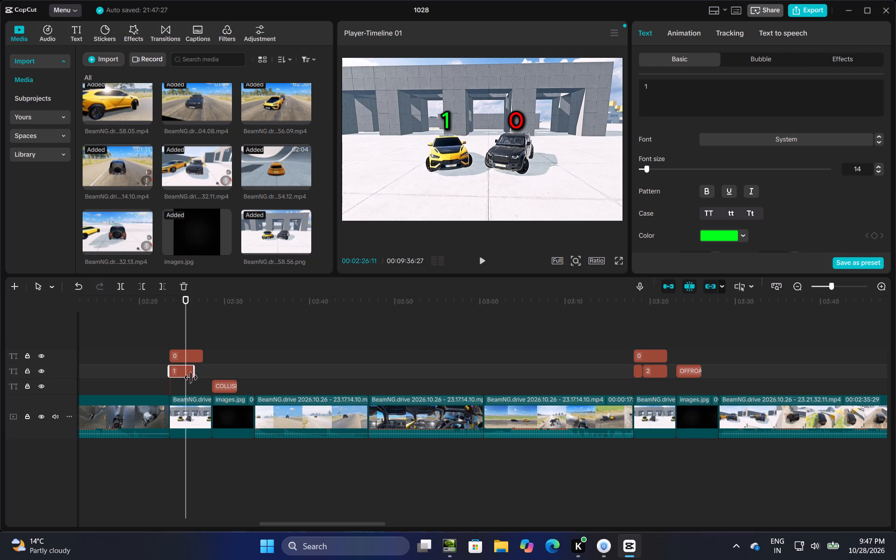
left_click_drag(191, 378, 201, 378)
left_click_drag(170, 374, 183, 374)
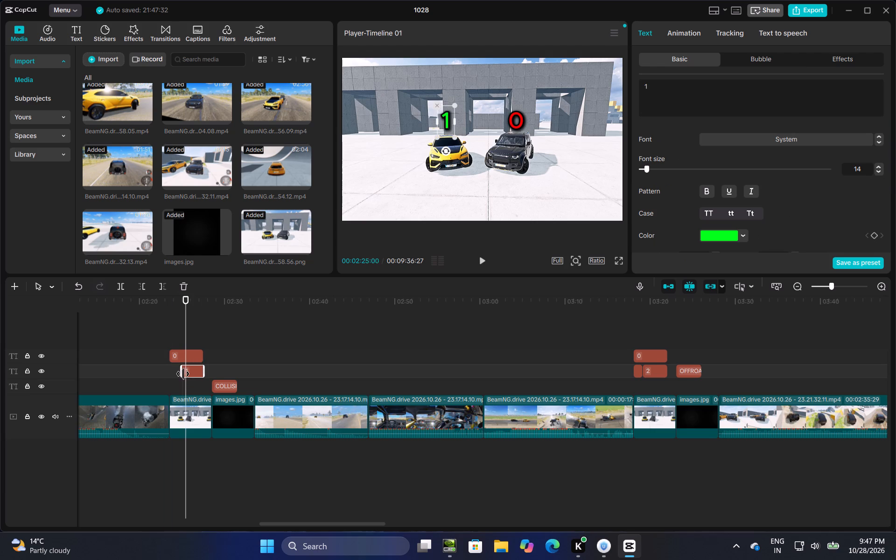
left_click_drag(183, 374, 182, 374)
left_click(175, 358)
left_click_drag(173, 358, 180, 361)
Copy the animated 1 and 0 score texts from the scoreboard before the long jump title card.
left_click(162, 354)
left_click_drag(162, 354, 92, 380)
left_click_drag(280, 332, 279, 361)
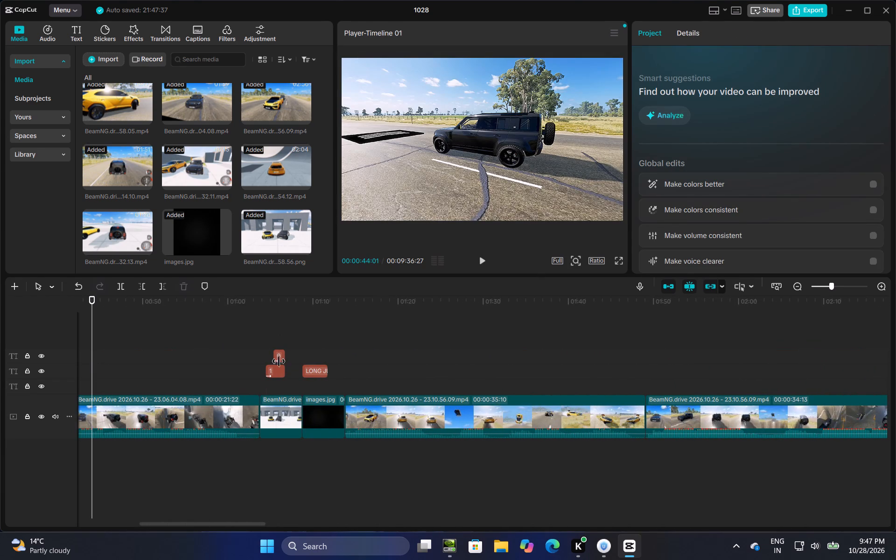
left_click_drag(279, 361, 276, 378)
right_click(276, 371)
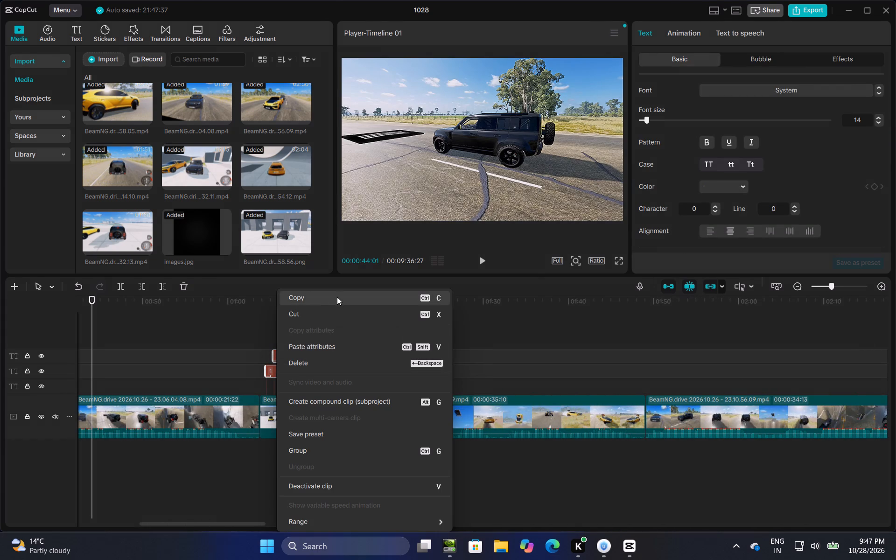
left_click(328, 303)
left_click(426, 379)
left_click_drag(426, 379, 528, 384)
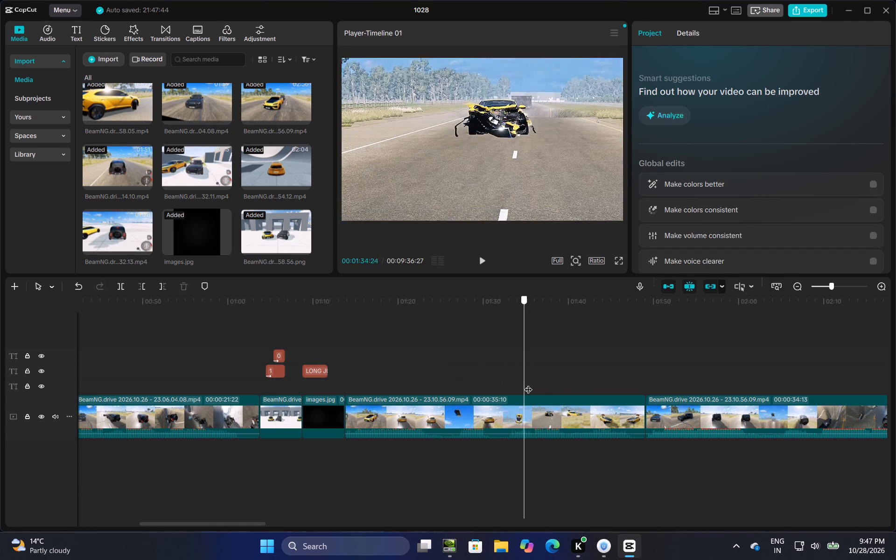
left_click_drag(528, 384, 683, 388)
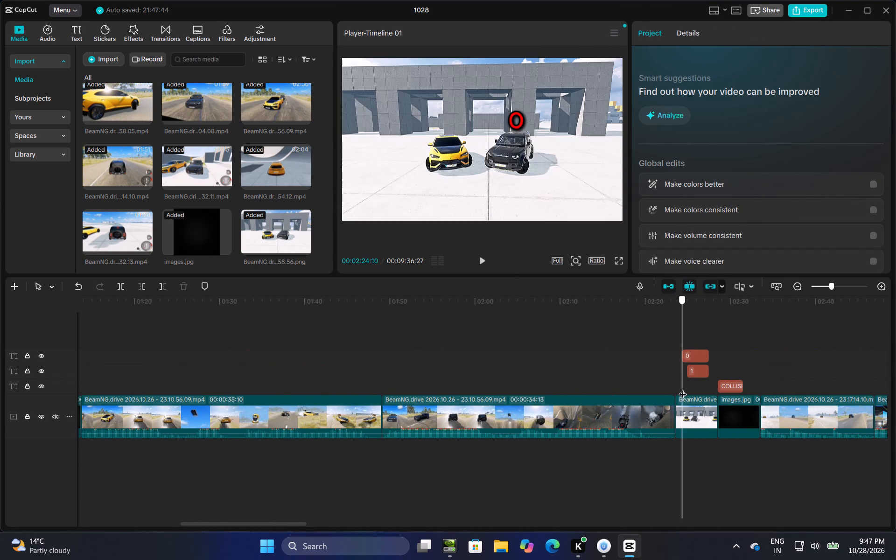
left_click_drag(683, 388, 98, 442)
Copy the animated 1 and 0 texts before the long jump title card and paste them at 00:02:23:16, over the new scoreboard.
left_click(183, 347)
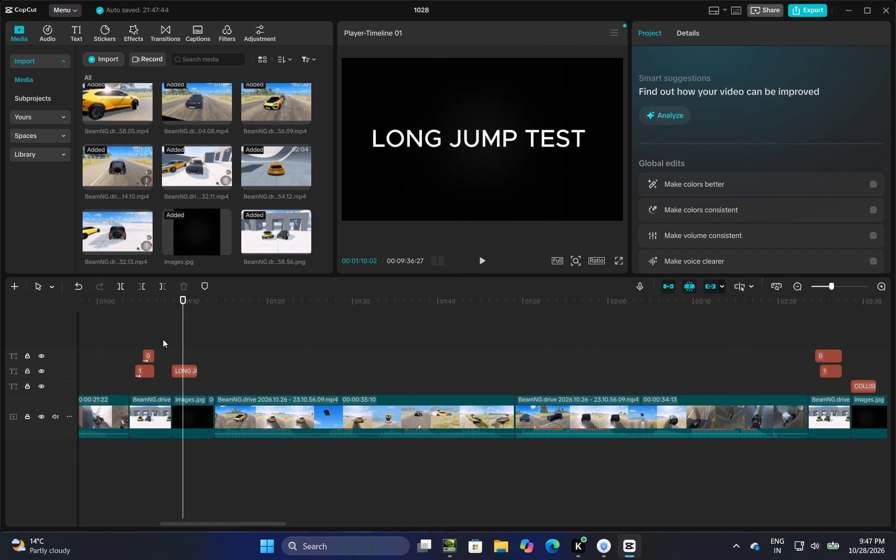
left_click_drag(163, 339, 146, 372)
right_click(146, 372)
left_click(204, 301)
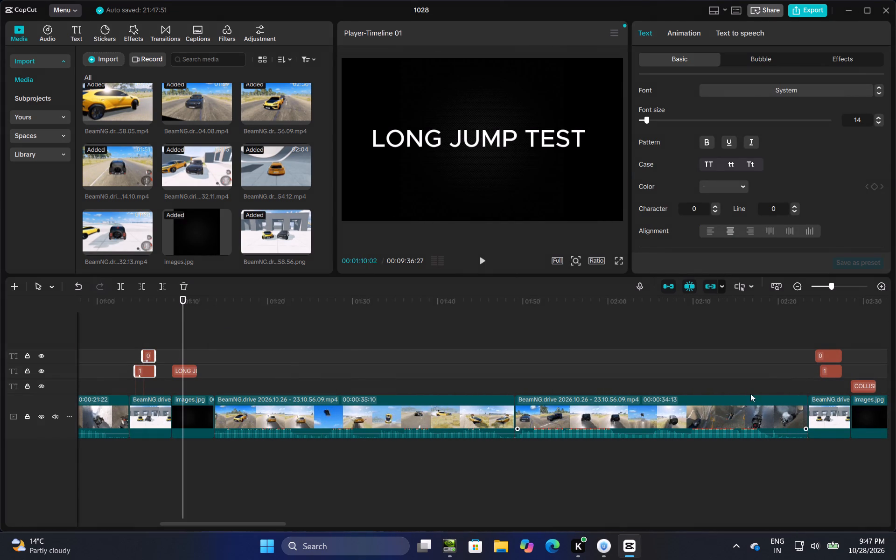
left_click(812, 358)
left_click(812, 362)
left_click(809, 365)
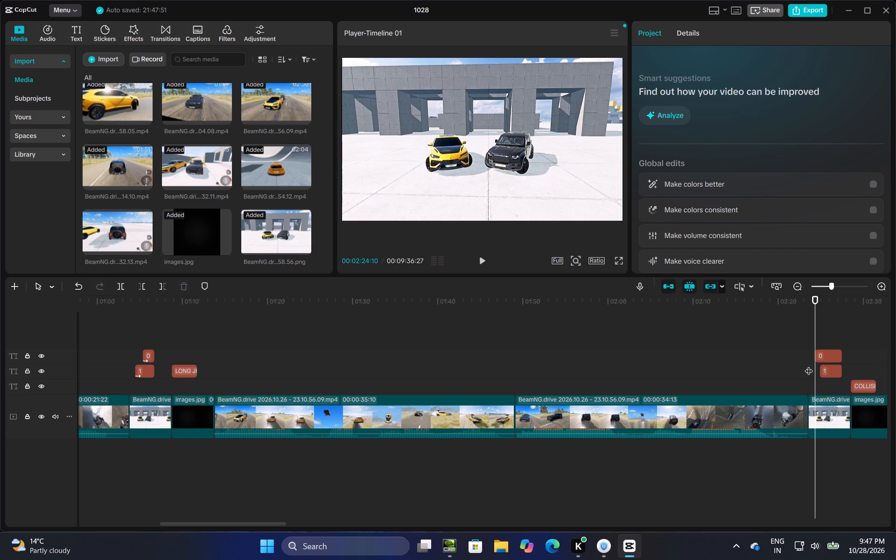
right_click(807, 368)
left_click(822, 434)
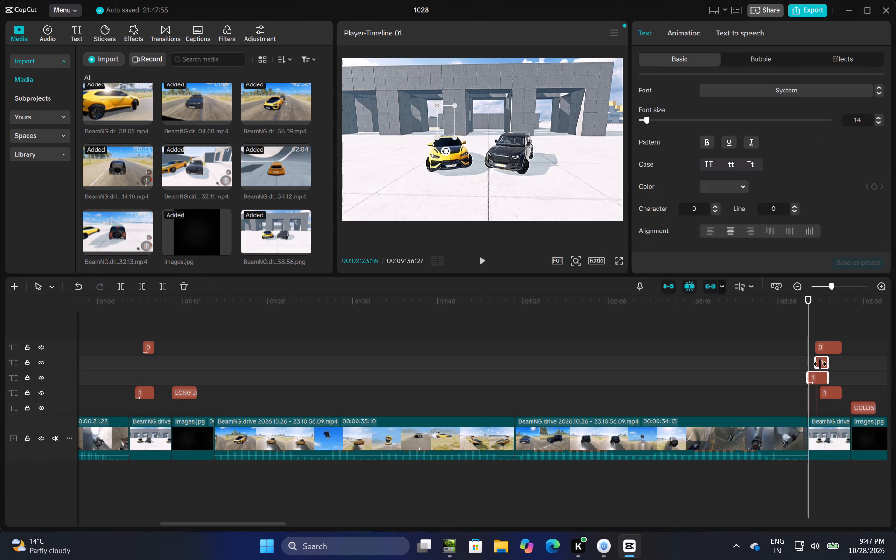
Delete the pasted animated 0 score text above the new scoreboard clip.
left_click(819, 362)
right_click(819, 362)
double_click(673, 359)
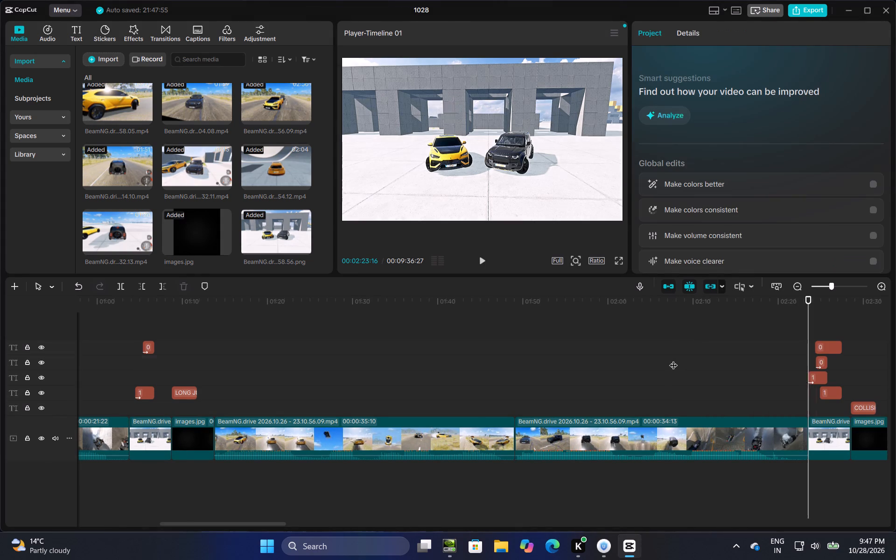
left_click(827, 362)
right_click(827, 364)
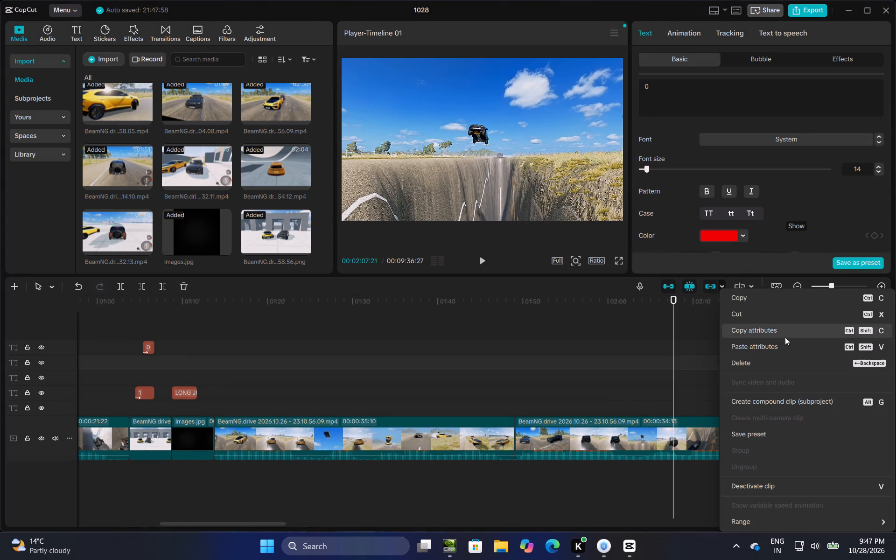
left_click(764, 361)
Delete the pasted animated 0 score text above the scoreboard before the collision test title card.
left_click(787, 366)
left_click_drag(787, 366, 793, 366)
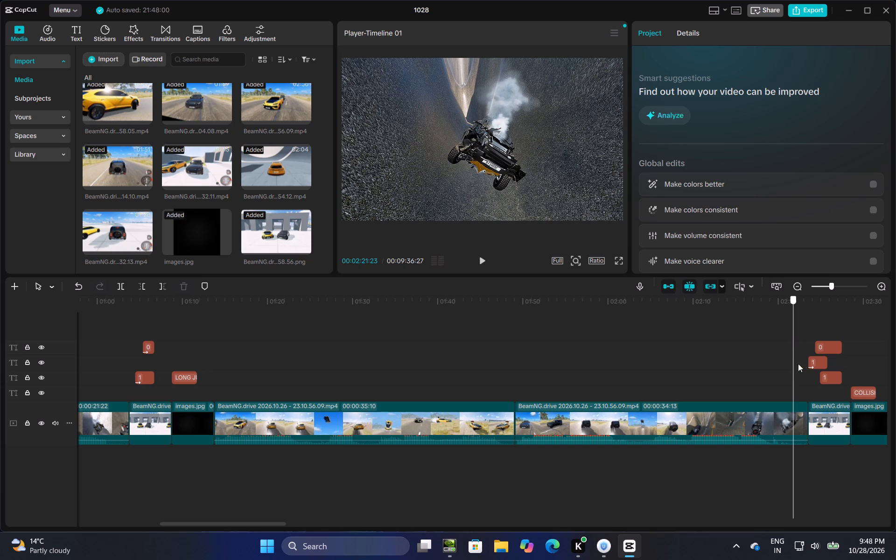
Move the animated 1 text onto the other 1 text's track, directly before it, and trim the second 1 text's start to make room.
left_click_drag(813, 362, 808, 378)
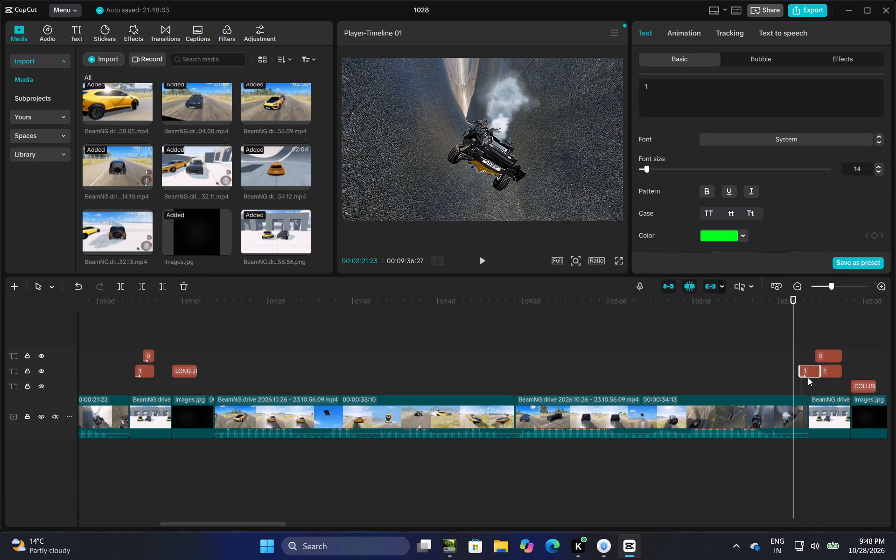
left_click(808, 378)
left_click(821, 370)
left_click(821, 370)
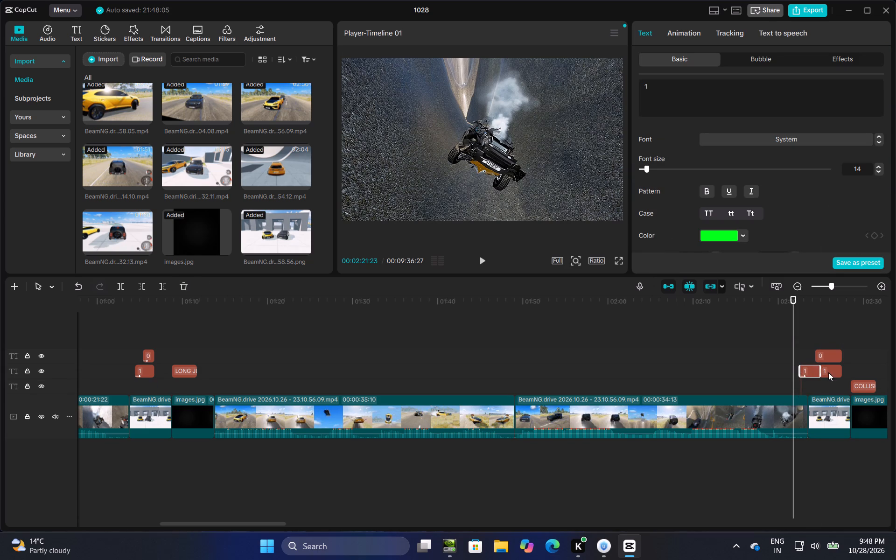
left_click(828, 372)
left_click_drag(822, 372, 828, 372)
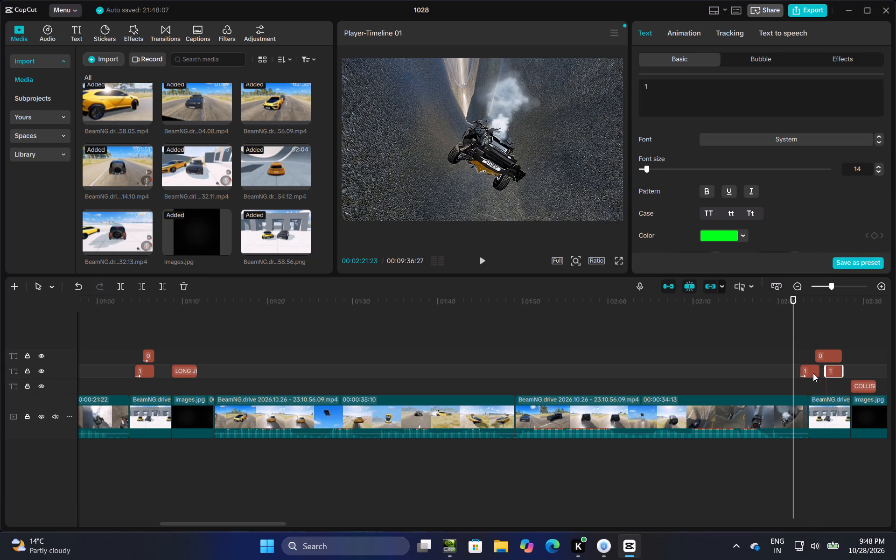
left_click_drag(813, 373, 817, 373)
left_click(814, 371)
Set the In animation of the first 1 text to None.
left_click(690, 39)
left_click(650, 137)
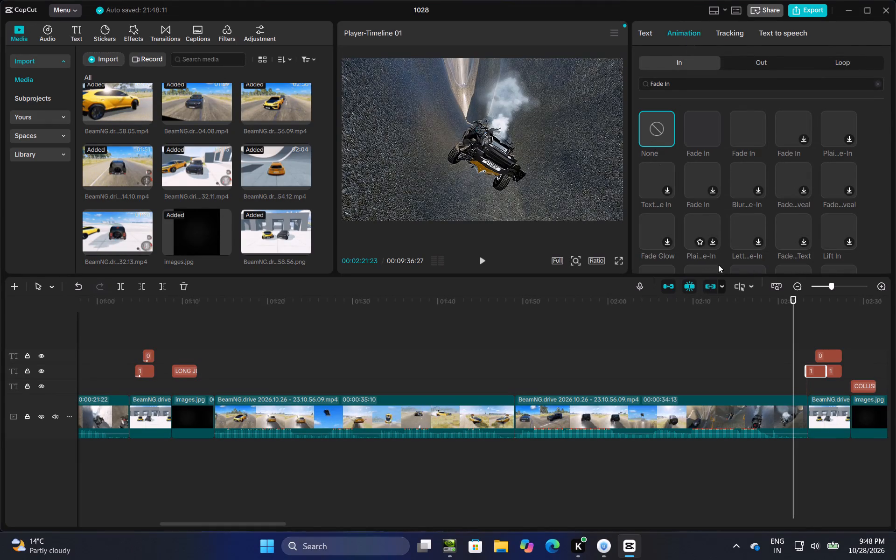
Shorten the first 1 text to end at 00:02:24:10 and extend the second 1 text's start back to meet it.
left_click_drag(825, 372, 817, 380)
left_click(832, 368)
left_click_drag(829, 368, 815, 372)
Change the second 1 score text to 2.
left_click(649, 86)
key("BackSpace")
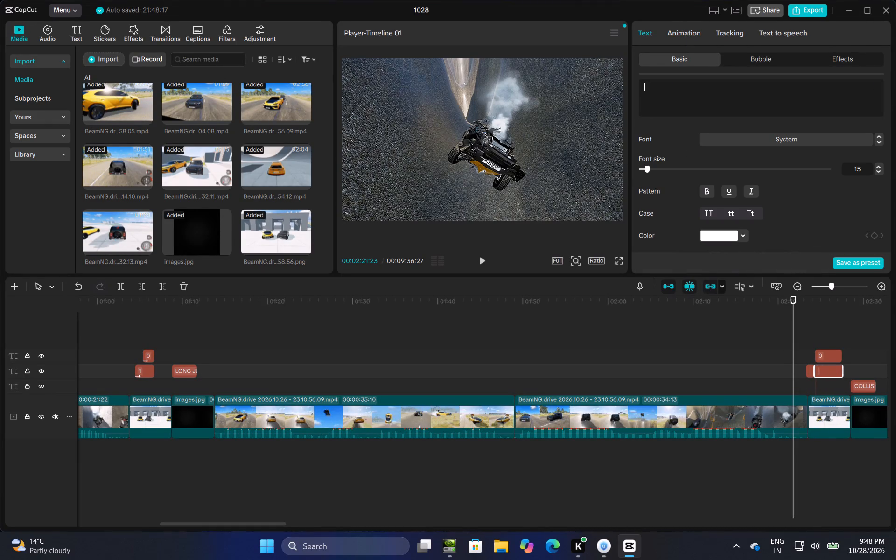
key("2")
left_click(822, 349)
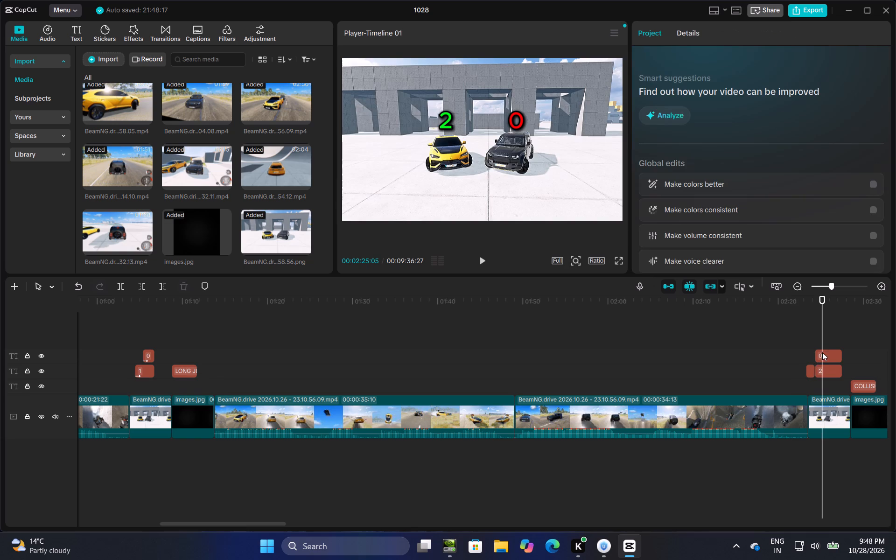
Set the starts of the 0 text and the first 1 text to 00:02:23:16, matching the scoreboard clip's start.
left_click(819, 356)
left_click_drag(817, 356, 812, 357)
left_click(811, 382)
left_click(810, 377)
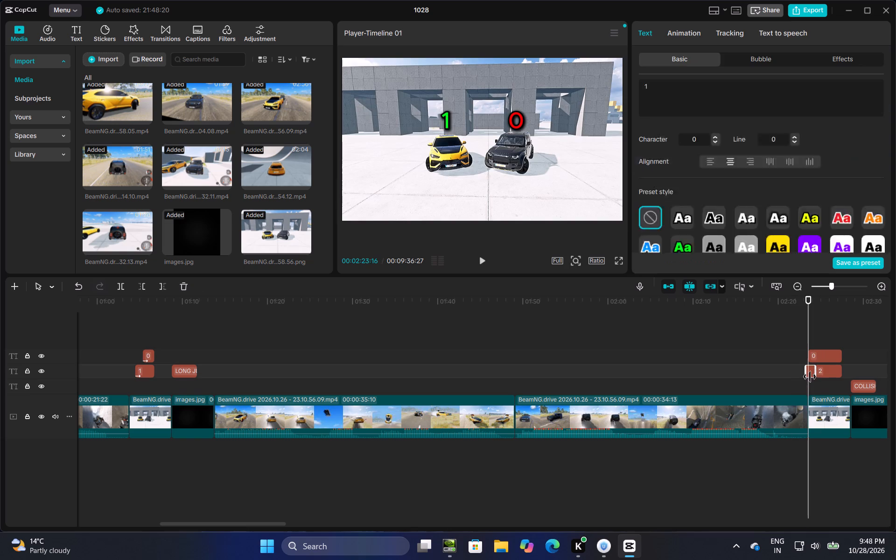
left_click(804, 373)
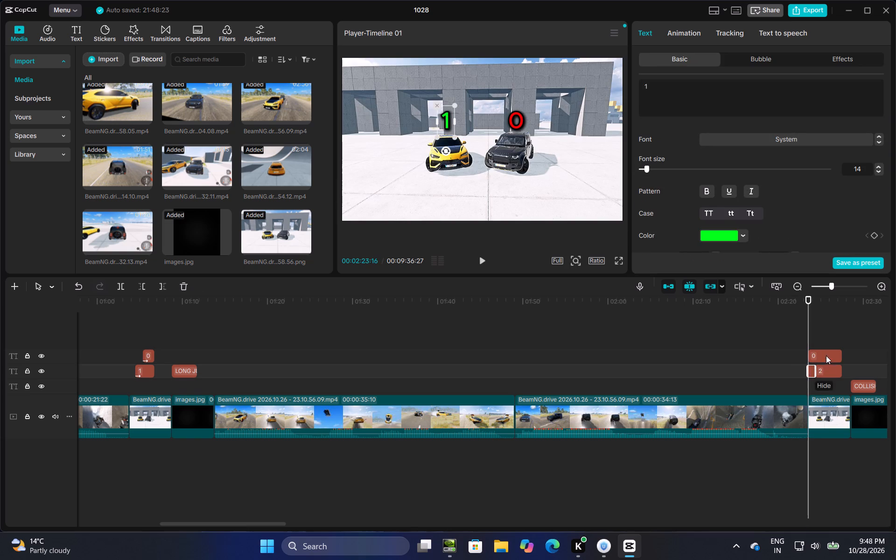
Preview the scoreboards and score texts before the long jump, collision test and offroad test title cards for comparison.
double_click(818, 325)
left_click(820, 371)
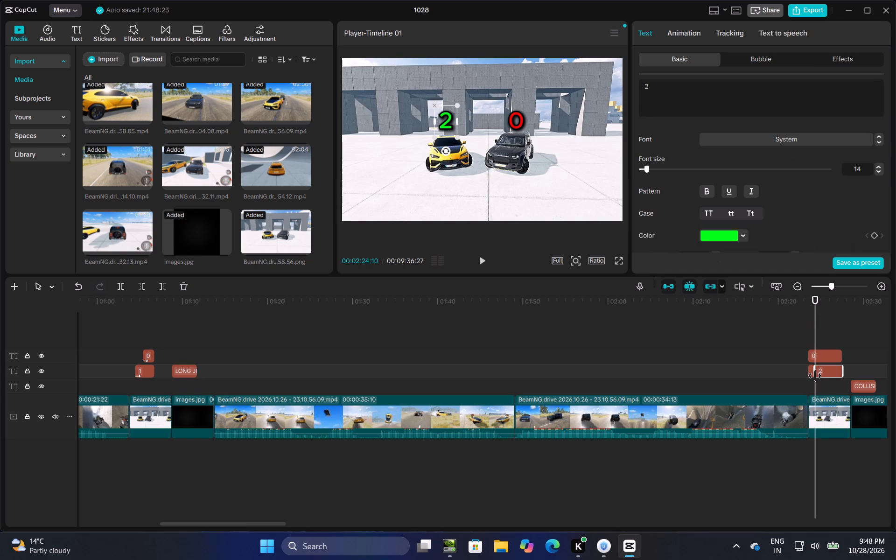
left_click(815, 376)
left_click(820, 326)
left_click_drag(820, 326, 838, 323)
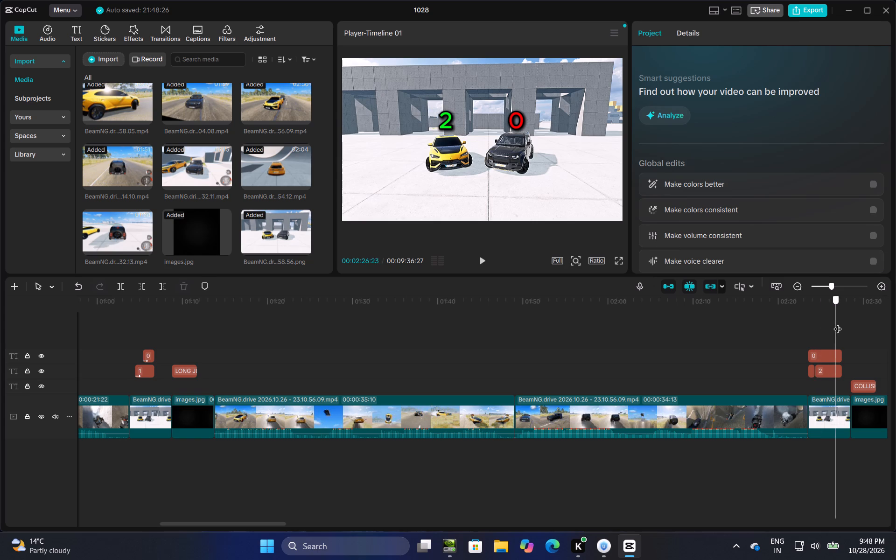
left_click_drag(838, 323, 123, 399)
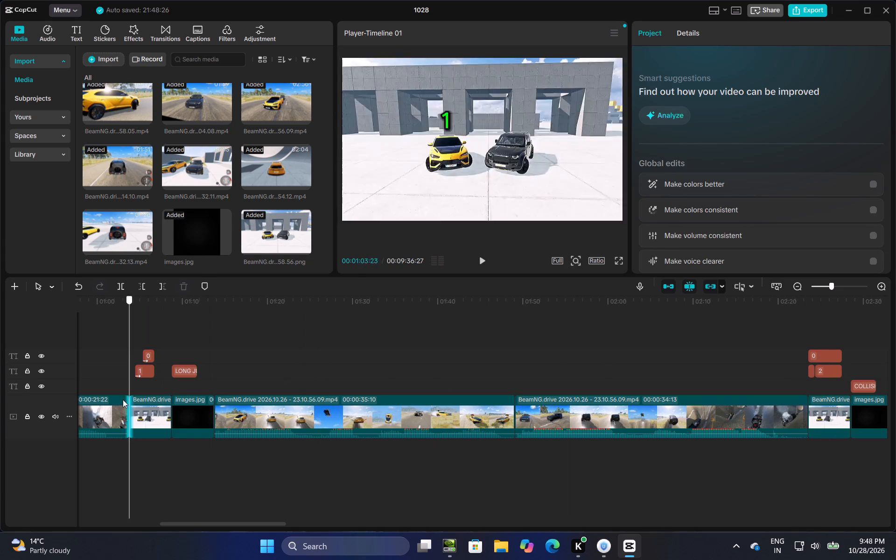
left_click_drag(123, 399, 715, 365)
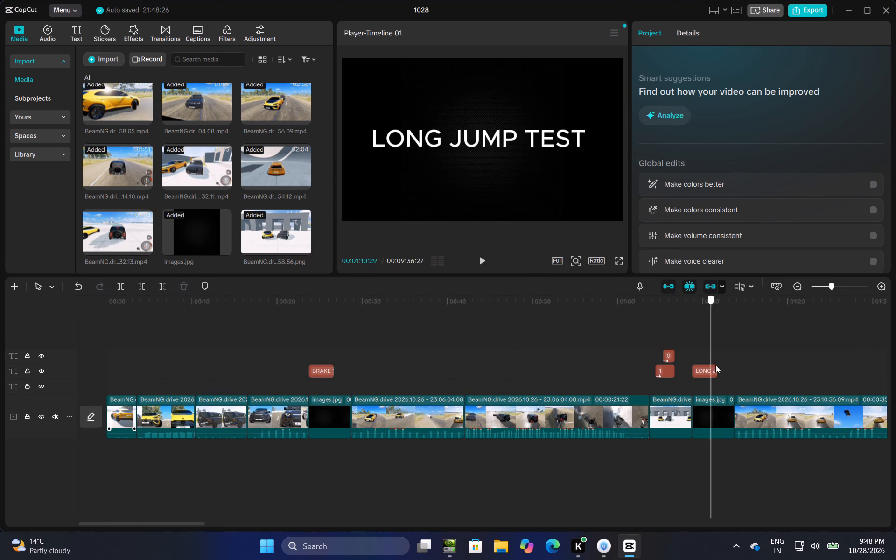
left_click_drag(715, 365, 531, 401)
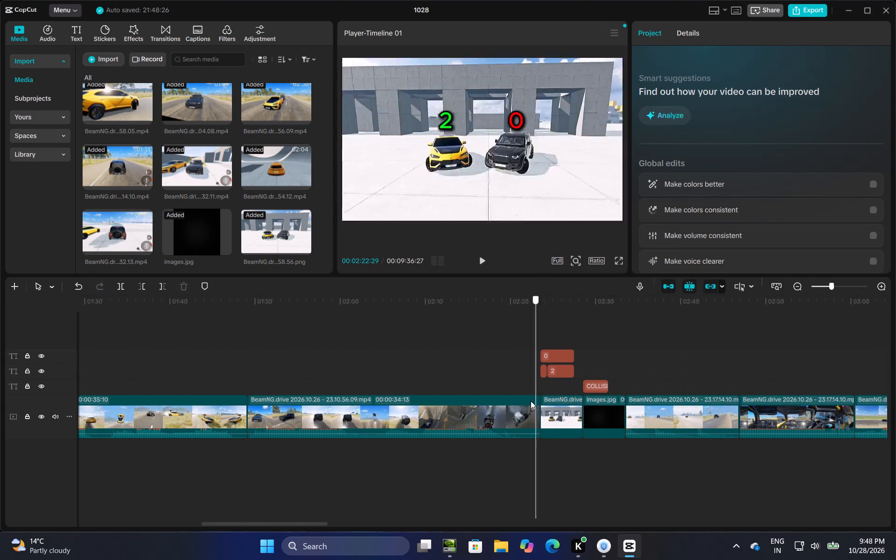
left_click_drag(531, 401, 851, 371)
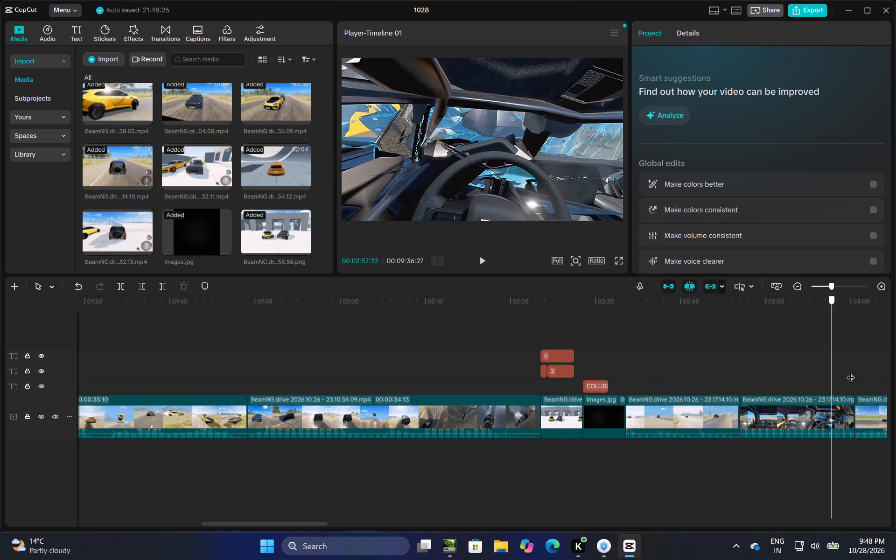
left_click_drag(851, 371, 688, 406)
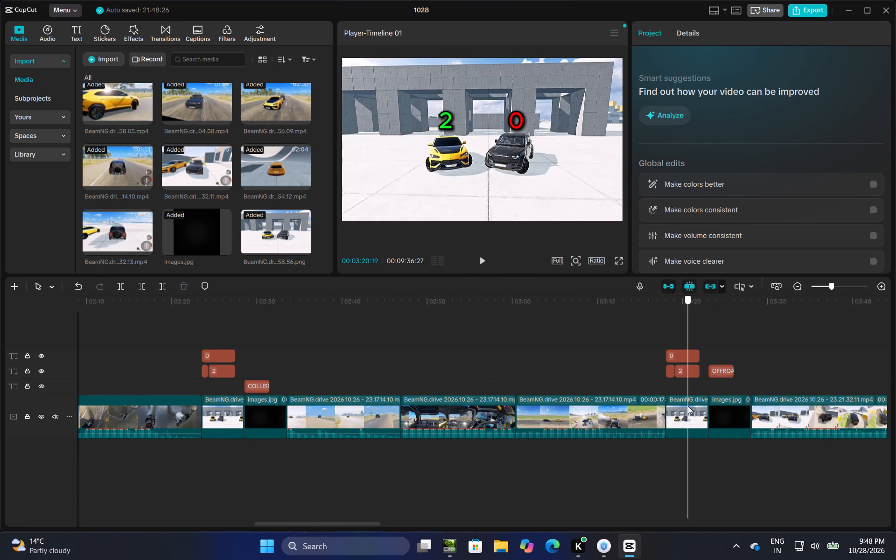
left_click_drag(688, 406, 679, 408)
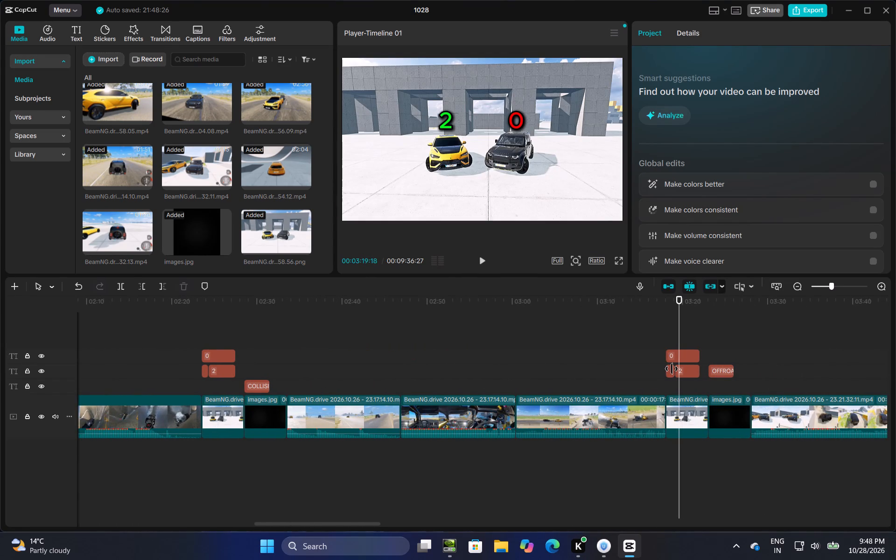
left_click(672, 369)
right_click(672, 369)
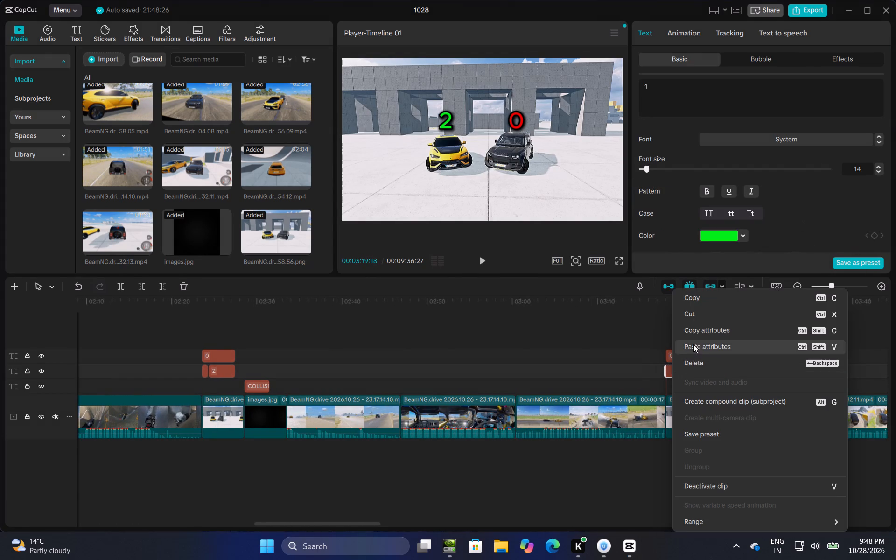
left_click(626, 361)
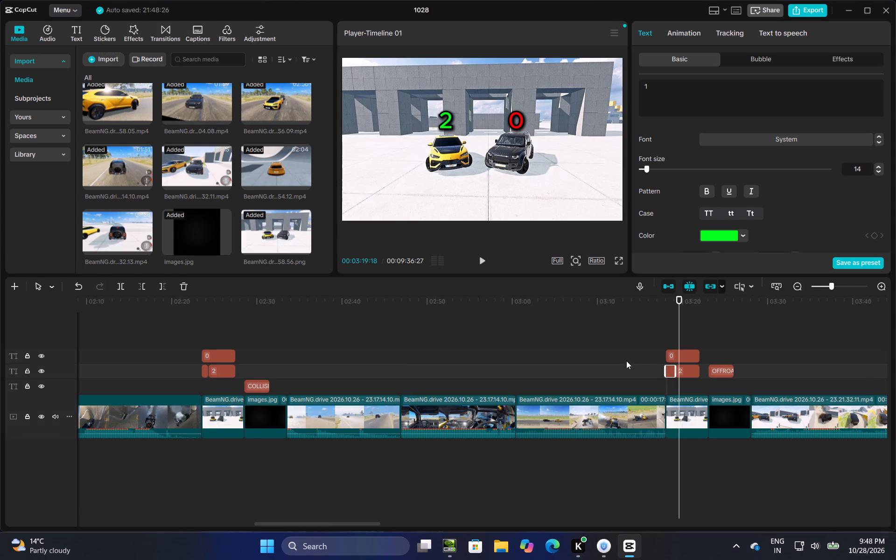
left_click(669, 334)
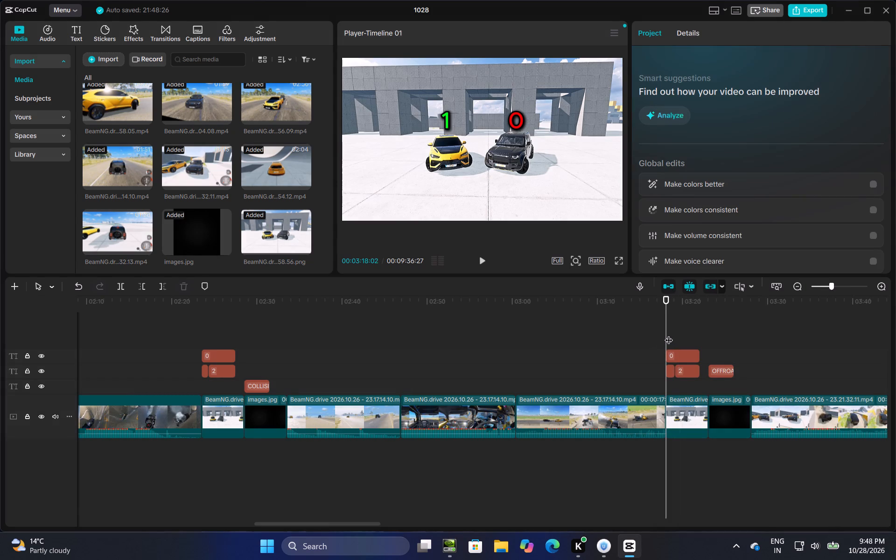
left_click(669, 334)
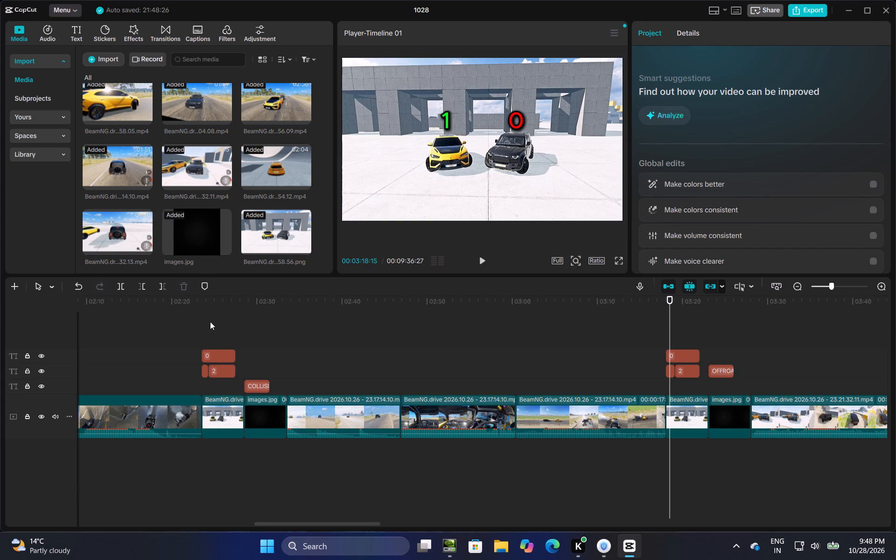
Delete the 0, 1 and 2 score texts above the scoreboard before the collision test title card.
left_click_drag(233, 329, 205, 370)
right_click(225, 370)
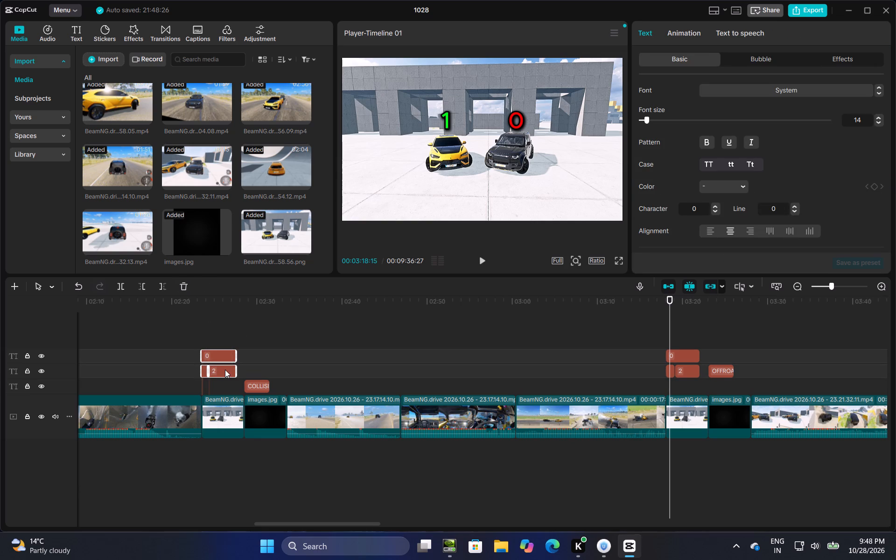
left_click(264, 362)
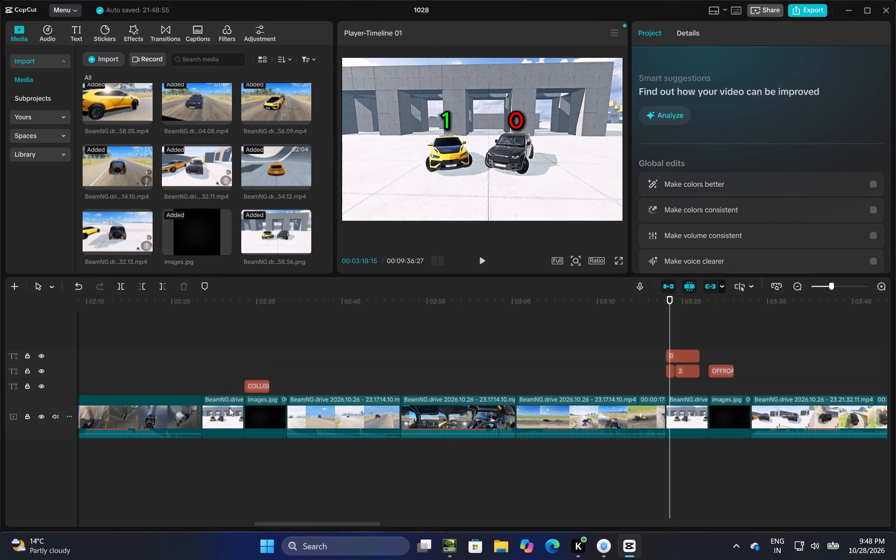
Delete the scoreboard clip before the collision test title card from the main track.
left_click(229, 408)
right_click(229, 408)
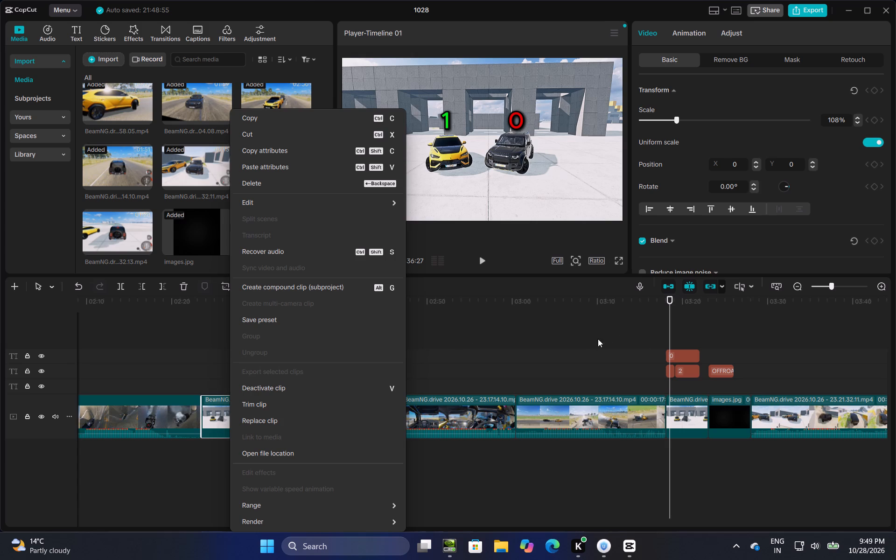
scroll(303, 371, "down", 3)
scroll(272, 371, "up", 2)
left_click(279, 183)
Copy the scoreboard clip with its 0, 1 and 2 texts before the offroad test title card and paste them at 00:02:23:16.
left_click_drag(660, 332, 641, 405)
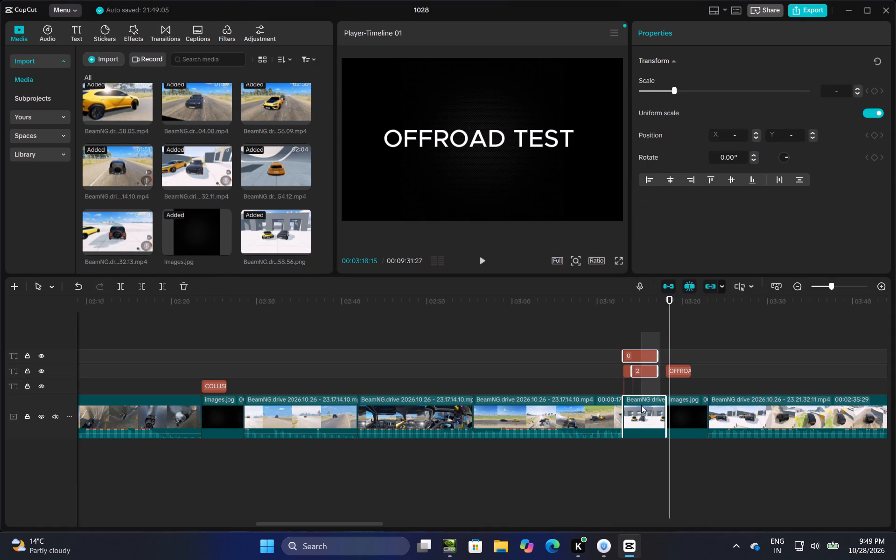
left_click_drag(641, 405, 630, 431)
right_click(630, 431)
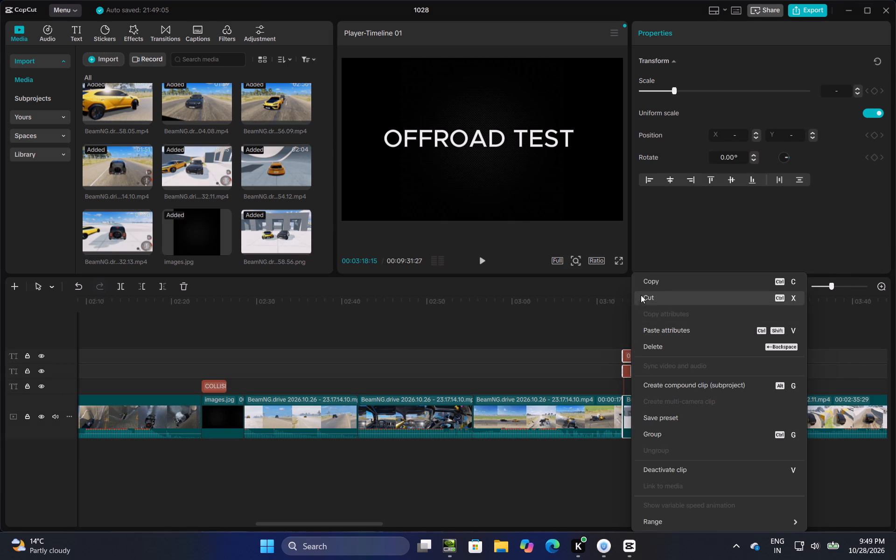
left_click(643, 282)
left_click(203, 371)
right_click(203, 371)
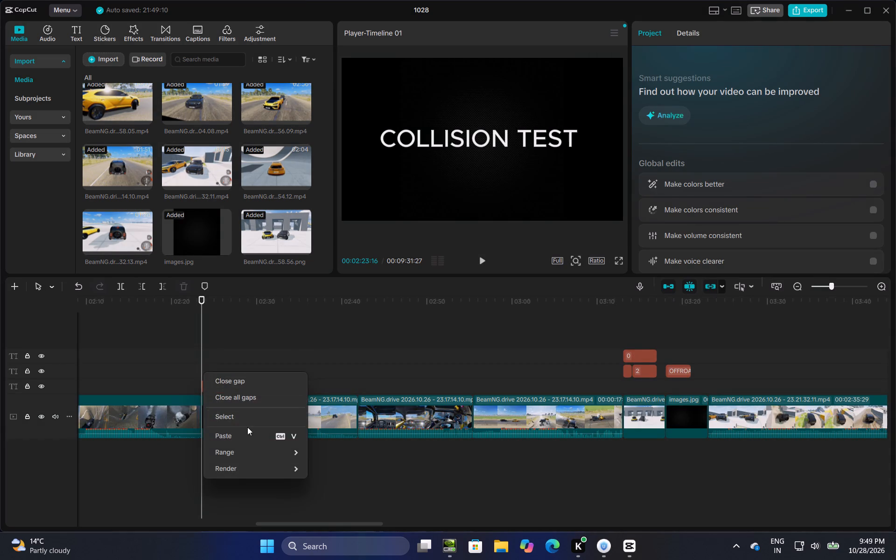
left_click(246, 429)
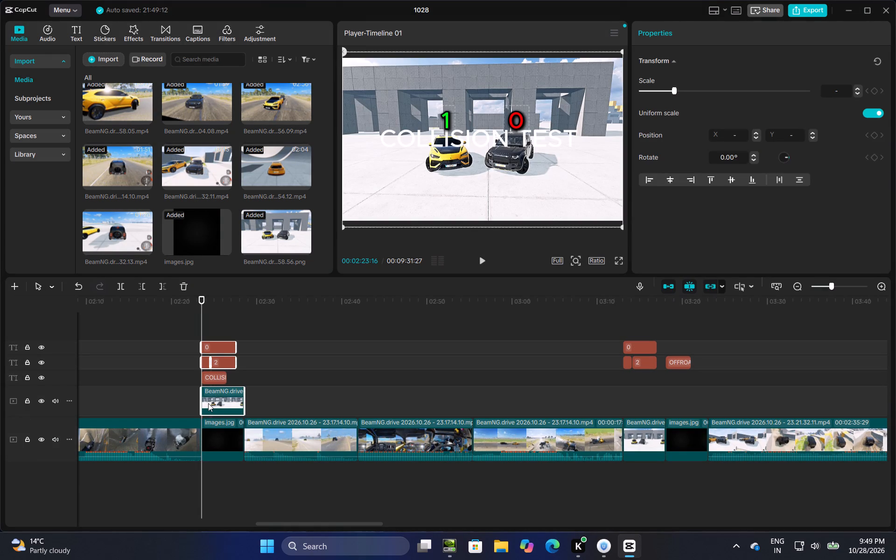
Move the pasted scoreboard clip into the main track, directly before the collision test title card.
left_click_drag(213, 403, 210, 443)
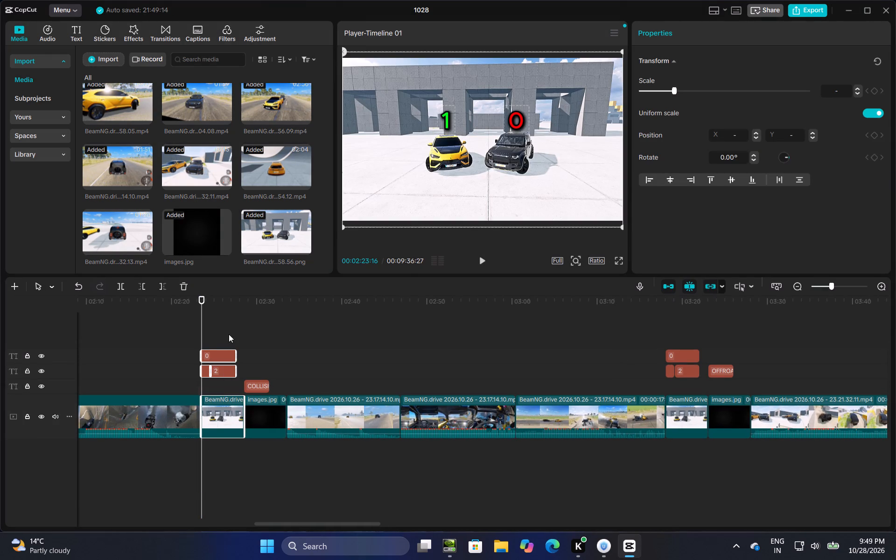
left_click(229, 334)
left_click_drag(229, 334, 205, 384)
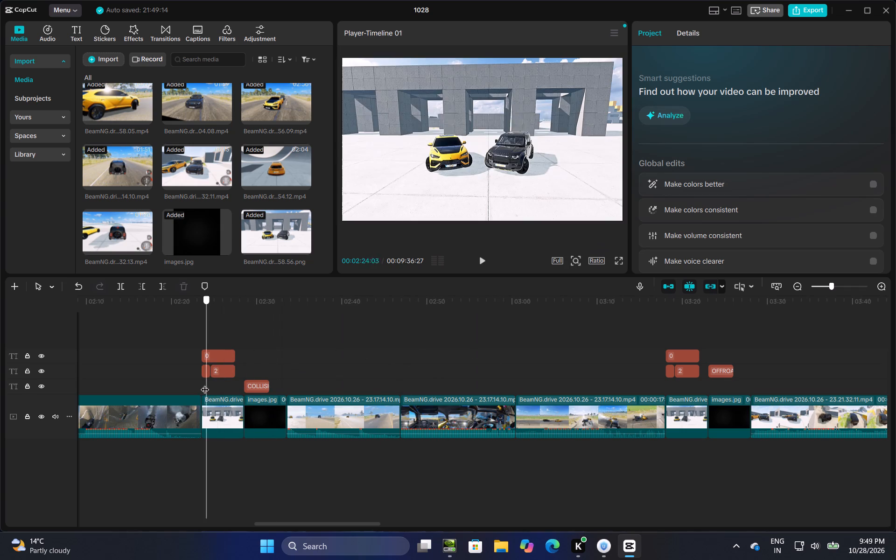
Delete the 1 score text above the scoreboard before the offroad test title card.
left_click_drag(205, 384, 668, 392)
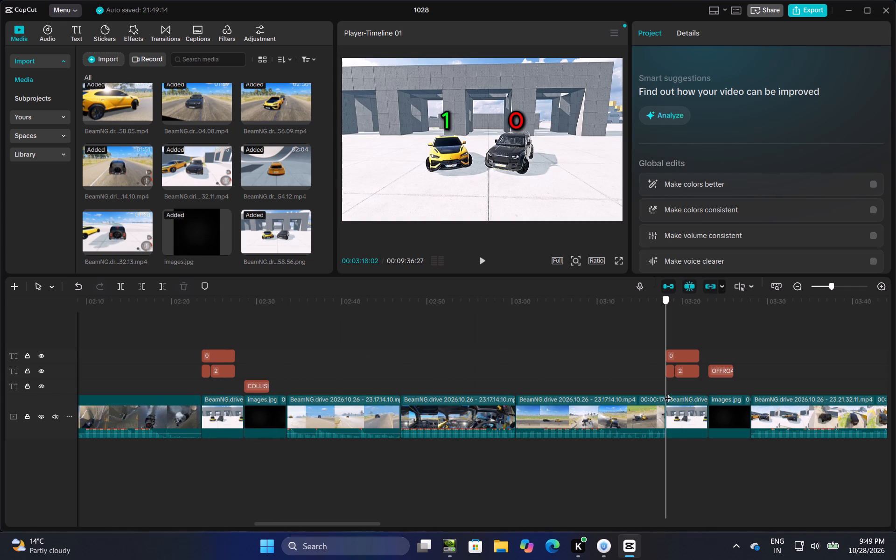
left_click_drag(668, 392, 668, 387)
left_click(666, 369)
right_click(666, 369)
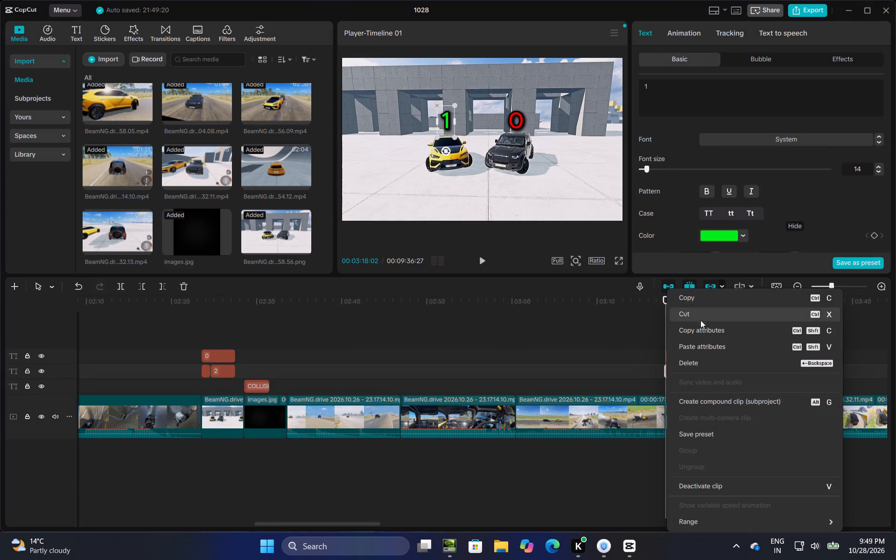
left_click(693, 363)
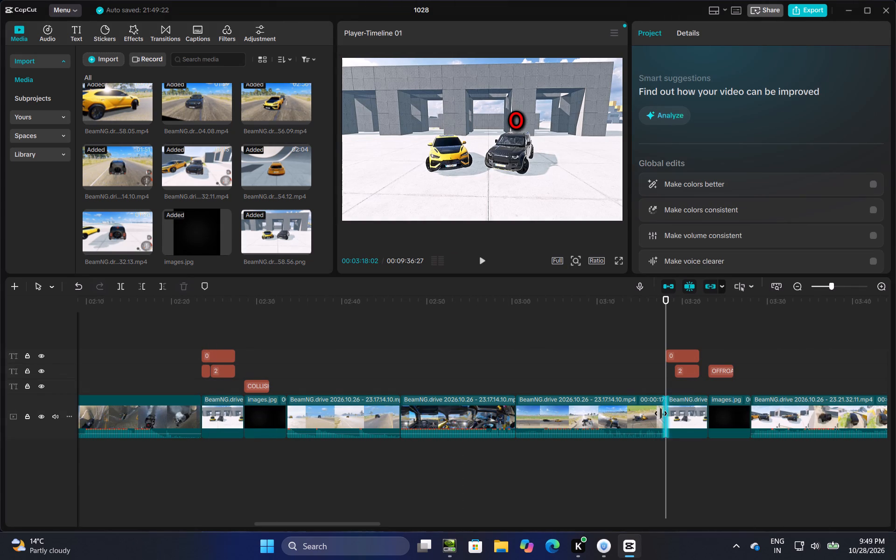
Extend the start of the 2 score text back to the scoreboard's start at 00:03:18:02, before the offroad test title card.
left_click(612, 384)
left_click(678, 370)
left_click_drag(675, 370, 671, 370)
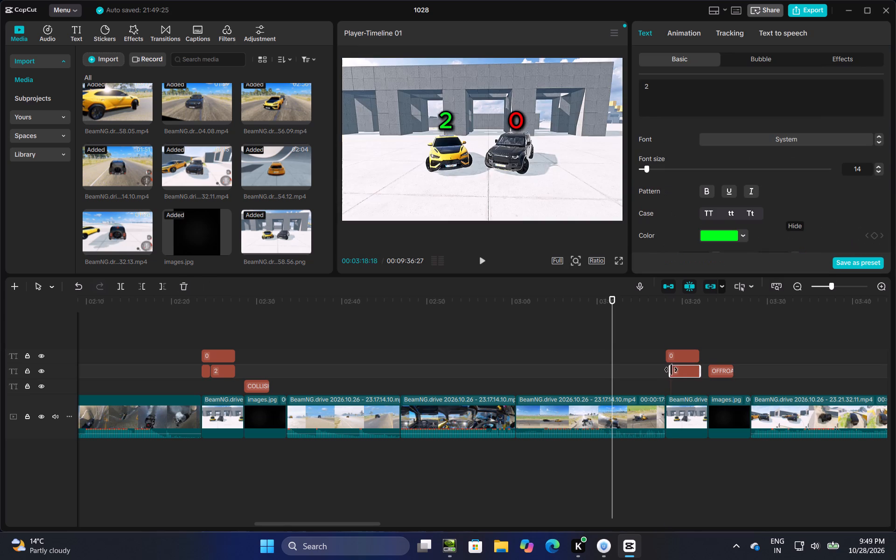
left_click_drag(671, 370, 663, 373)
left_click(663, 373)
left_click(665, 355)
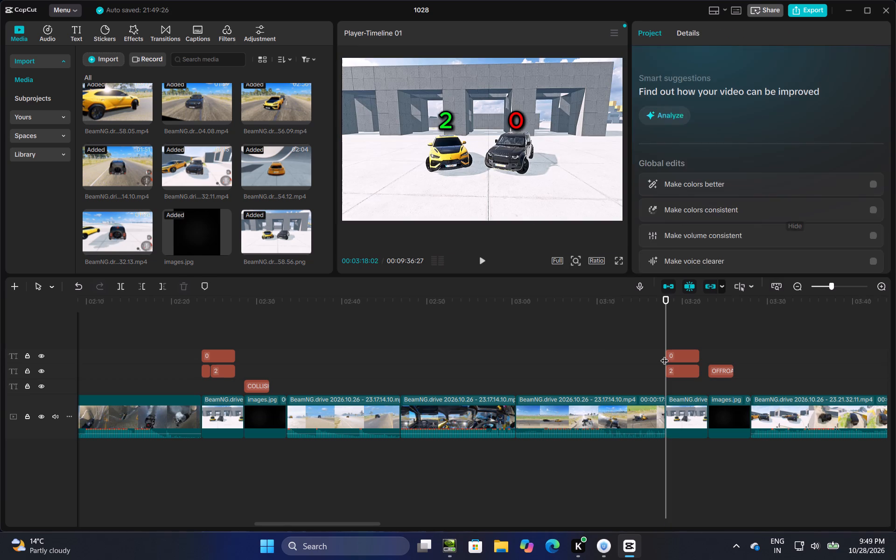
double_click(666, 354)
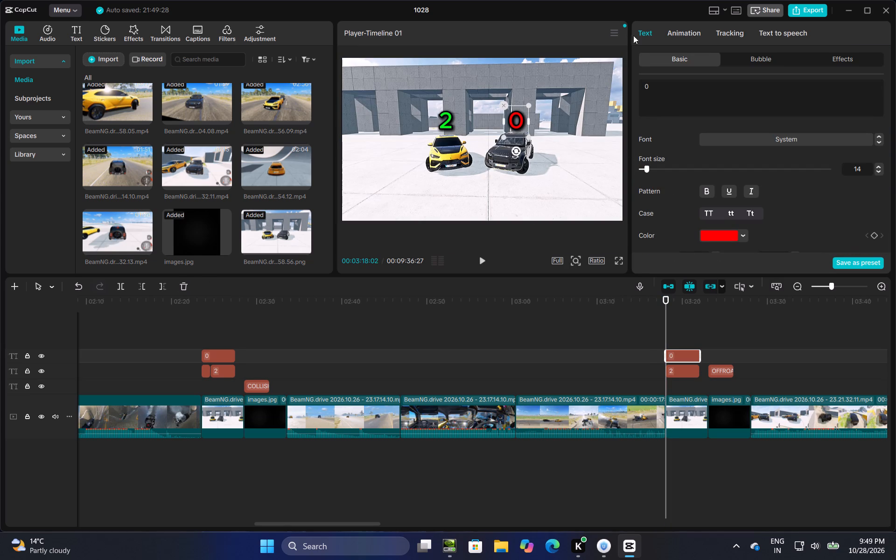
Add a text at 00:03:18:02 reading "no points either" and convert it to uppercase.
left_click(74, 33)
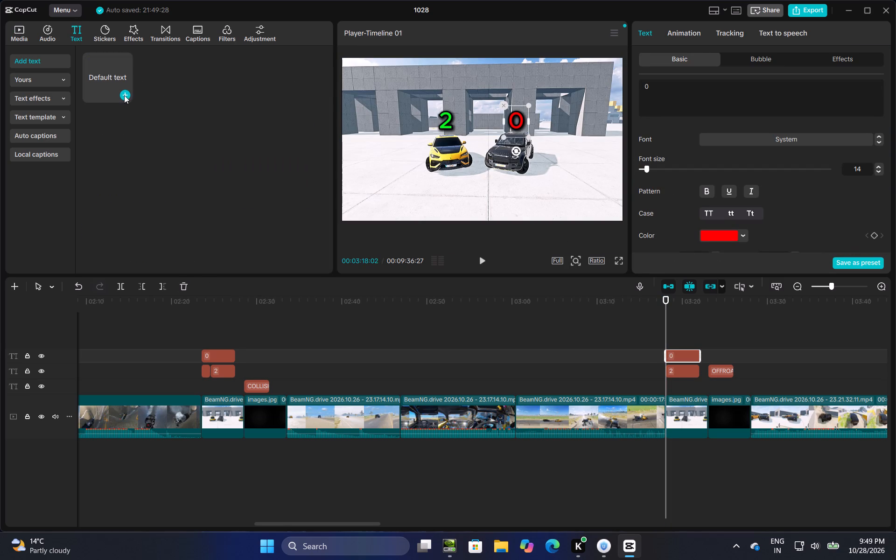
left_click(124, 95)
left_click_drag(695, 90, 626, 87)
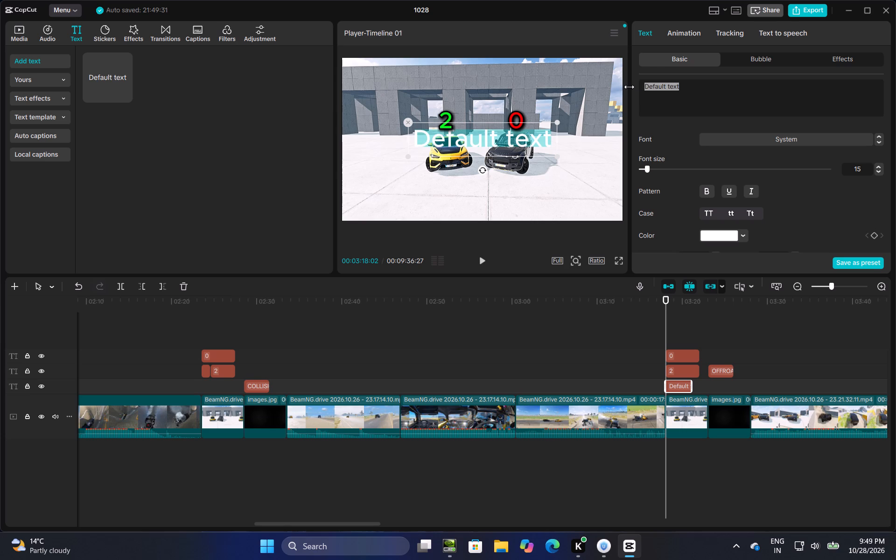
key("BackSpace")
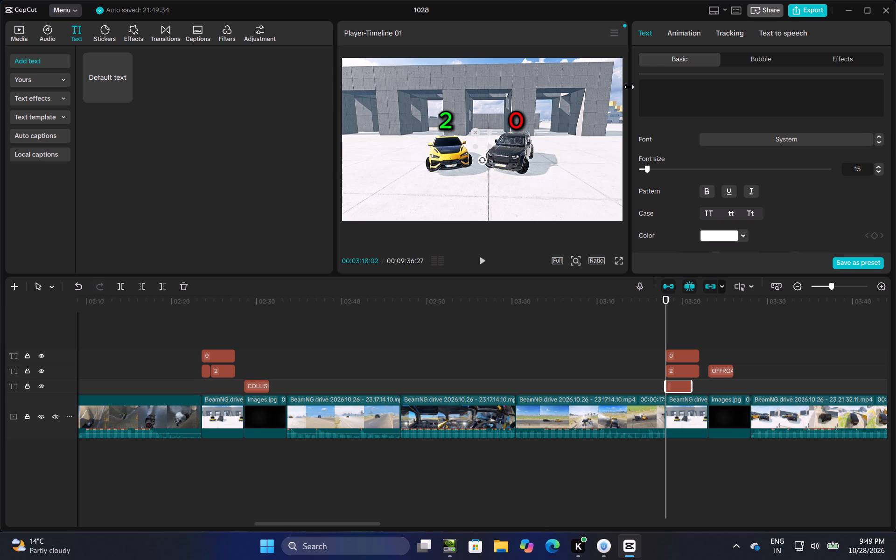
type("no points either")
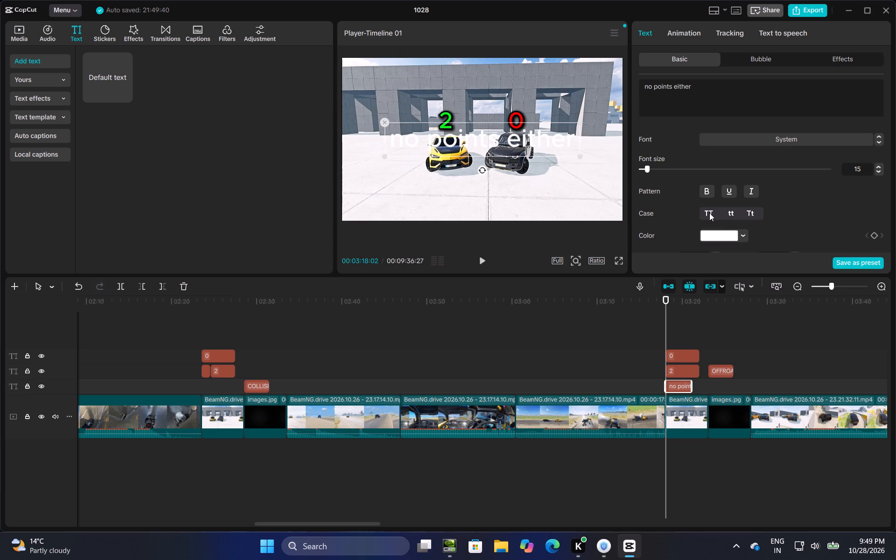
left_click(709, 213)
Give the NO POINTS EITHER text the black-outlined preset style and a red colour.
scroll(664, 161, "down", 2)
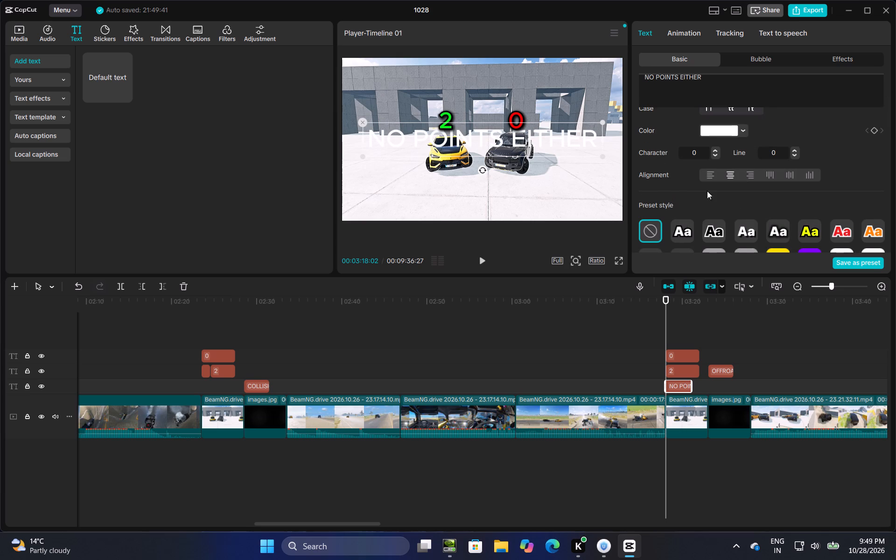
left_click(721, 129)
left_click_drag(748, 174, 815, 150)
left_click(814, 133)
left_click(684, 229)
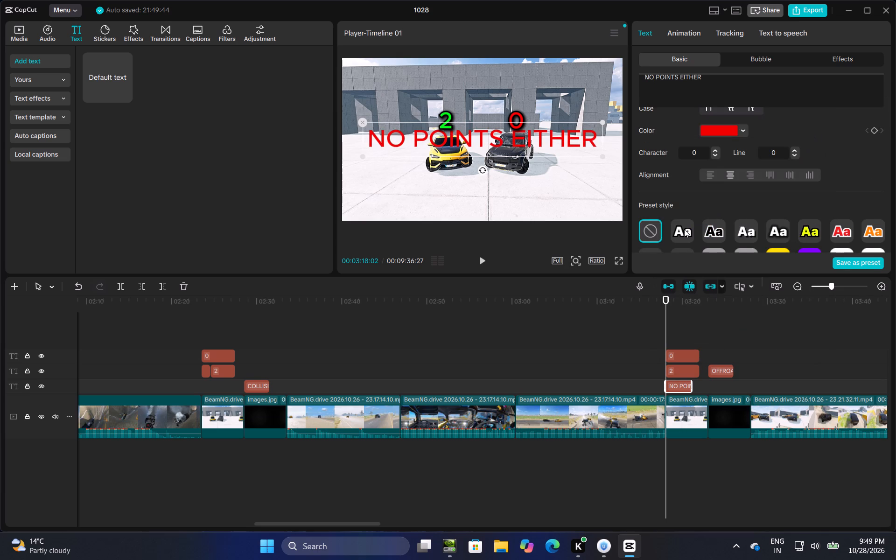
left_click(730, 130)
left_click_drag(762, 165, 825, 143)
left_click(820, 134)
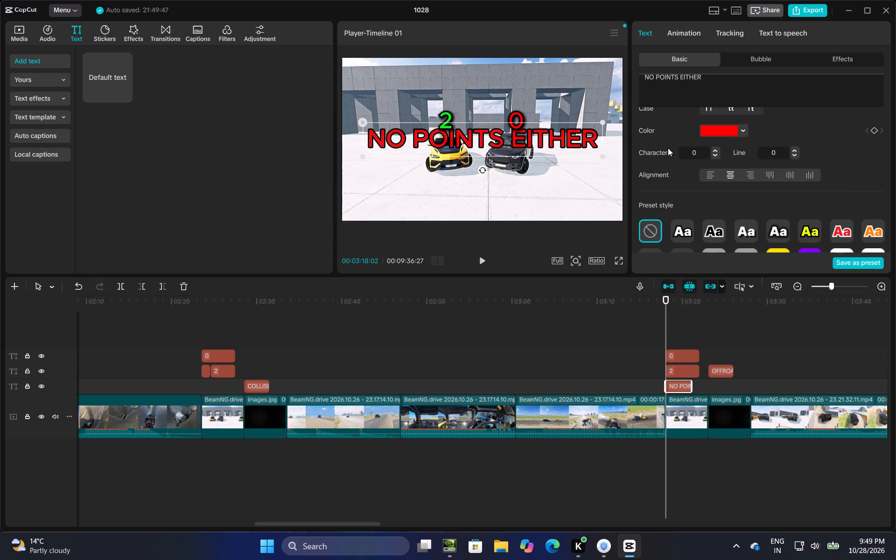
Move the NO POINTS EITHER text above the 2 and 0 scores and slightly reduce its font size.
left_click_drag(573, 147, 576, 101)
scroll(803, 162, "up", 3)
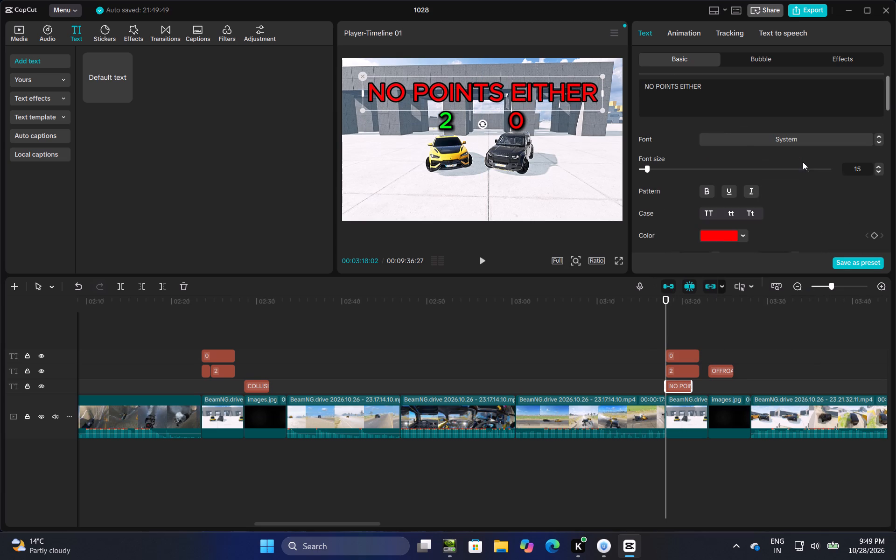
left_click(880, 168)
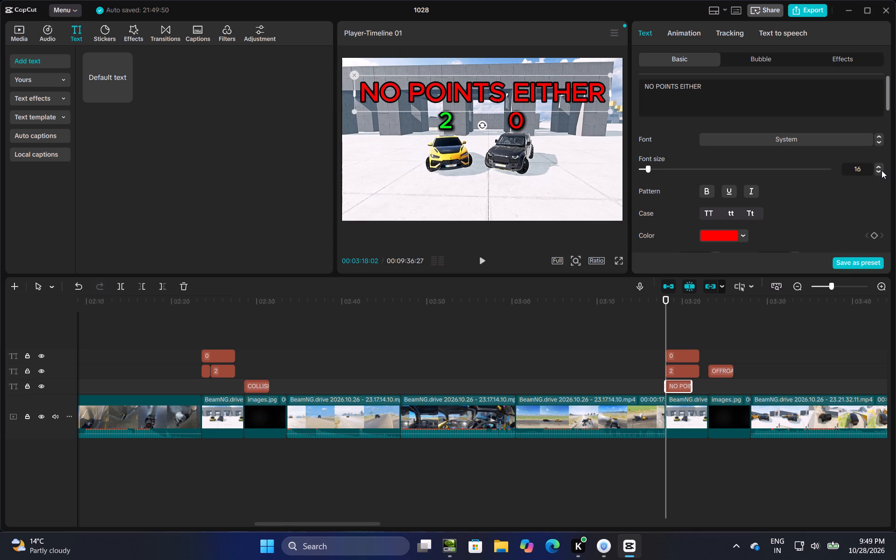
double_click(882, 170)
left_click(531, 186)
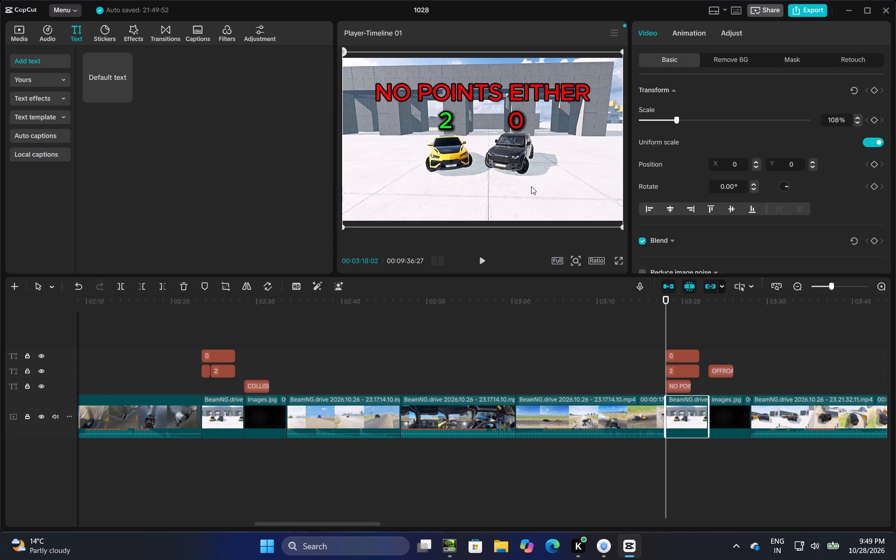
Review the score texts on each scoreboard from the long jump section through to the final scoreboard.
left_click(677, 335)
left_click_drag(677, 335, 714, 334)
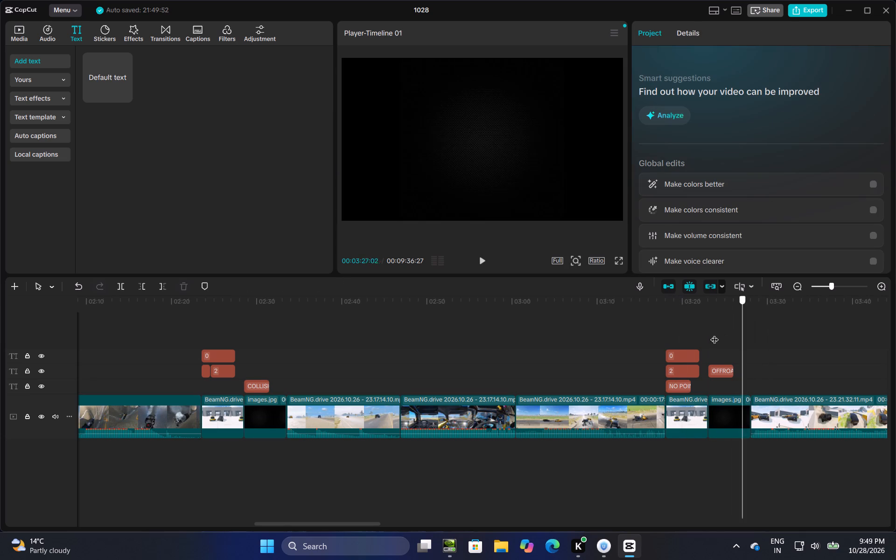
left_click_drag(714, 334, 545, 336)
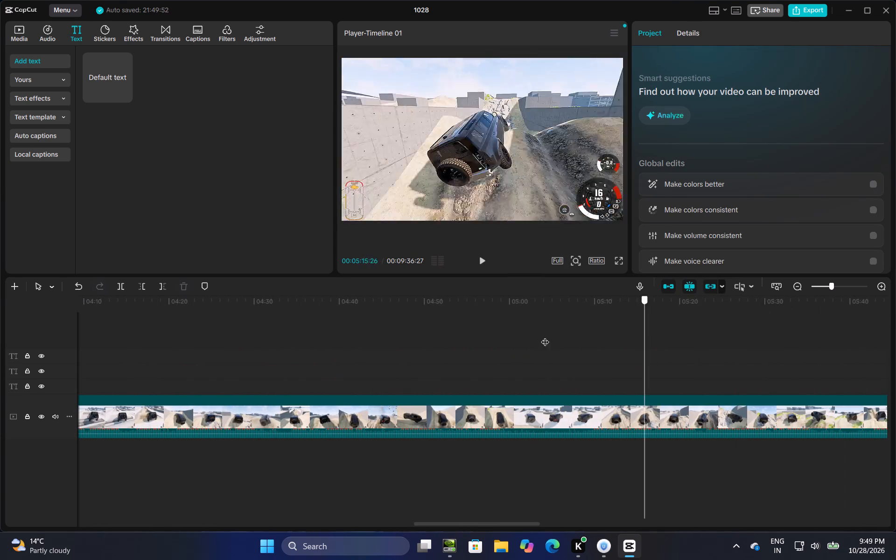
left_click_drag(545, 336, 846, 364)
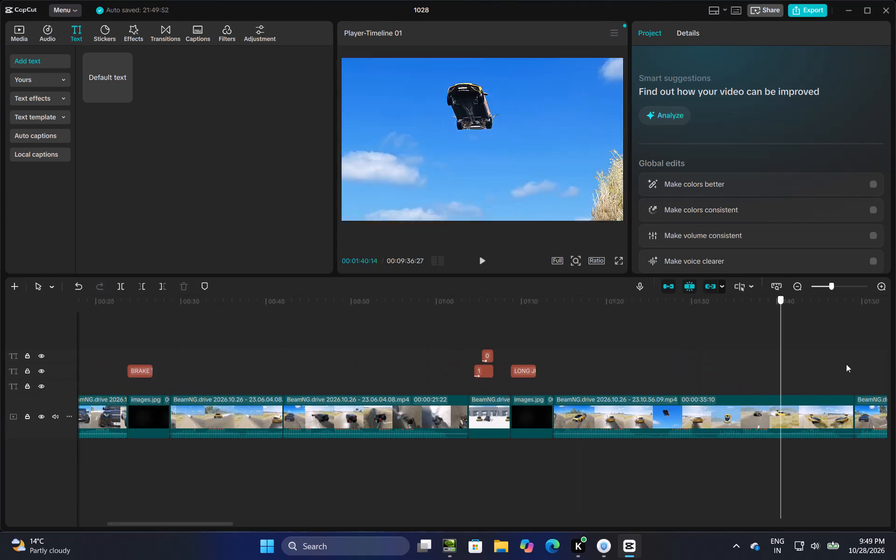
left_click_drag(846, 364, 524, 390)
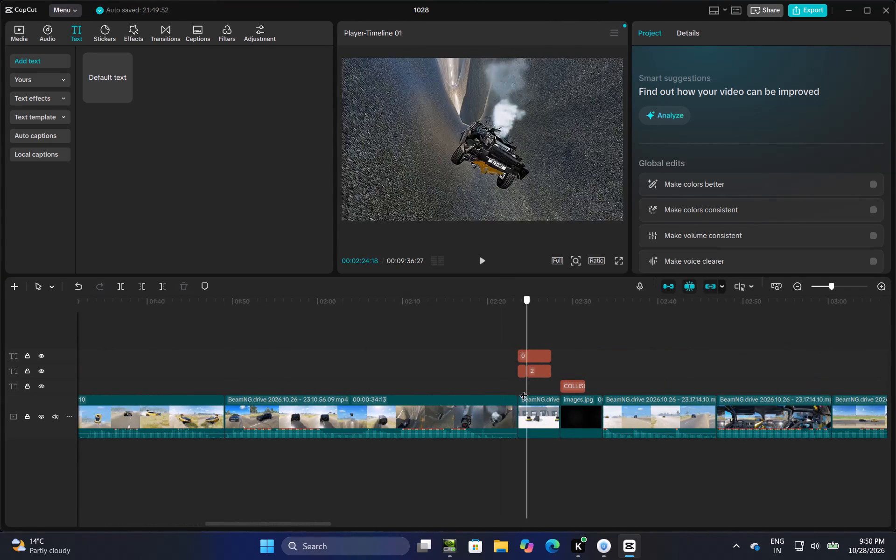
left_click_drag(524, 390, 895, 370)
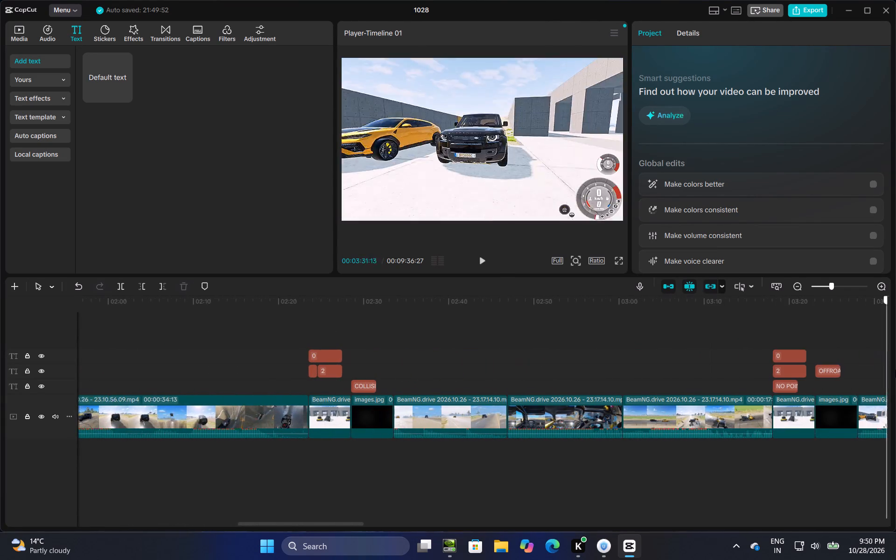
left_click_drag(895, 370, 606, 406)
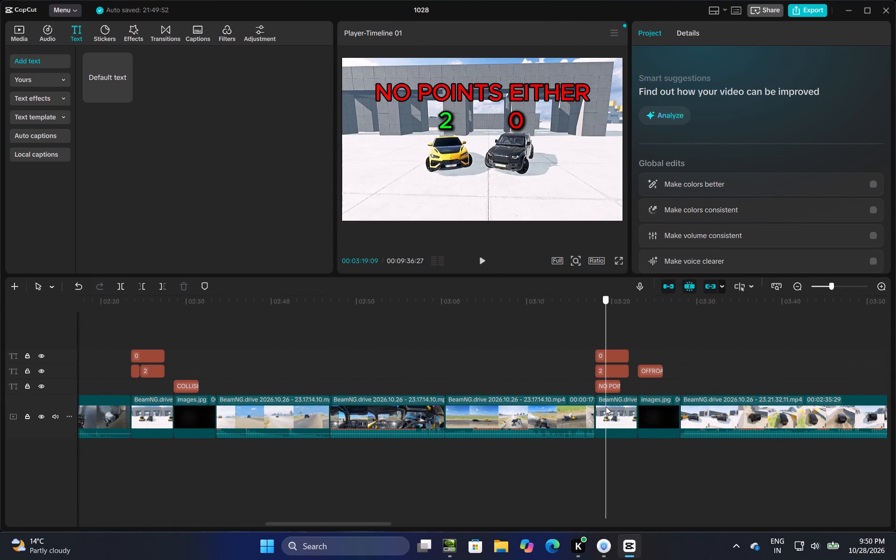
left_click_drag(606, 406, 885, 376)
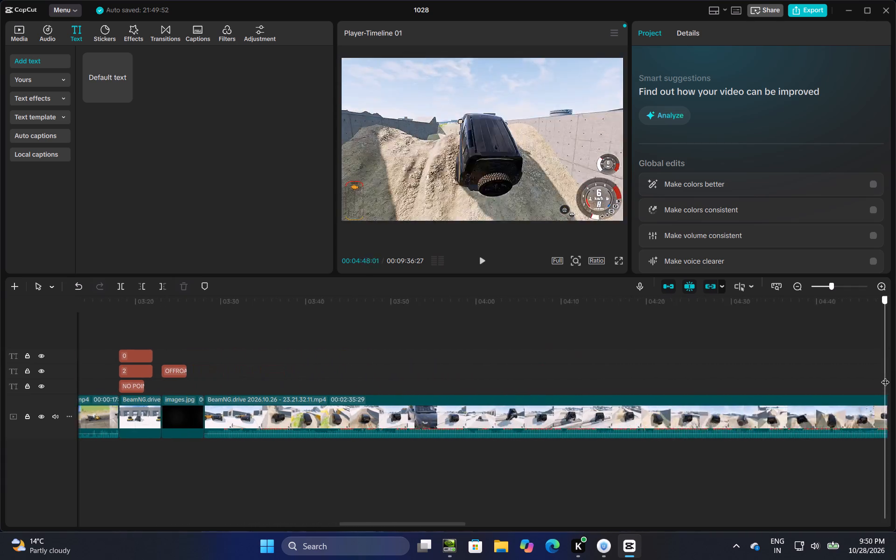
left_click_drag(885, 376, 895, 378)
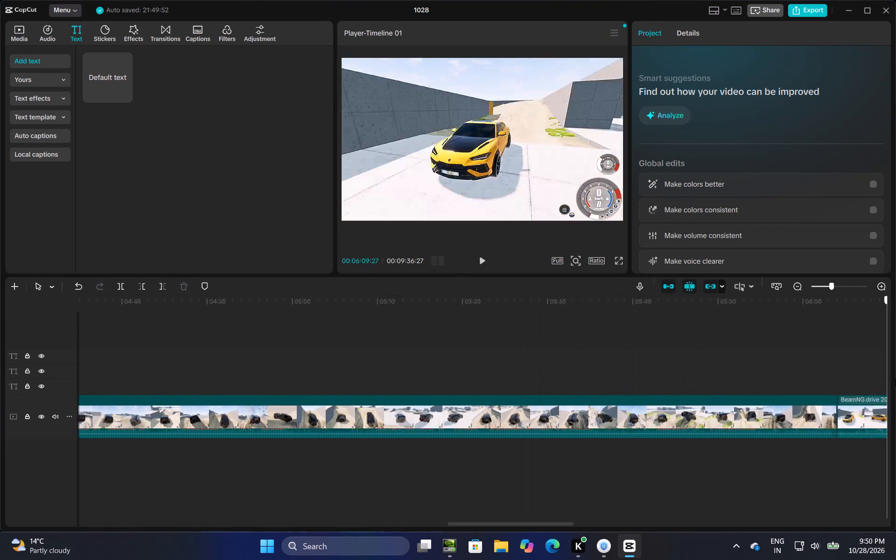
left_click_drag(895, 378, 868, 377)
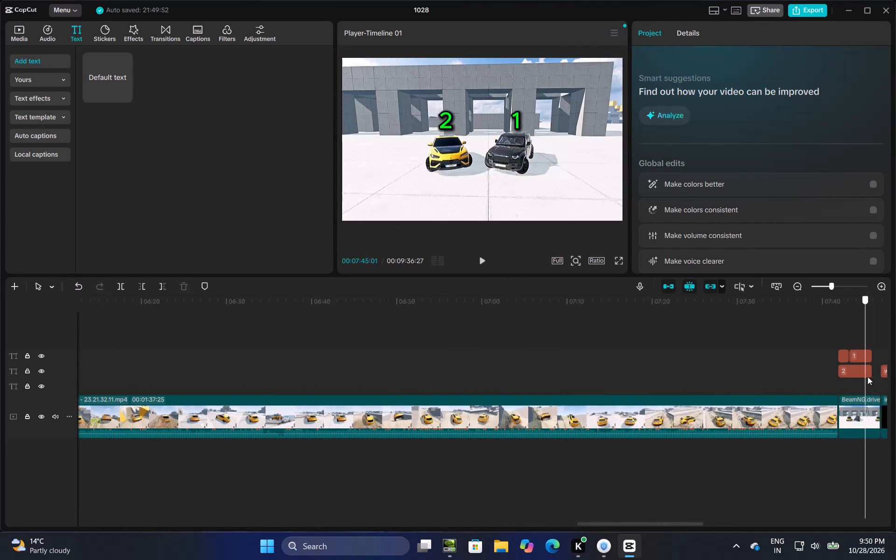
left_click_drag(868, 377, 635, 410)
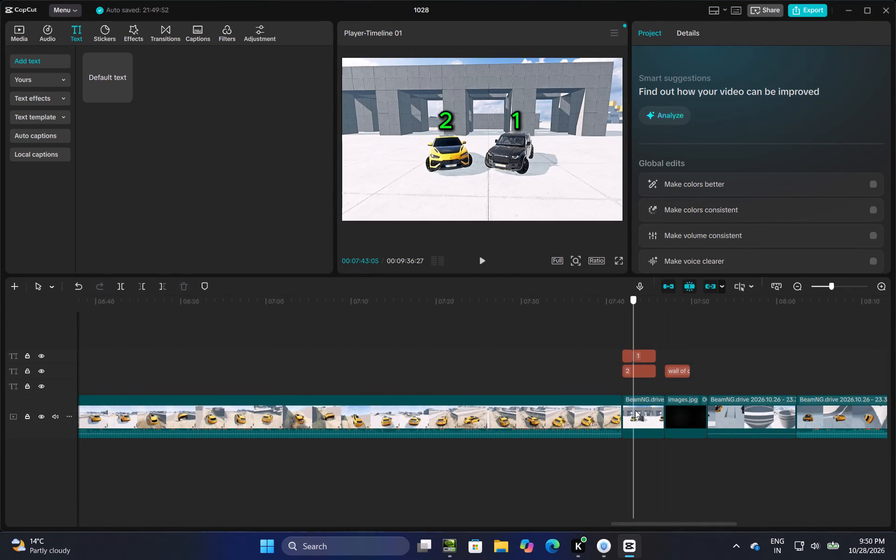
left_click_drag(635, 410, 895, 378)
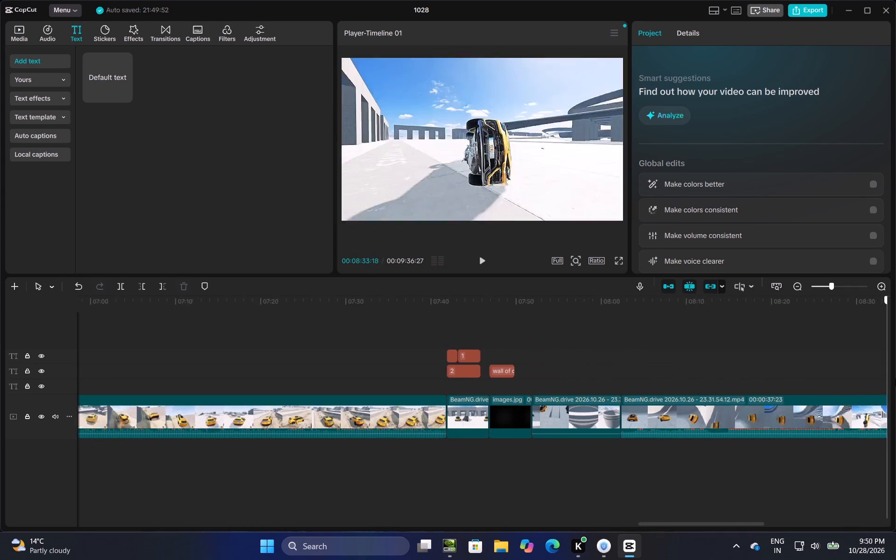
left_click_drag(895, 378, 617, 394)
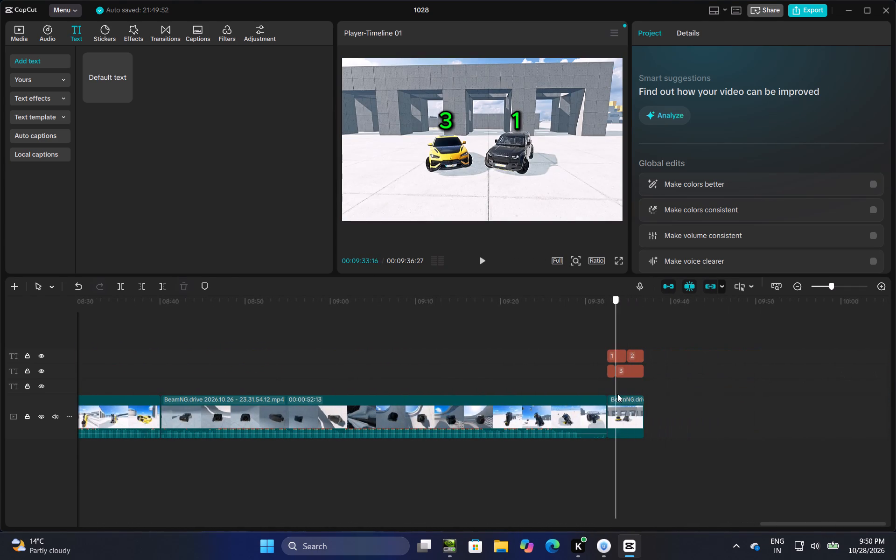
Append the black images.jpg clip to the main track after the final scoreboard, at 00:09:36:27.
left_click_drag(617, 394, 670, 393)
left_click(16, 30)
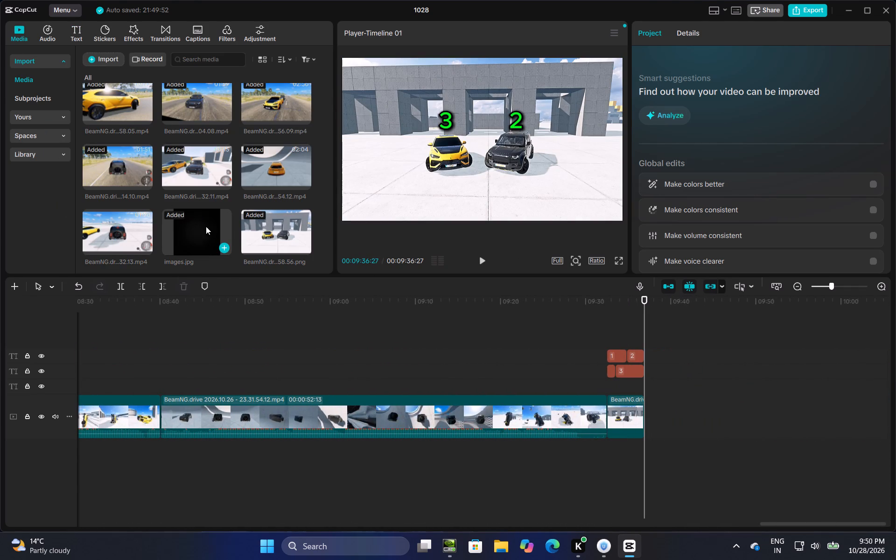
left_click_drag(190, 247, 299, 298)
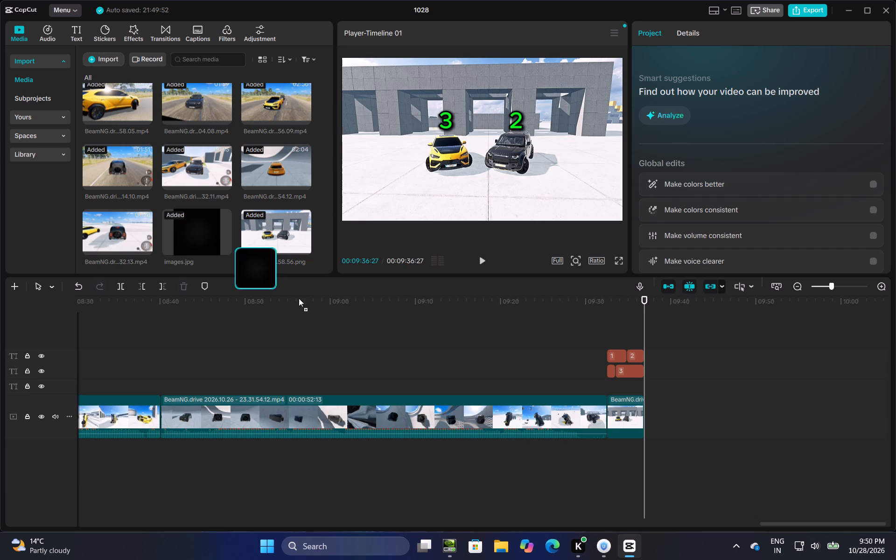
left_click_drag(299, 298, 669, 418)
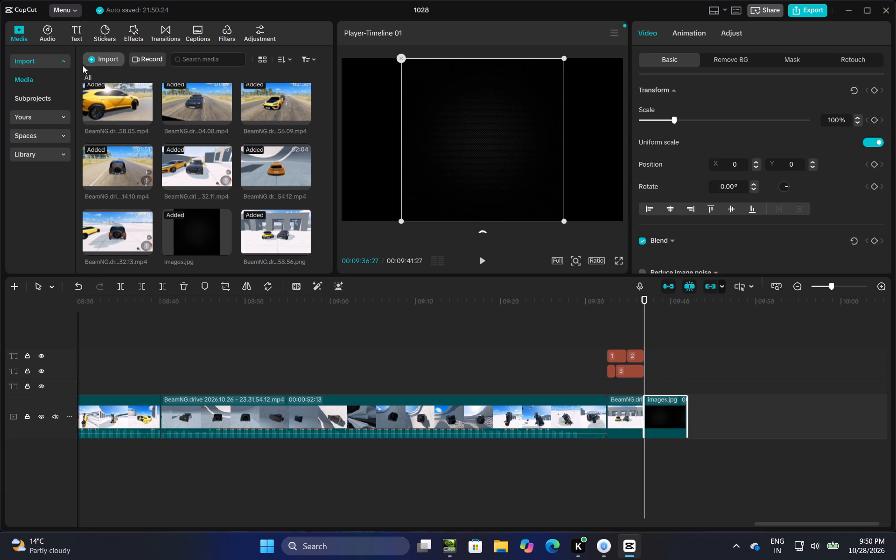
Add a text over the final black clip at 00:09:36:27 reading "water survival test".
left_click(84, 34)
left_click(128, 98)
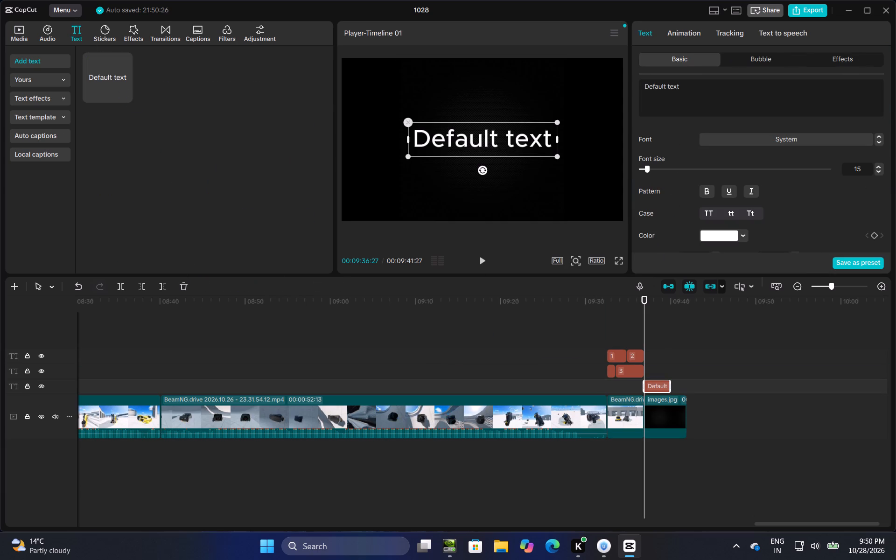
left_click_drag(695, 85, 609, 76)
key("BackSpace")
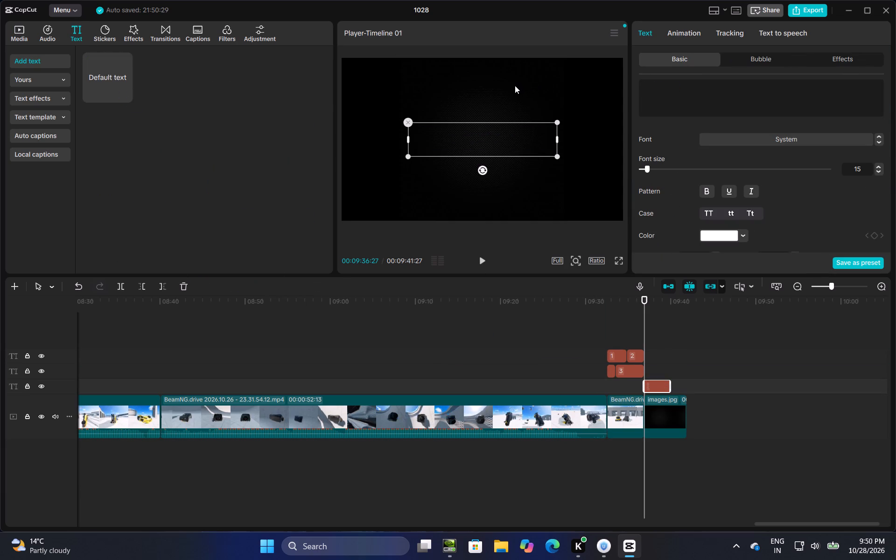
type("wa")
key("t")
type("er survival test")
key("space")
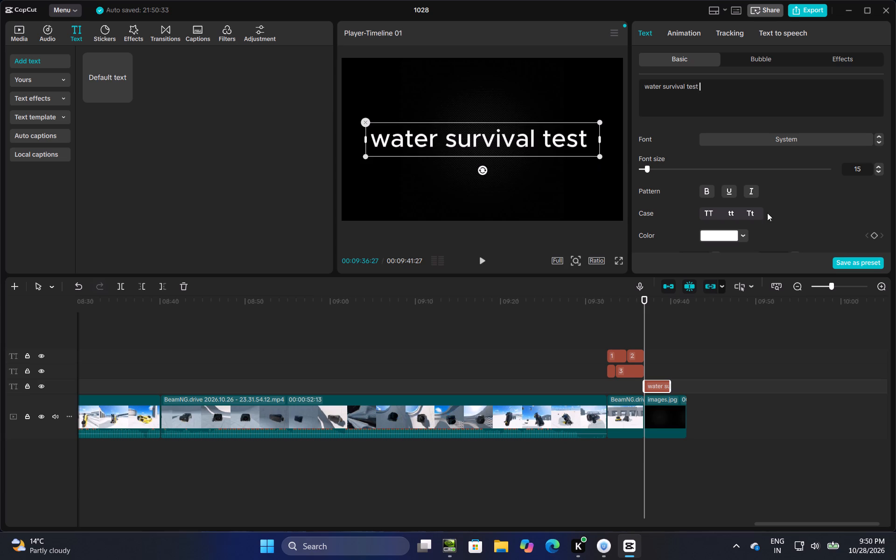
Make the water survival test title bold and uppercase, and reduce its font size to fit within the frame.
left_click(705, 195)
left_click(709, 215)
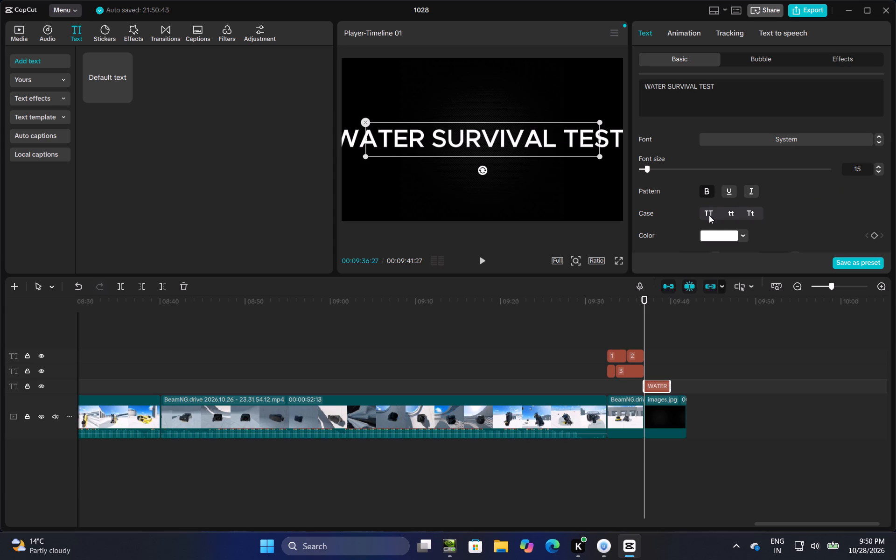
left_click(875, 172)
double_click(876, 172)
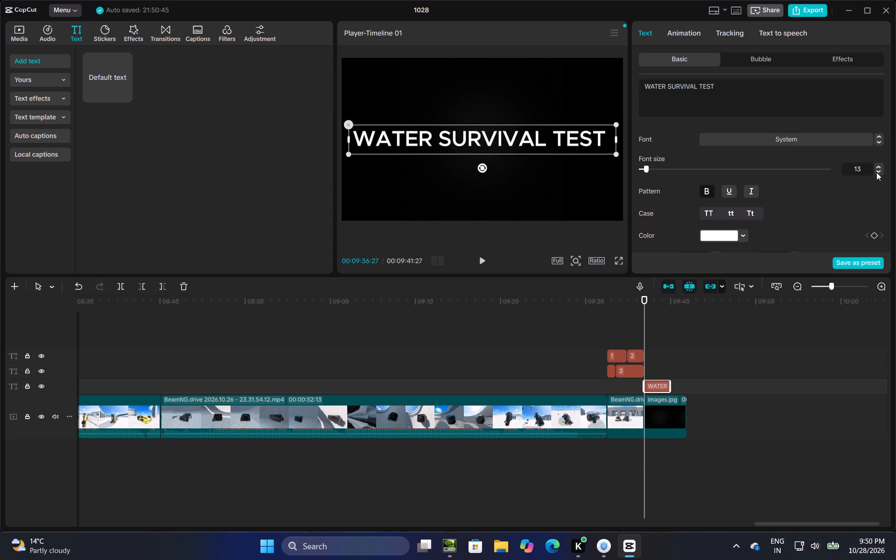
double_click(484, 204)
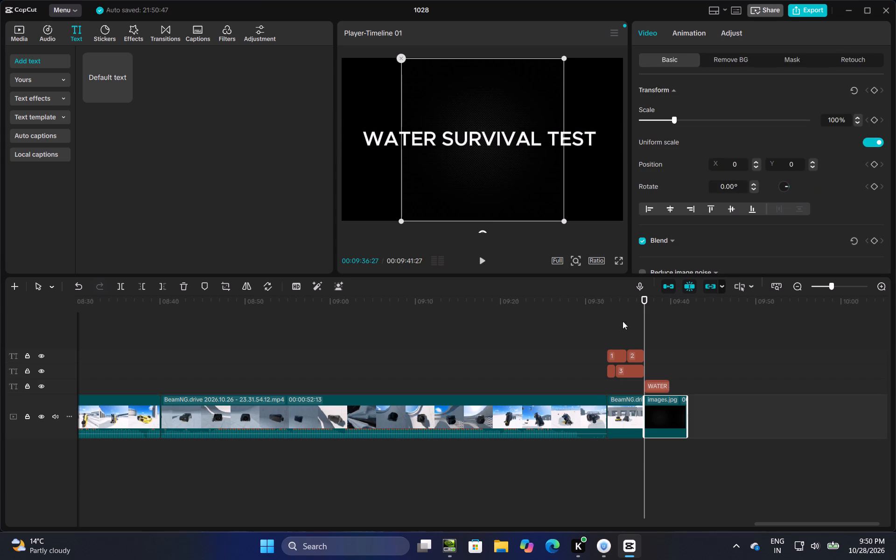
Place the playhead at the timeline's end, 00:09:41:27, and bring up the imported media.
left_click(626, 327)
left_click_drag(626, 327, 715, 328)
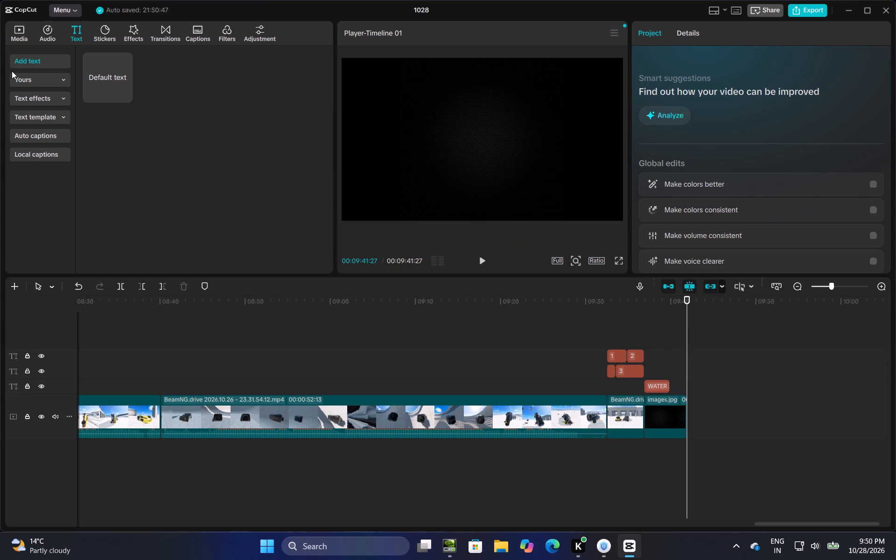
left_click(8, 28)
left_click(7, 28)
left_click(33, 32)
left_click(0, 41)
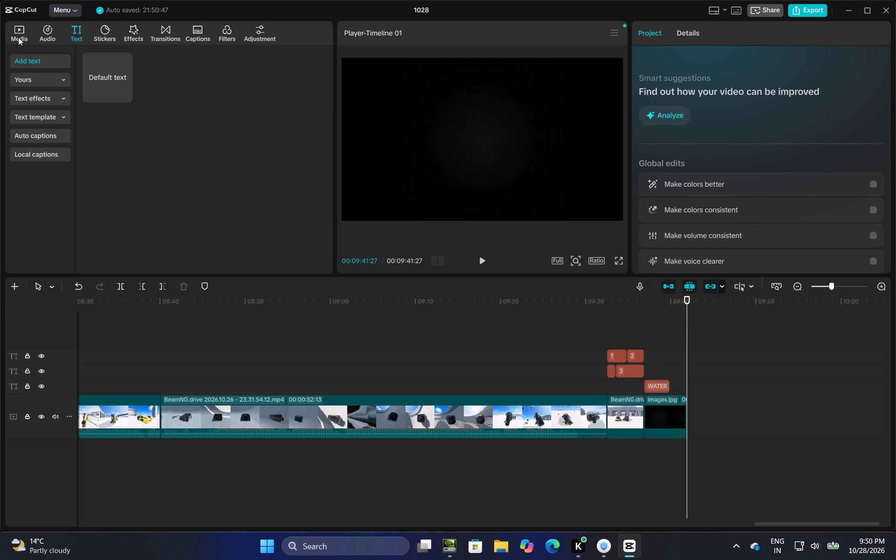
left_click(18, 37)
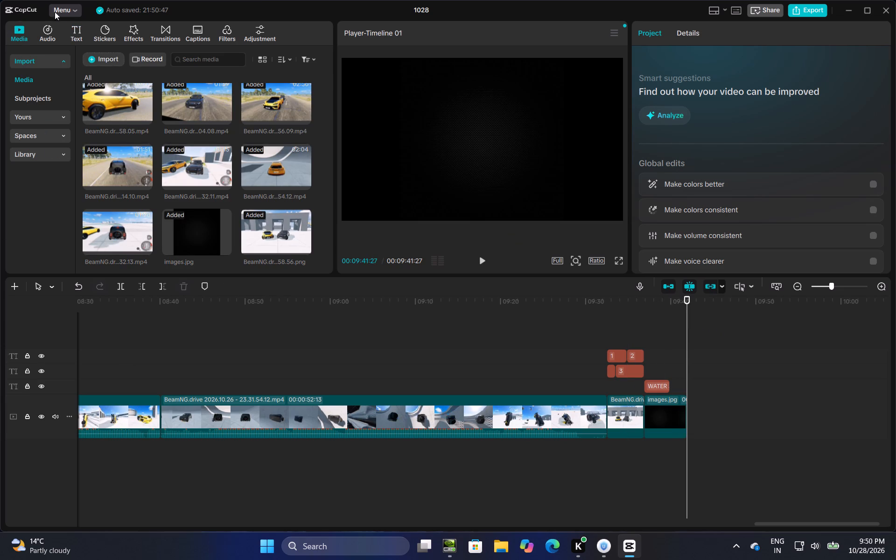
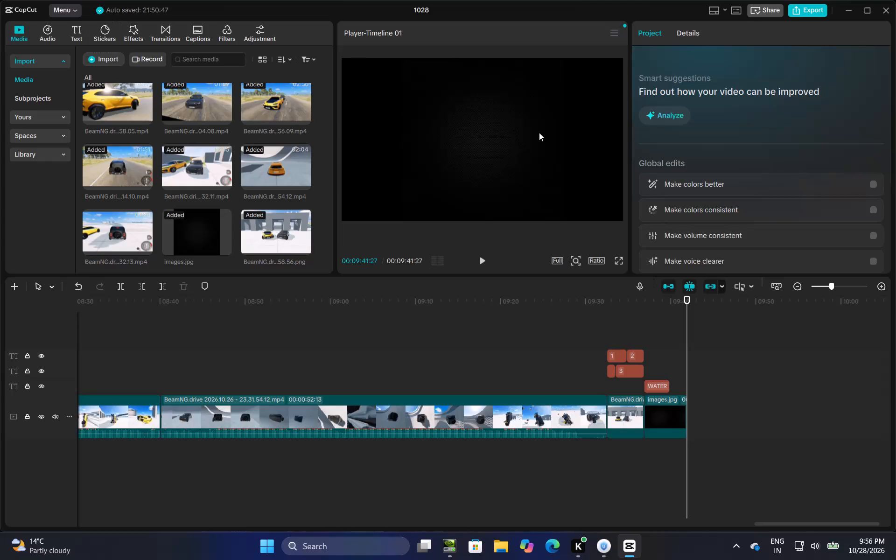
Select the WATER SURVIVAL TEST title clip above the final black clip in the timeline.
left_click(656, 380)
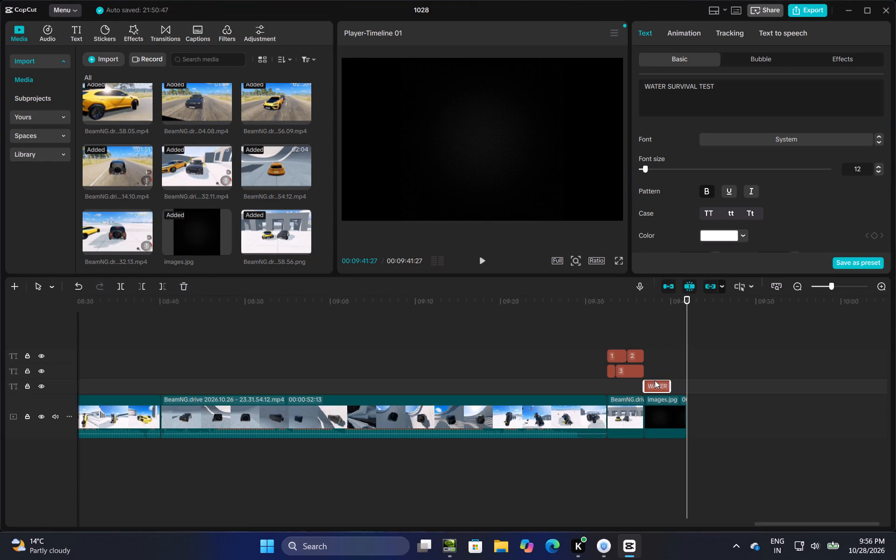
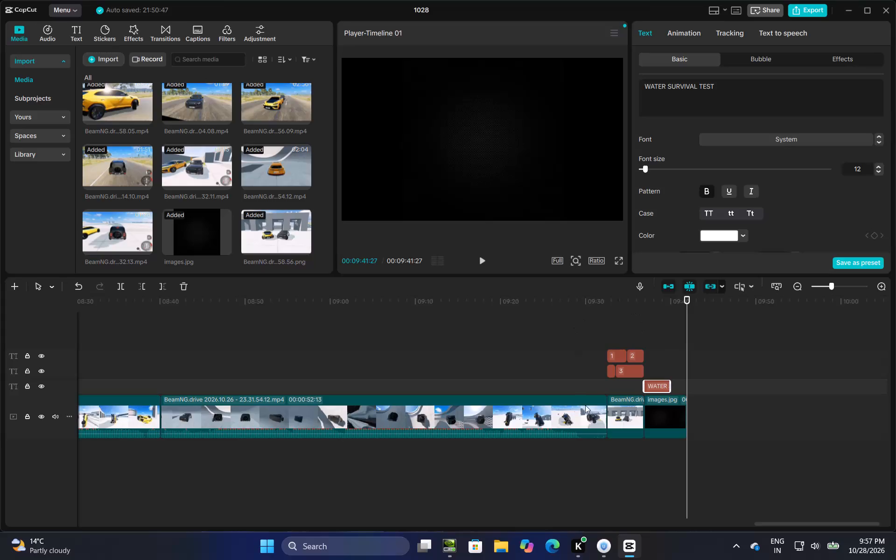
Add the BeamNG.drive 2026.10.26 - 23.35.32.13.mp4 video to the main track directly after the final black images.jpg clip.
left_click(671, 344)
left_click(665, 347)
left_click(674, 365)
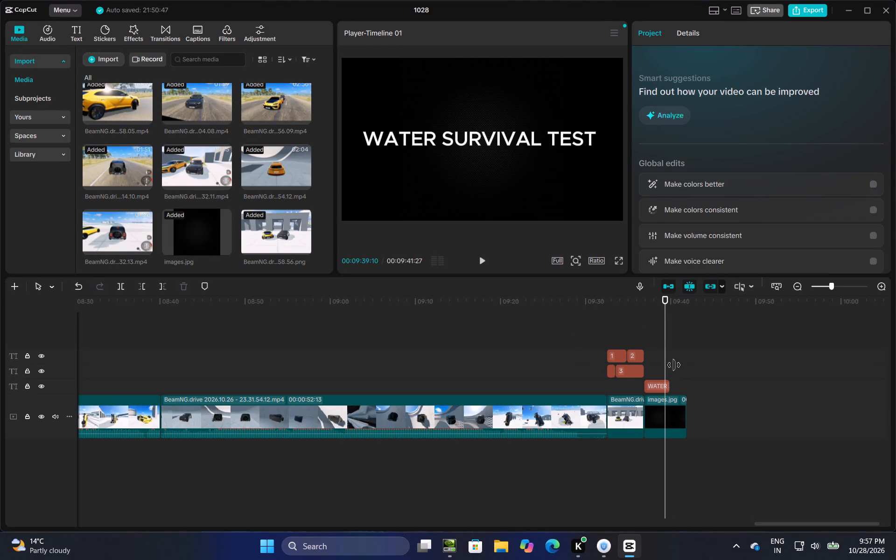
left_click_drag(674, 365, 696, 359)
left_click_drag(128, 219, 291, 272)
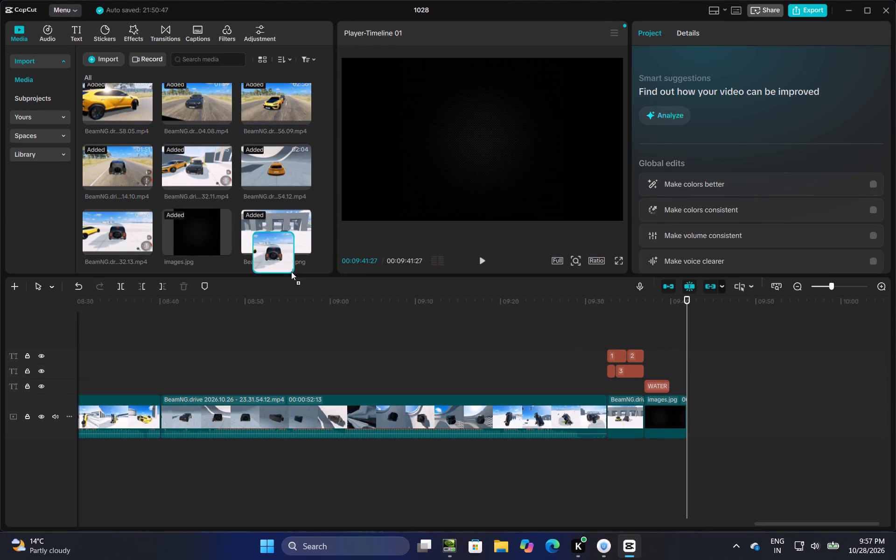
left_click_drag(291, 272, 717, 417)
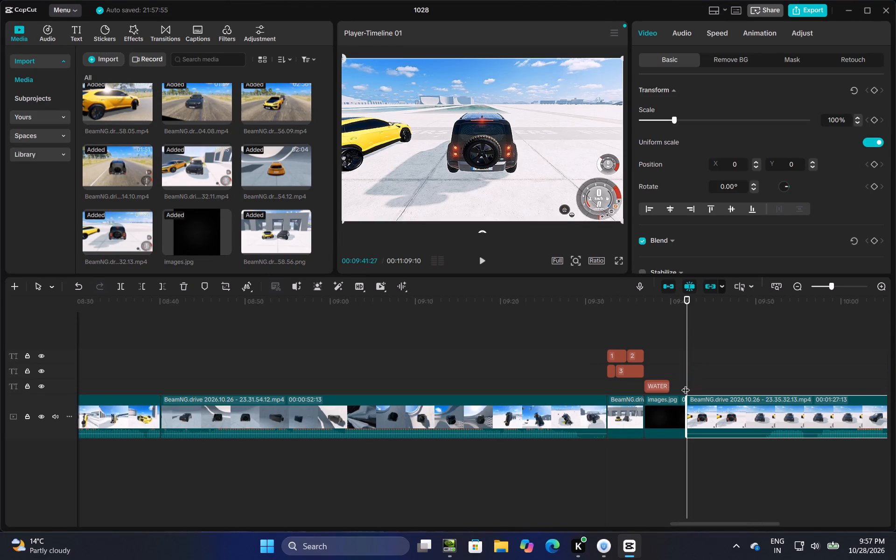
Trim about 15 seconds off the start of the 23.35.32.13.mp4 clip, to a duration of 00:01:12:11.
left_click_drag(687, 405, 780, 391)
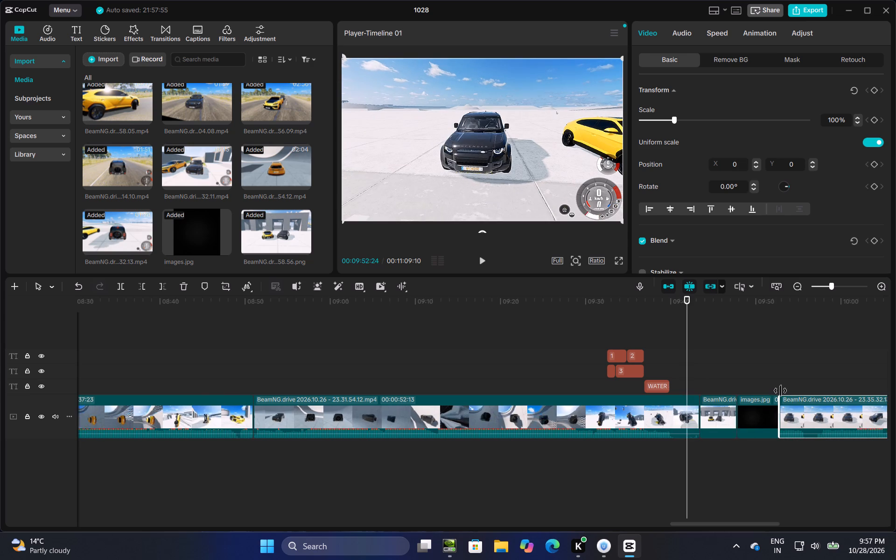
left_click_drag(780, 391, 815, 387)
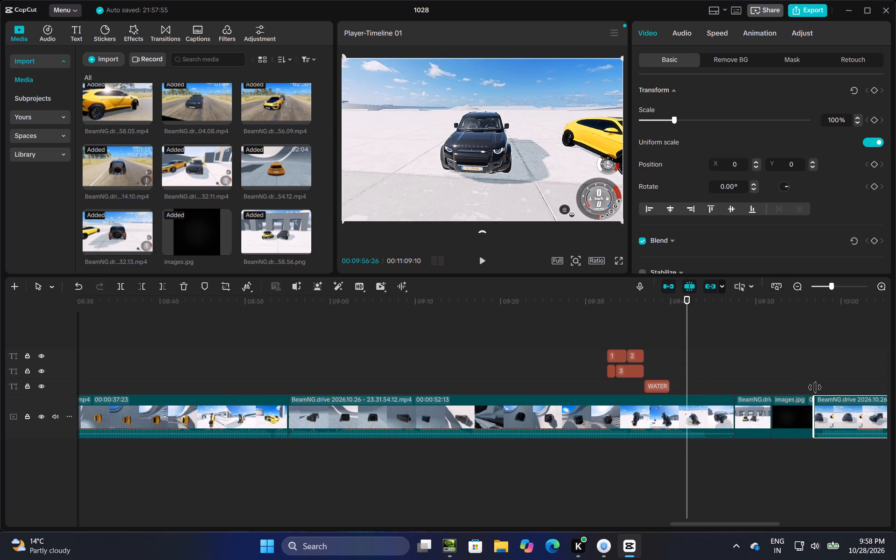
left_click_drag(815, 387, 816, 387)
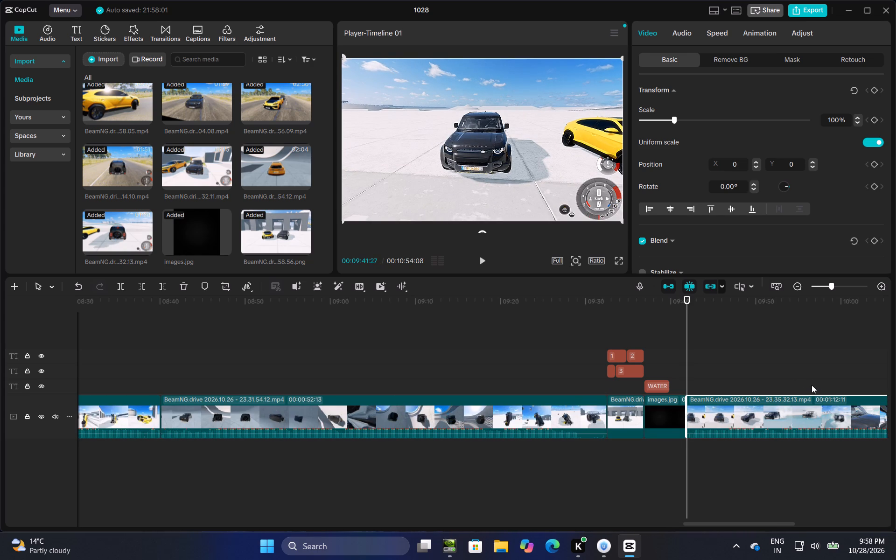
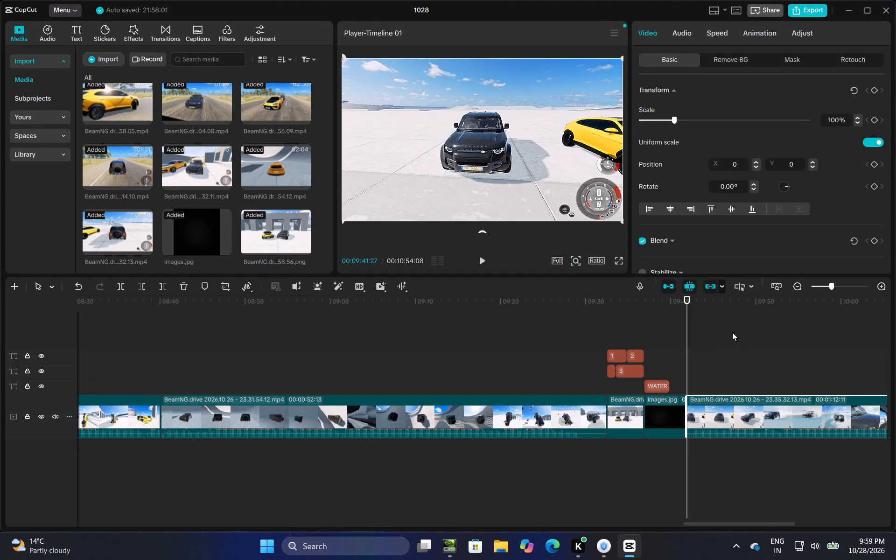
Review the opening few seconds of the trimmed 23.35.32.13.mp4 clip and return the playhead to the clip's start at 00:09:41:27.
left_click_drag(686, 366, 698, 366)
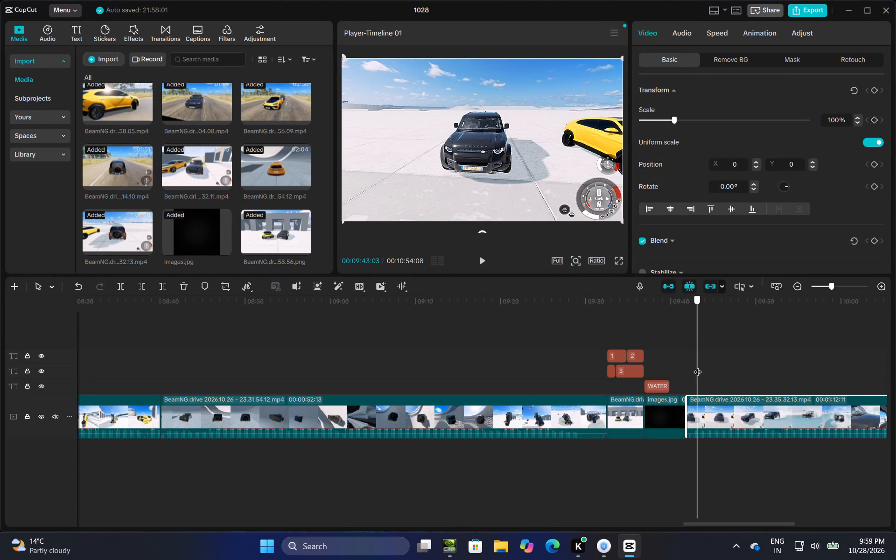
left_click_drag(698, 366, 716, 371)
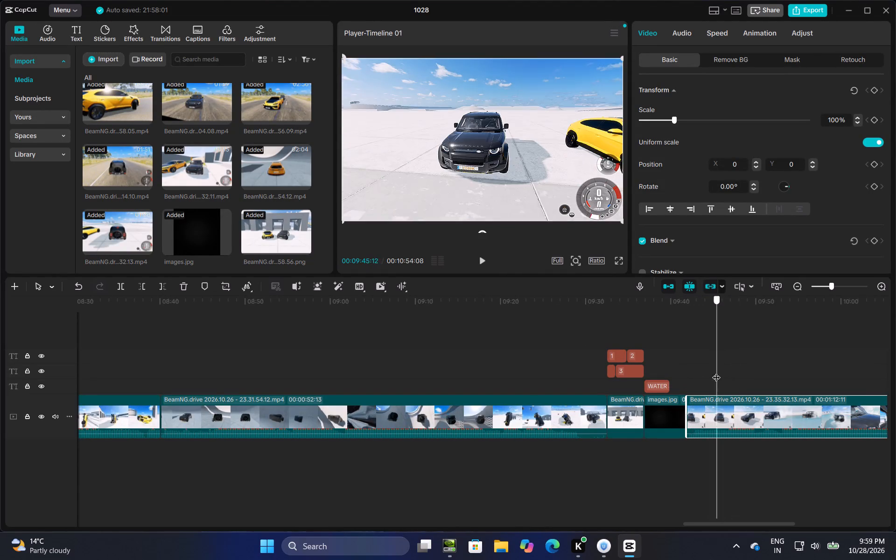
left_click_drag(716, 371, 686, 387)
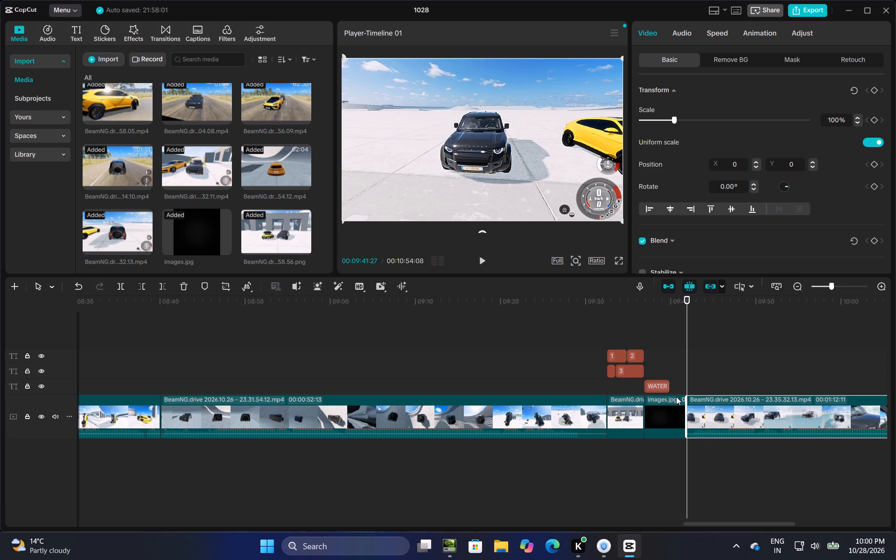
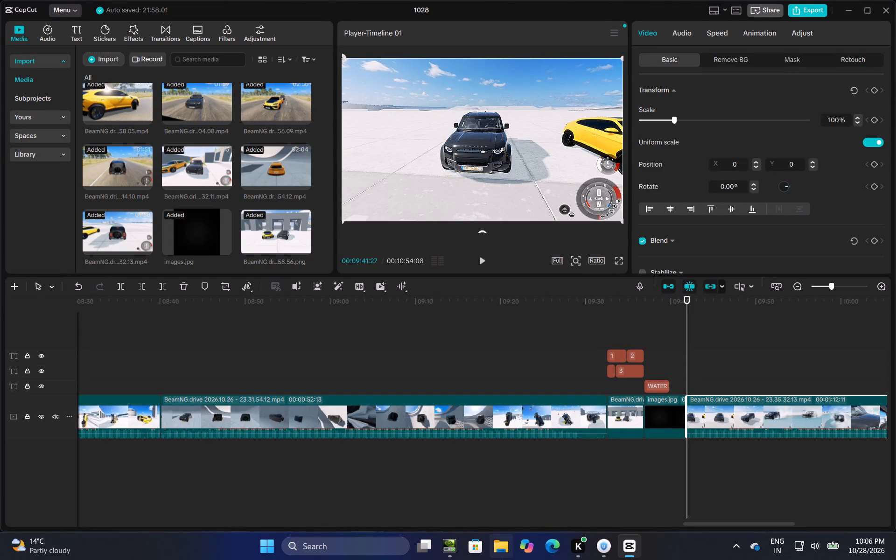
Split the 23.35.32.13.mp4 water clip at 00:10:16:21, between the black SUV's run and the yellow car's run.
left_click(677, 357)
left_click_drag(677, 357, 695, 362)
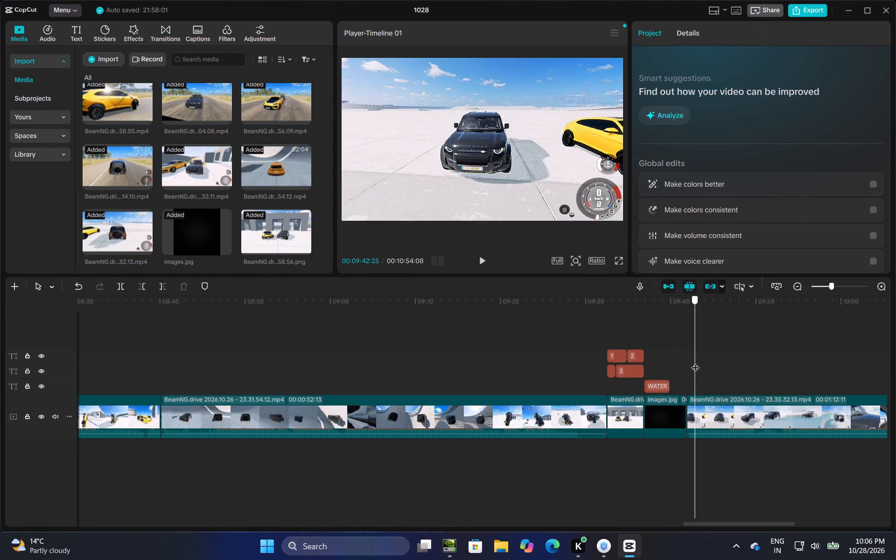
left_click_drag(695, 362, 547, 431)
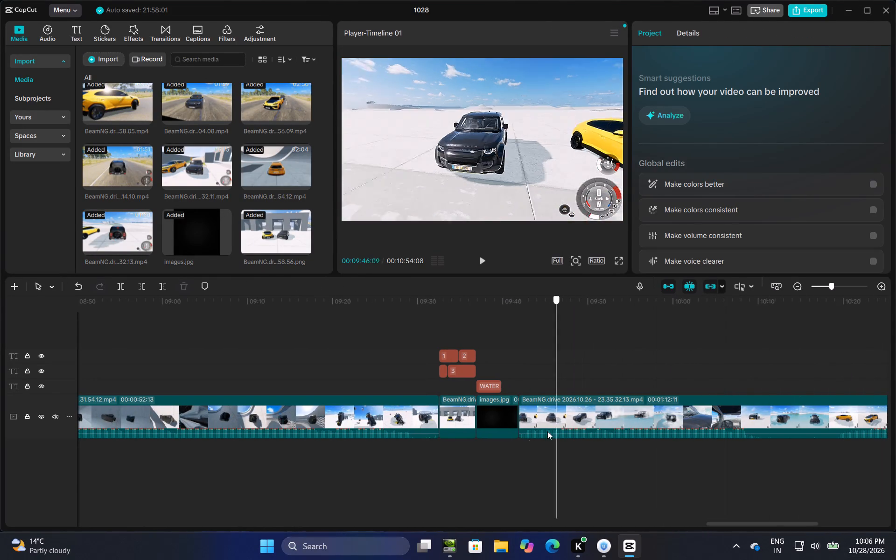
left_click_drag(547, 431, 632, 532)
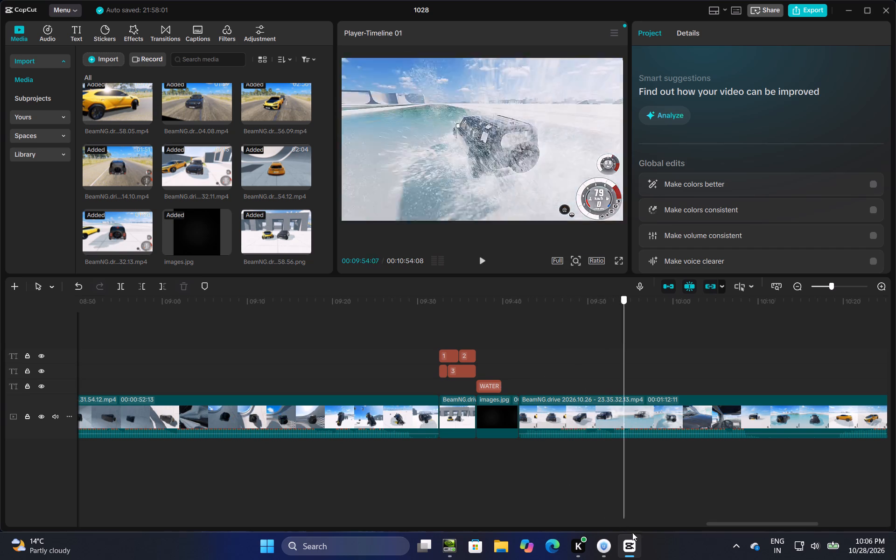
left_click_drag(632, 532, 740, 559)
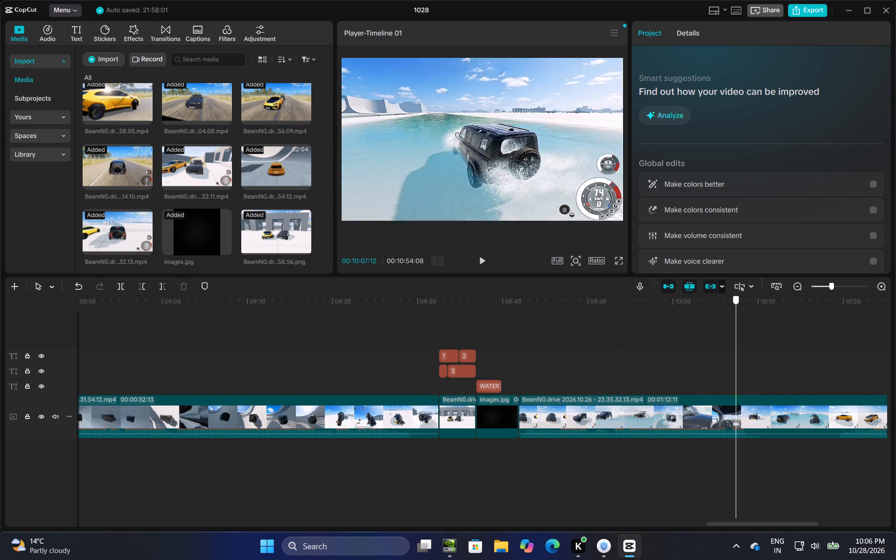
left_click_drag(740, 559, 827, 556)
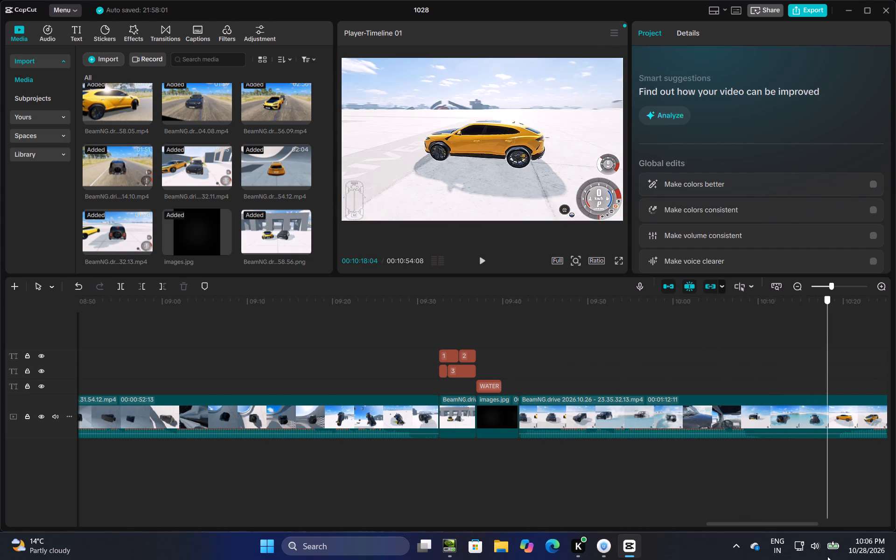
left_click_drag(827, 556, 806, 559)
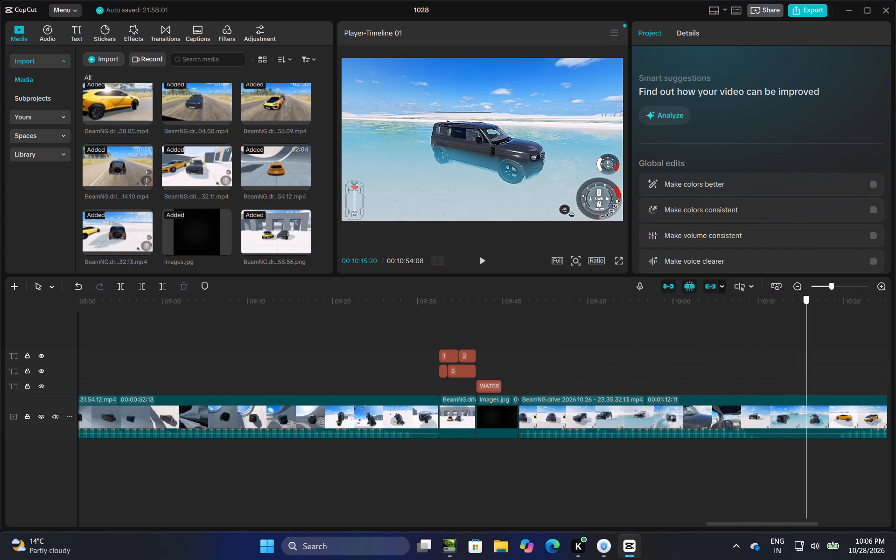
left_click_drag(806, 559, 815, 555)
left_click(124, 290)
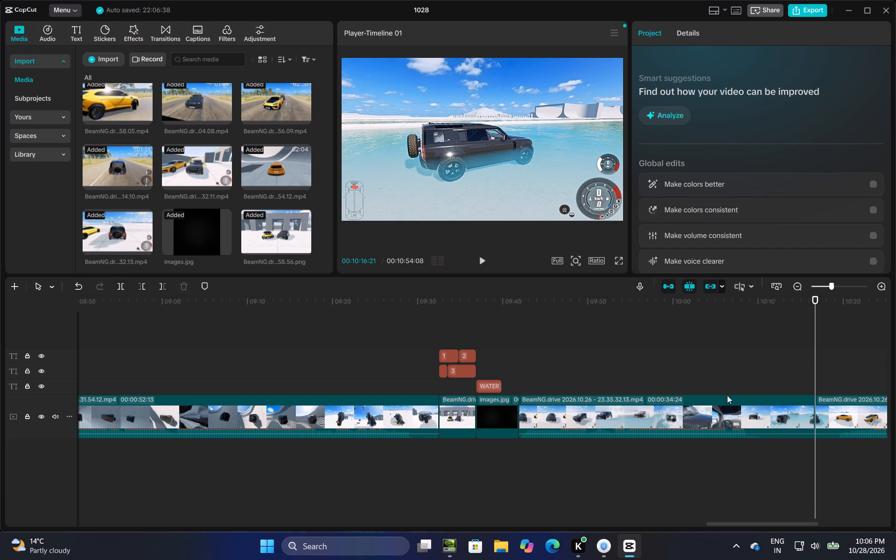
Trim about 3 seconds off the start of the second 23.35.32.13.mp4 piece, bringing its duration to 00:00:34:14.
left_click(858, 413)
left_click_drag(812, 417, 834, 417)
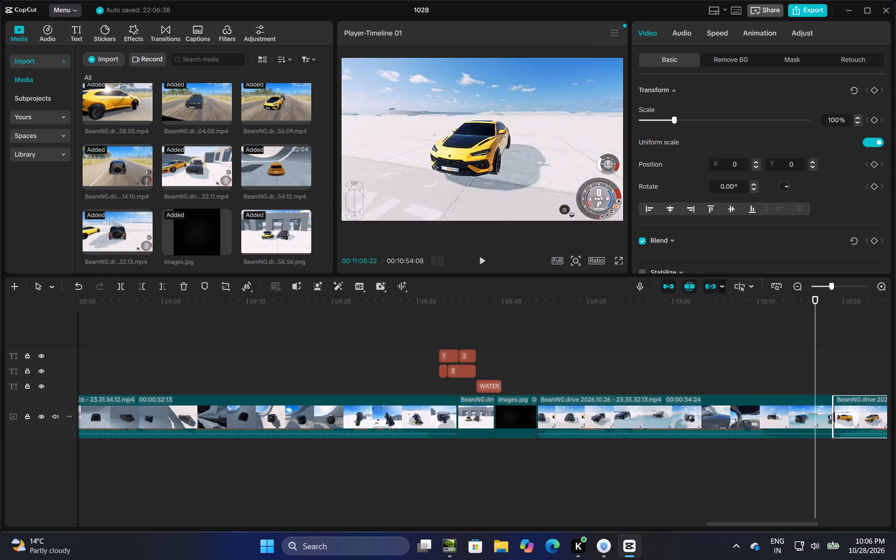
left_click_drag(834, 417, 840, 418)
Review the yellow car's water run in the second piece through to the end of the timeline at 00:10:51:05.
left_click_drag(819, 379, 875, 378)
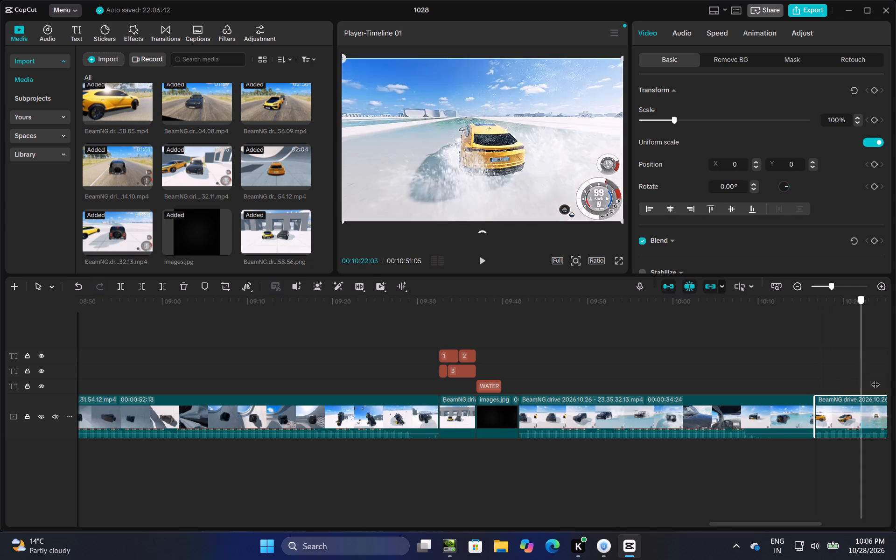
left_click_drag(875, 378, 546, 406)
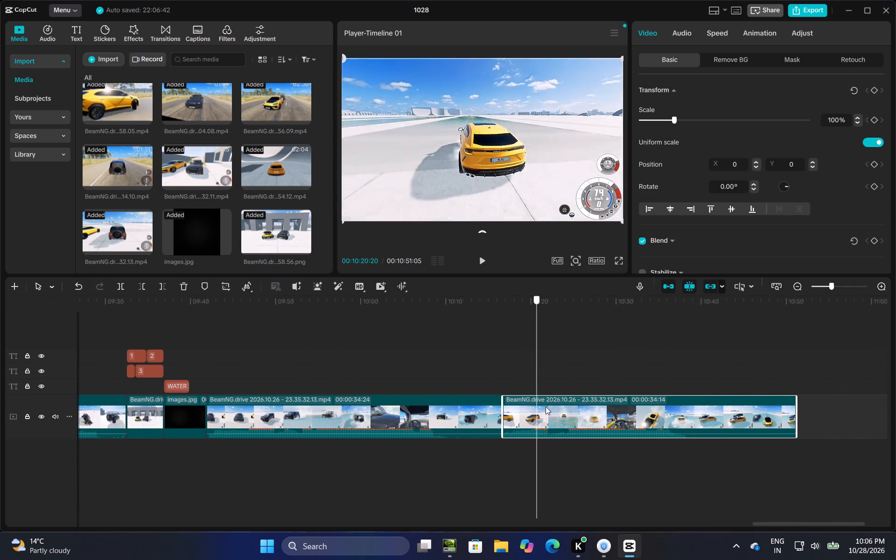
left_click_drag(546, 406, 753, 413)
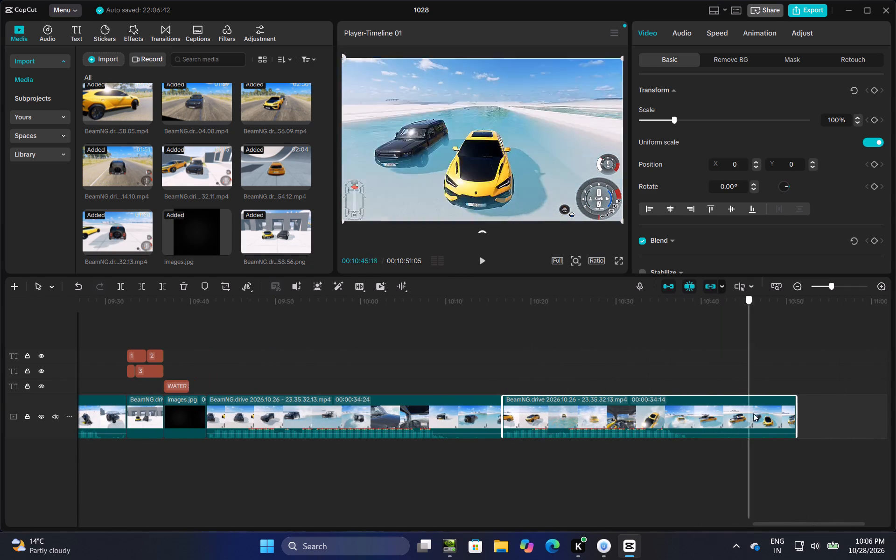
left_click_drag(753, 413, 775, 437)
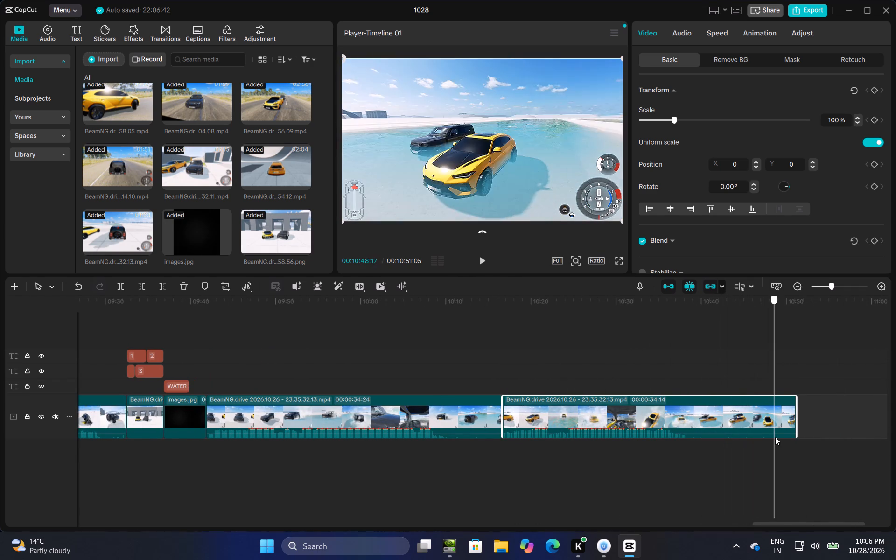
left_click_drag(775, 437, 542, 520)
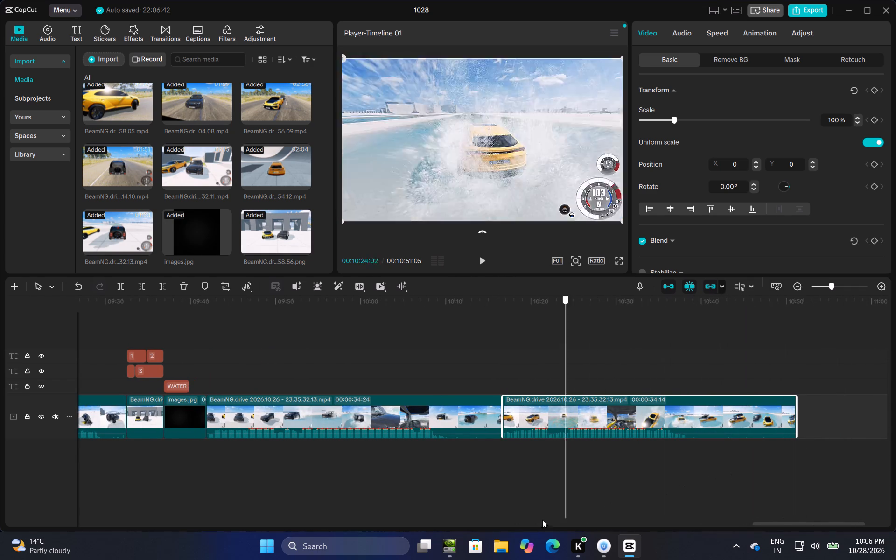
left_click_drag(542, 520, 630, 558)
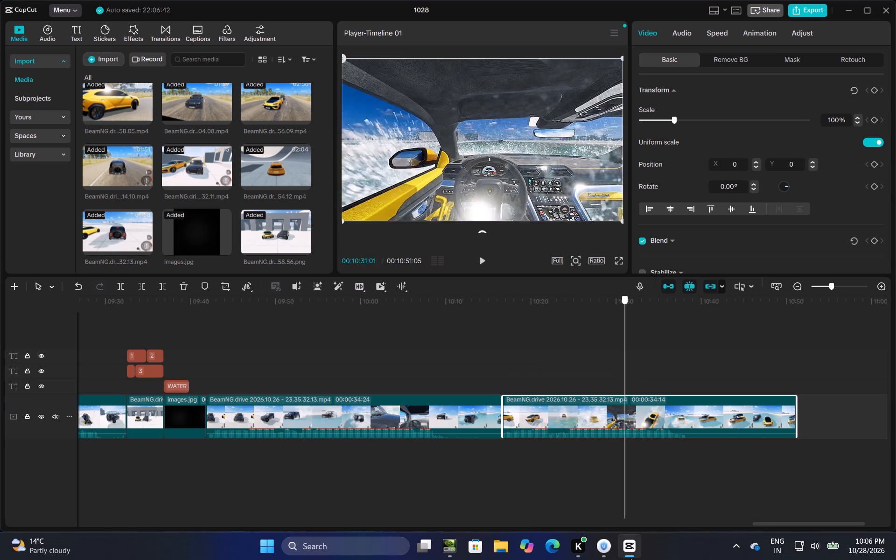
left_click_drag(630, 558, 732, 550)
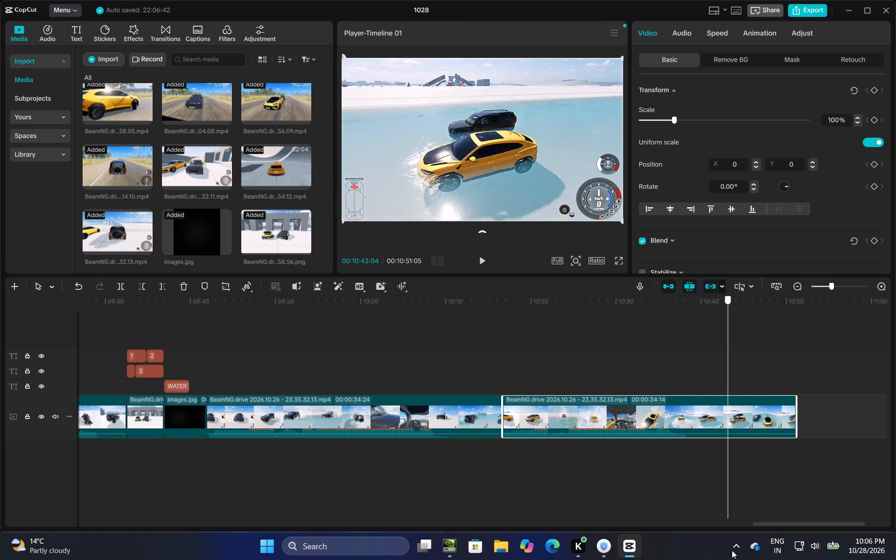
left_click_drag(732, 550, 768, 547)
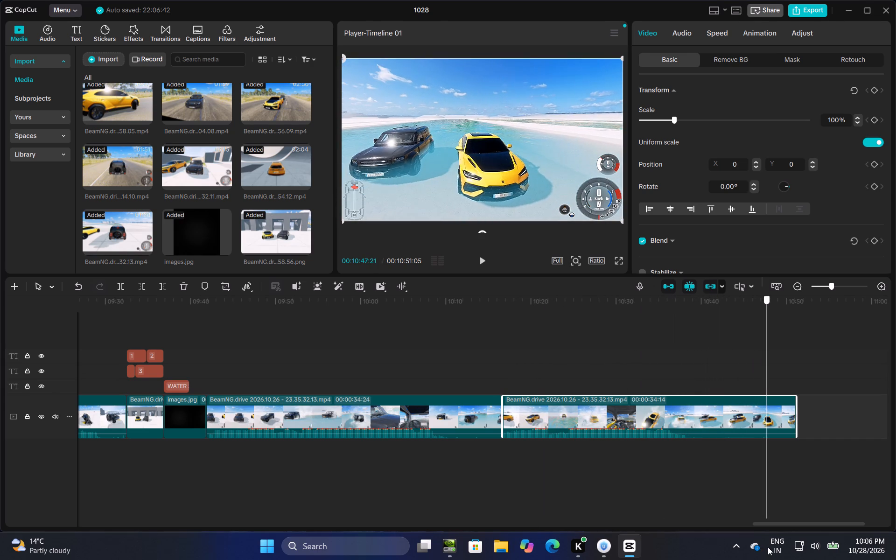
left_click_drag(768, 547, 824, 556)
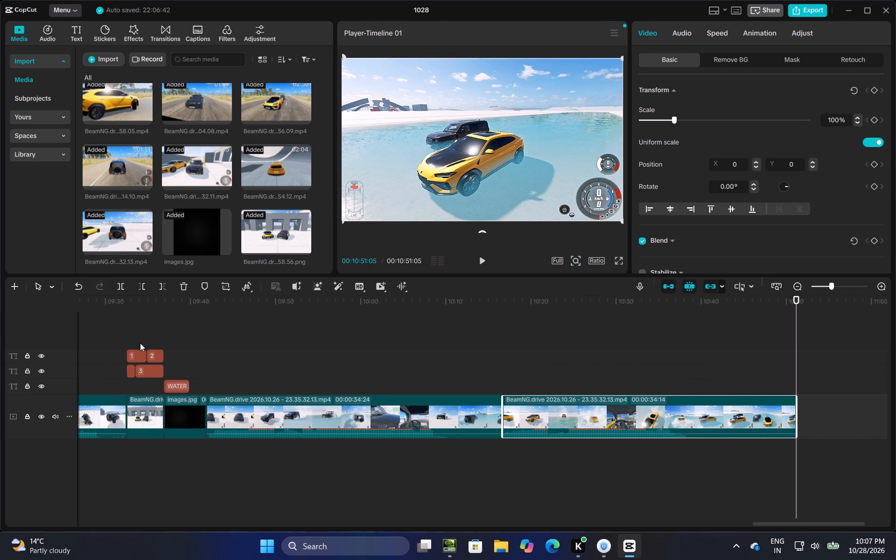
Copy the scoreboard image with its 2 and 3 titles from before the WATER section and paste them at 00:10:51:05.
left_click_drag(156, 327, 152, 404)
right_click(152, 404)
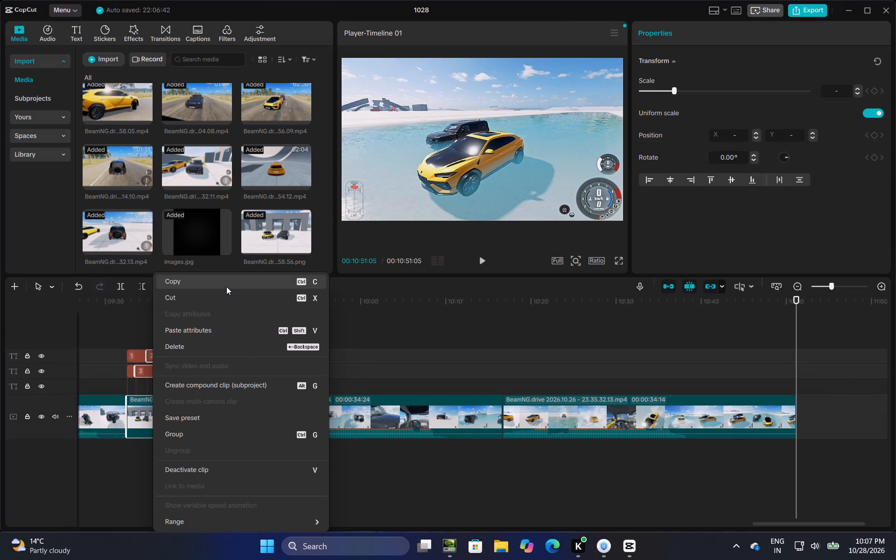
left_click(226, 287)
right_click(815, 416)
left_click(826, 479)
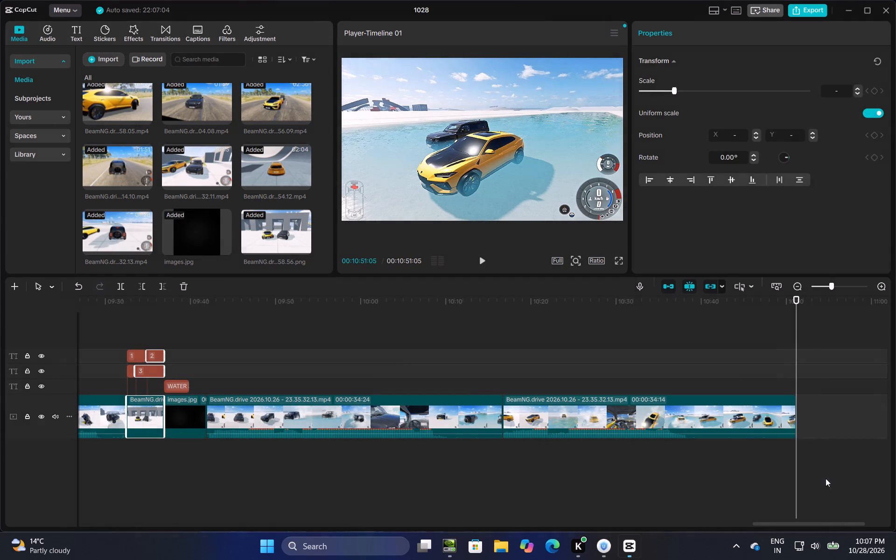
left_click_drag(808, 409, 811, 446)
left_click(825, 334)
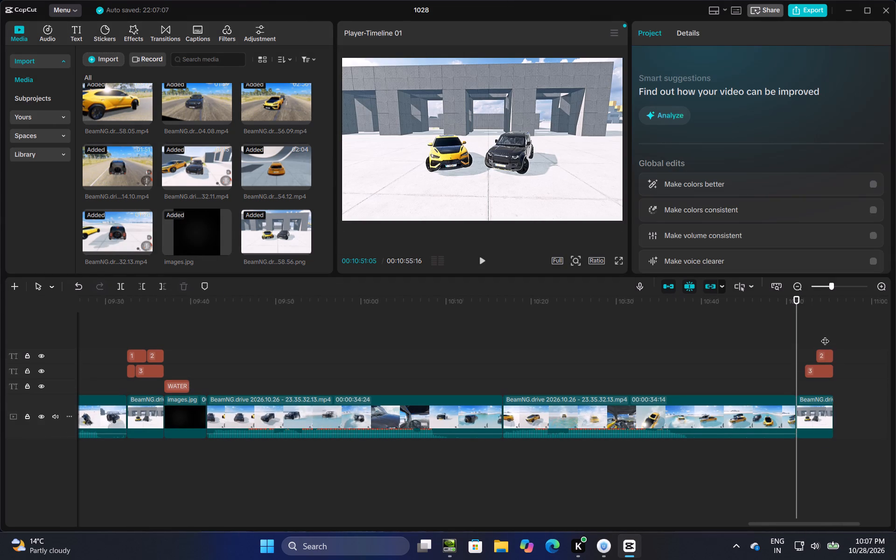
Extend the pasted 3 and 2 titles back to the start of the final scoreboard image at 00:10:51:05.
left_click(817, 369)
left_click_drag(803, 373, 795, 387)
left_click(819, 358)
left_click_drag(819, 358, 799, 373)
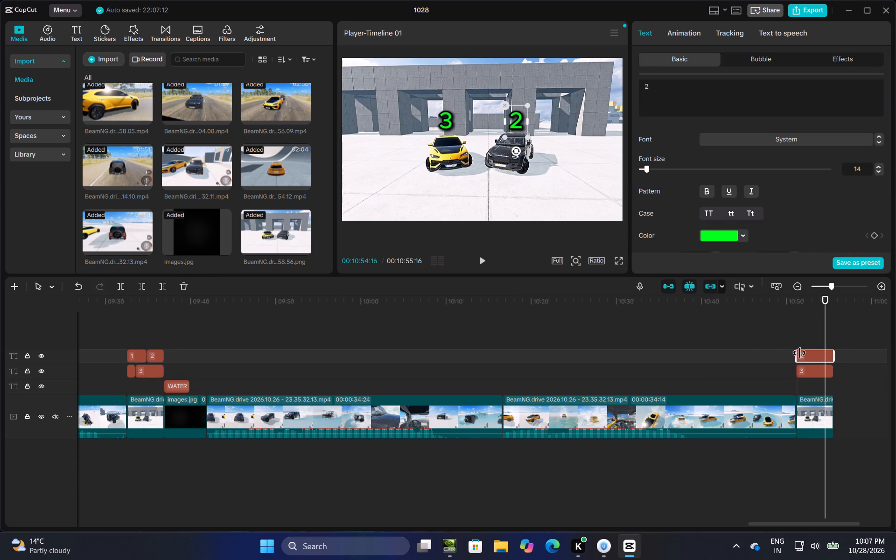
left_click(687, 366)
left_click_drag(687, 366, 807, 363)
left_click(801, 367)
left_click(798, 341)
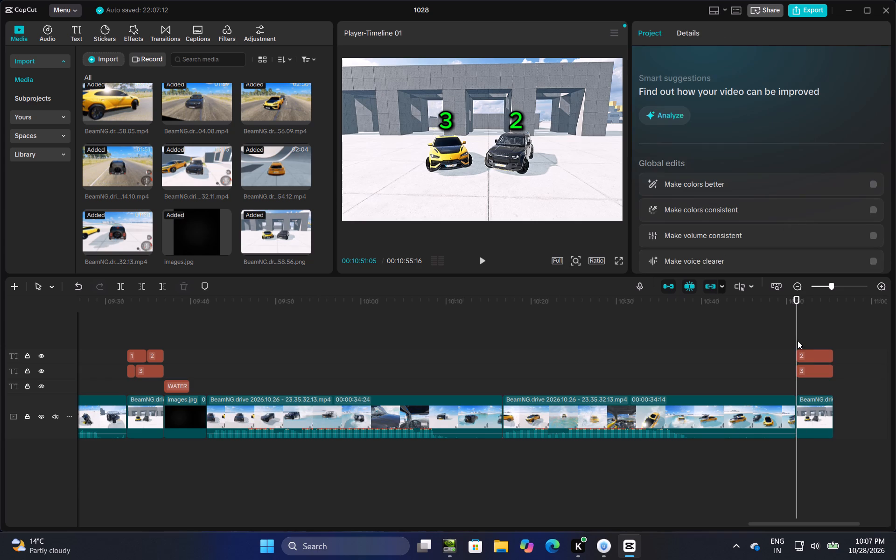
Shorten the final scoreboard's 3 title to its opening moments and paste a copy of it at 00:10:52:16, slightly lengthened.
left_click(798, 369)
left_click_drag(832, 374, 806, 385)
right_click(803, 372)
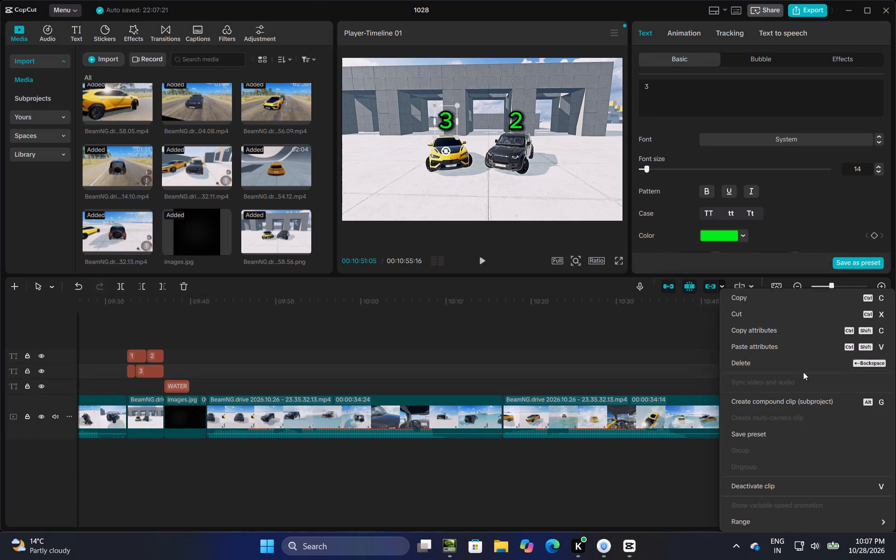
left_click(787, 296)
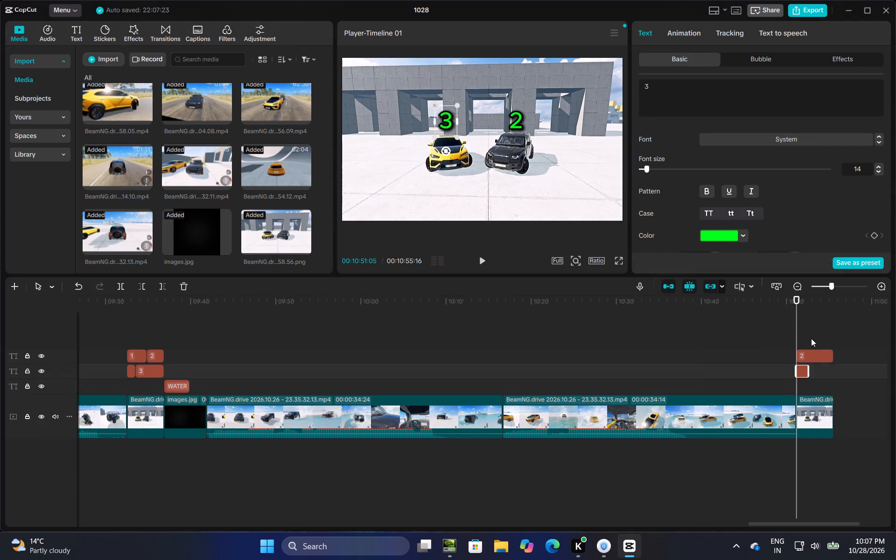
double_click(811, 338)
right_click(811, 364)
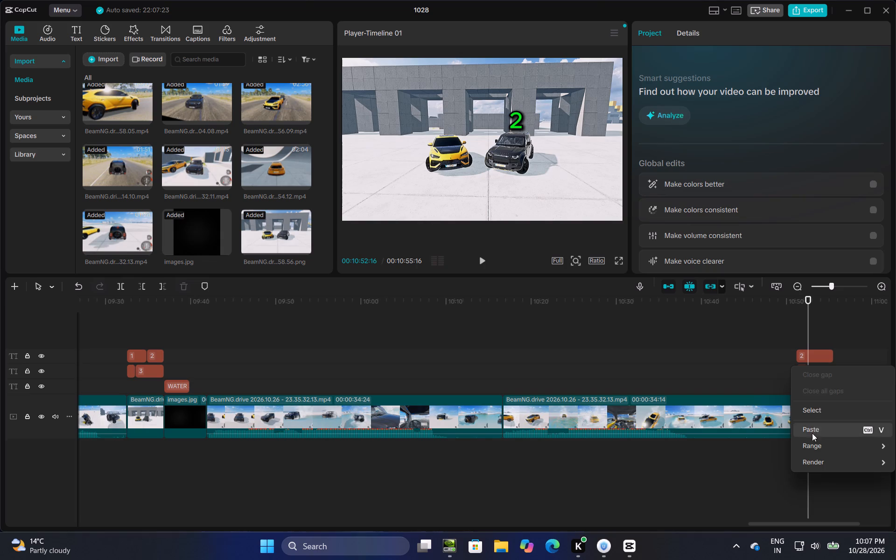
left_click(812, 433)
left_click_drag(819, 375, 827, 375)
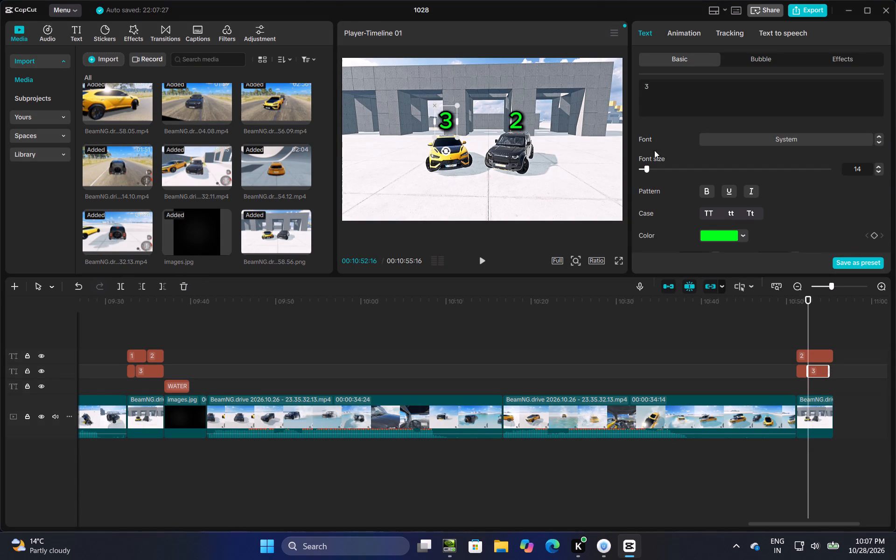
Change the pasted score title above the yellow car to 4 and check it on the scoreboard.
left_click(649, 87)
key("BackSpace")
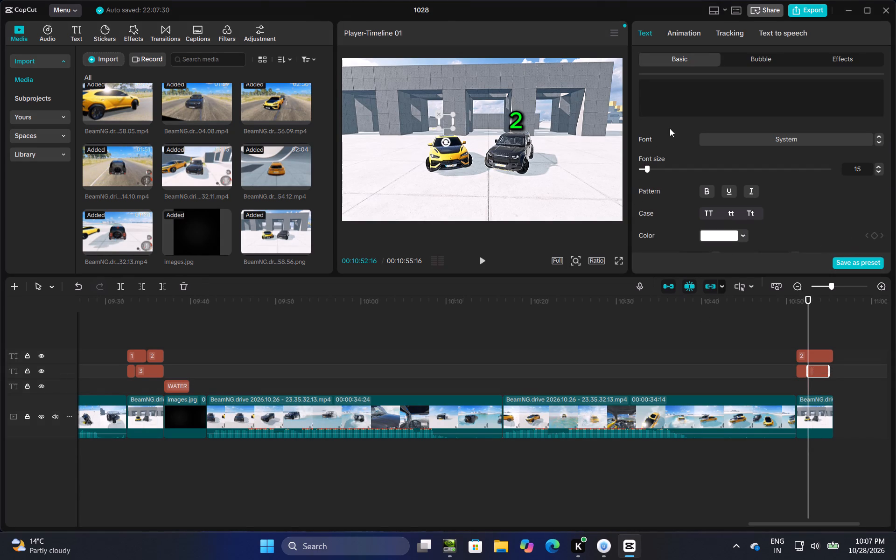
key("4")
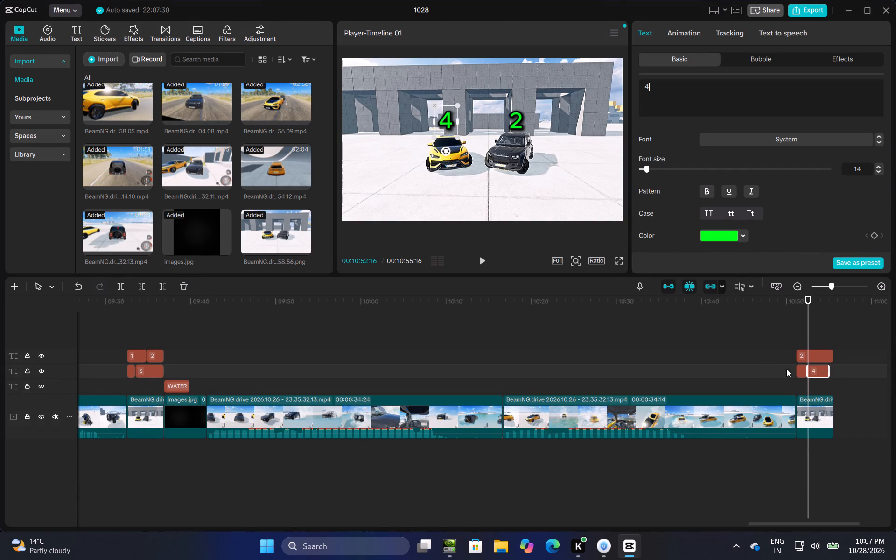
left_click(766, 370)
left_click_drag(766, 370, 821, 407)
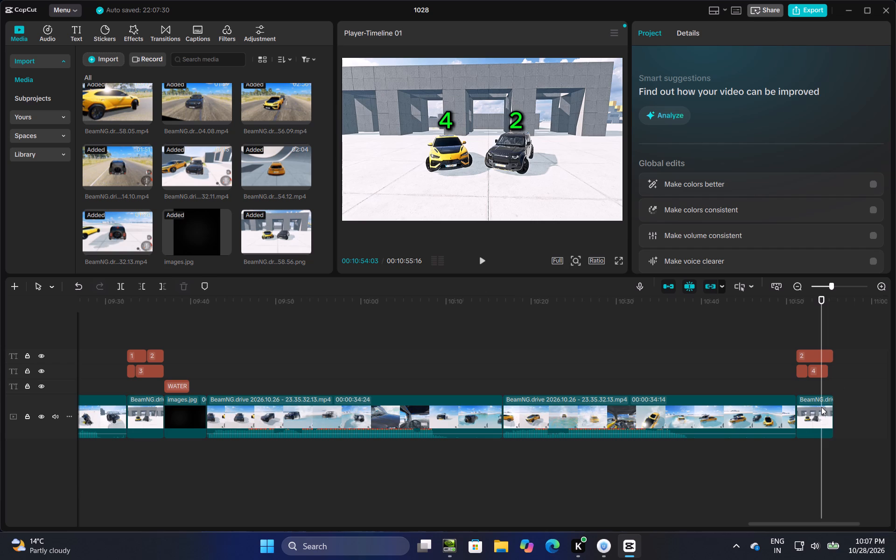
Extend the final scoreboard image to a duration of 00:00:22:16.
left_click_drag(821, 385, 858, 377)
left_click(825, 410)
left_click_drag(833, 409, 853, 405)
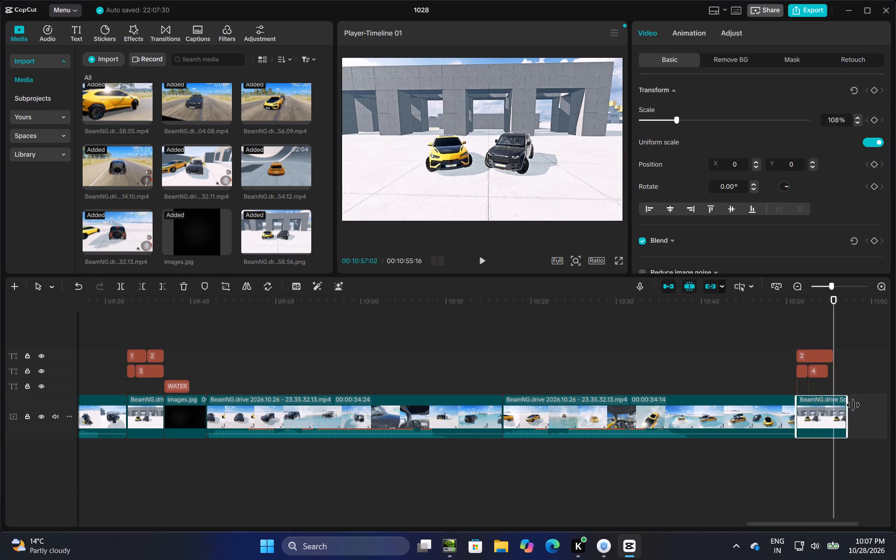
left_click_drag(853, 405, 880, 403)
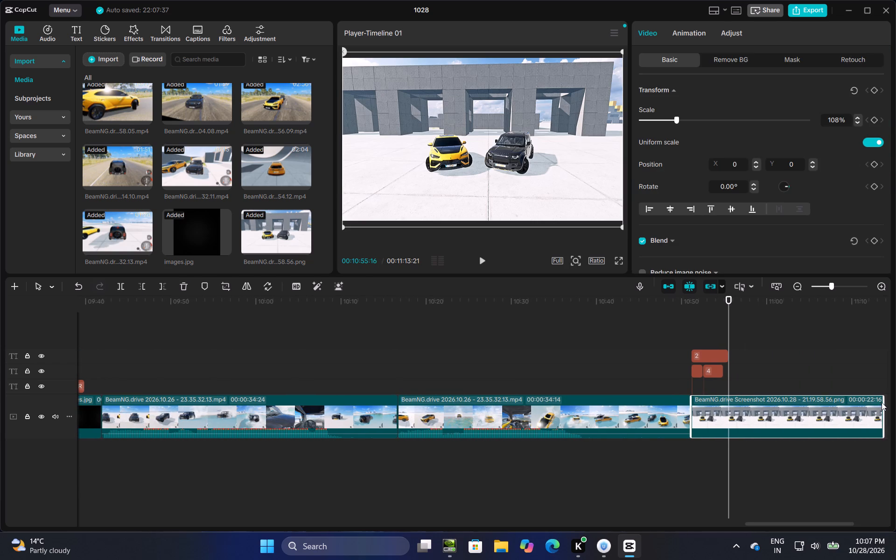
left_click_drag(880, 402, 864, 407)
left_click_drag(883, 412, 878, 415)
Split the extended final scoreboard image at 00:11:09:13.
left_click(378, 340)
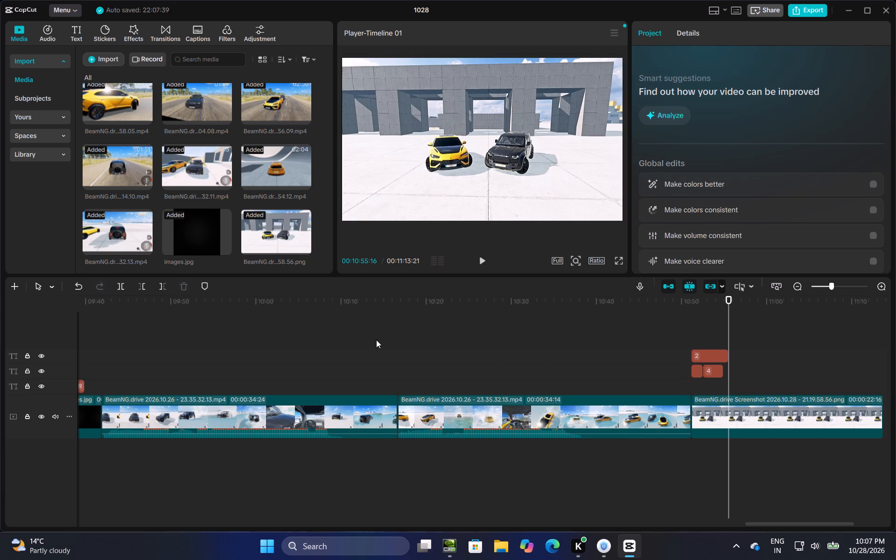
left_click_drag(376, 340, 847, 349)
left_click(119, 289)
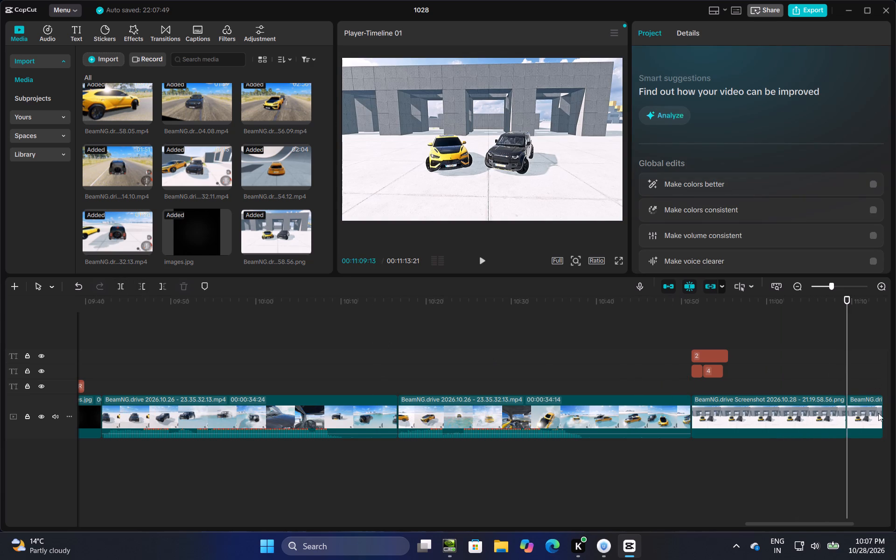
Delete the leftover scoreboard image segment after 00:11:09:13.
left_click(878, 413)
right_click(878, 413)
left_click(768, 182)
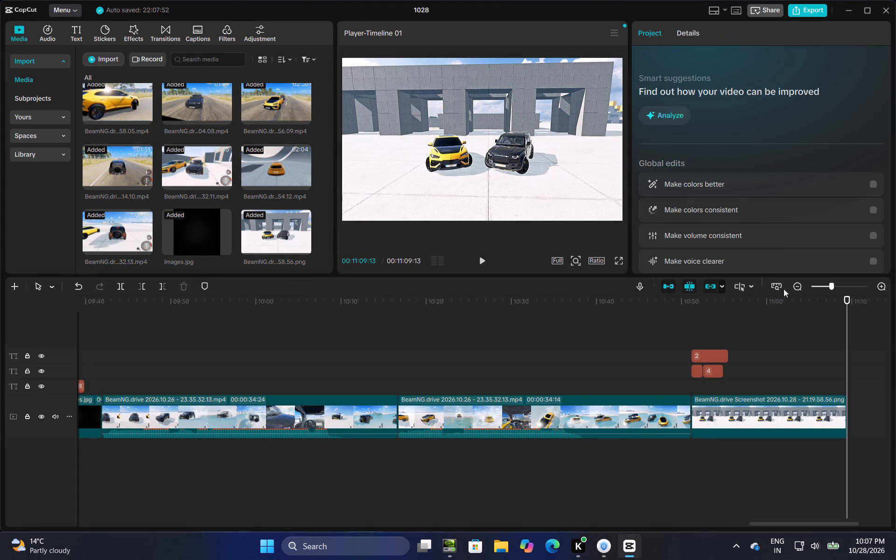
Extend the 4 and 2 score titles to the end of the final scoreboard image at 00:11:09:13.
left_click(717, 369)
left_click_drag(726, 370, 743, 368)
left_click(727, 355)
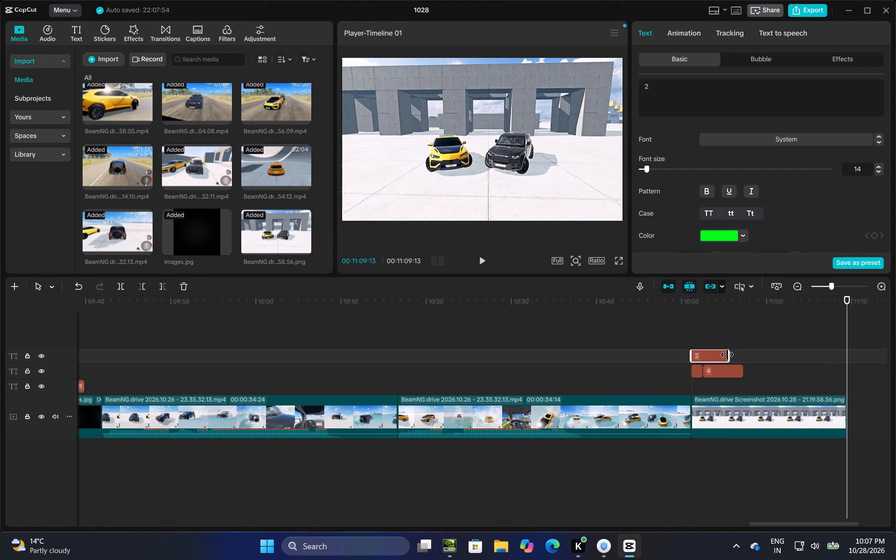
left_click_drag(727, 355, 740, 355)
left_click(741, 345)
left_click_drag(741, 345, 788, 343)
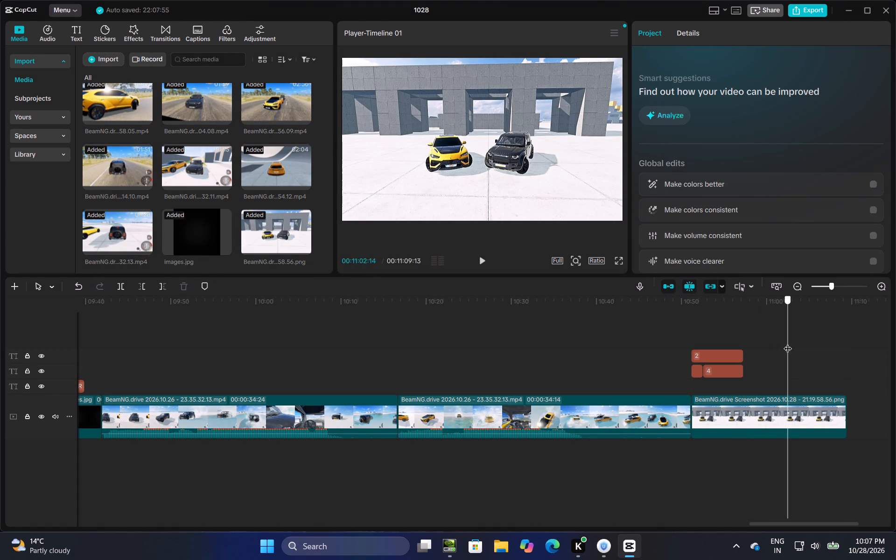
left_click_drag(788, 343, 744, 358)
left_click(742, 370)
left_click_drag(742, 370, 848, 378)
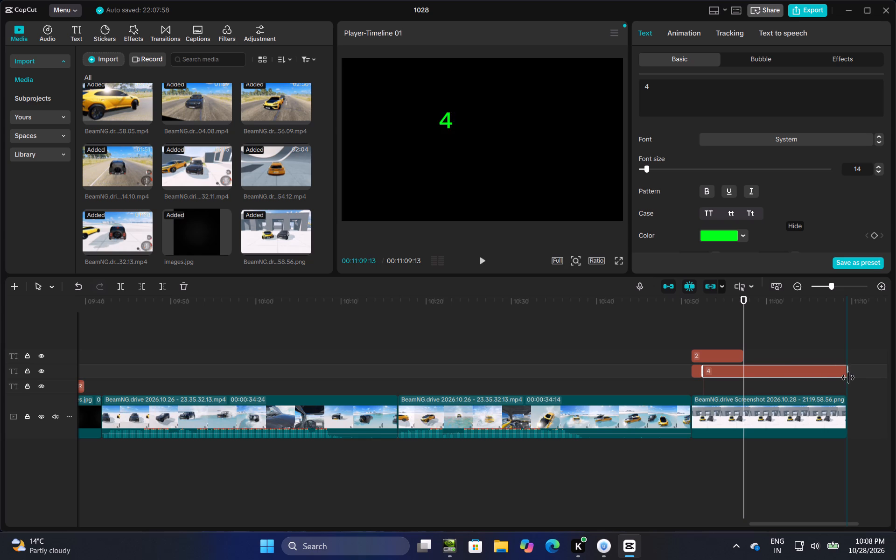
left_click_drag(848, 378, 845, 382)
left_click(742, 356)
left_click_drag(742, 356, 840, 361)
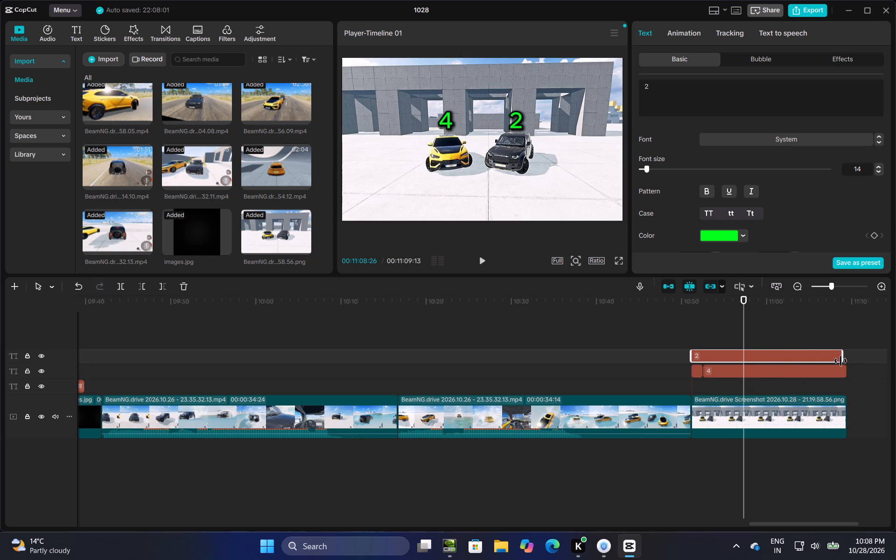
left_click_drag(840, 361, 846, 361)
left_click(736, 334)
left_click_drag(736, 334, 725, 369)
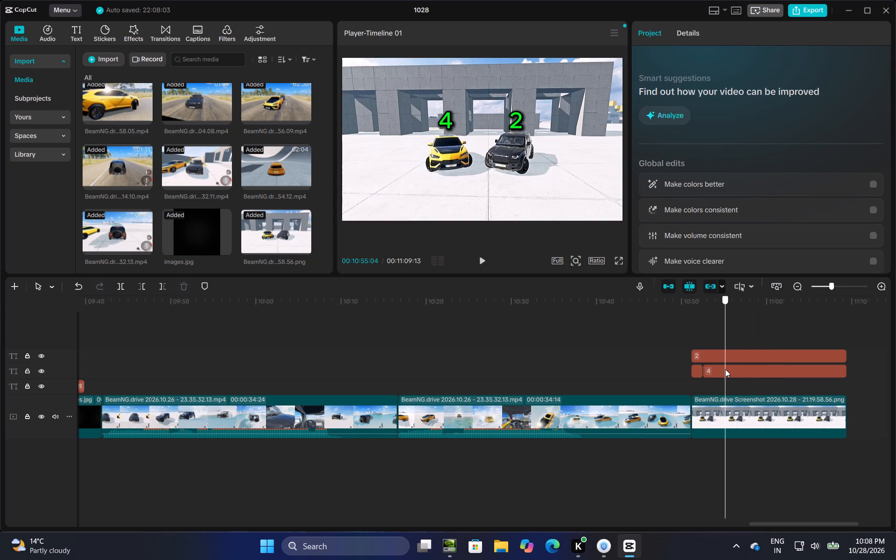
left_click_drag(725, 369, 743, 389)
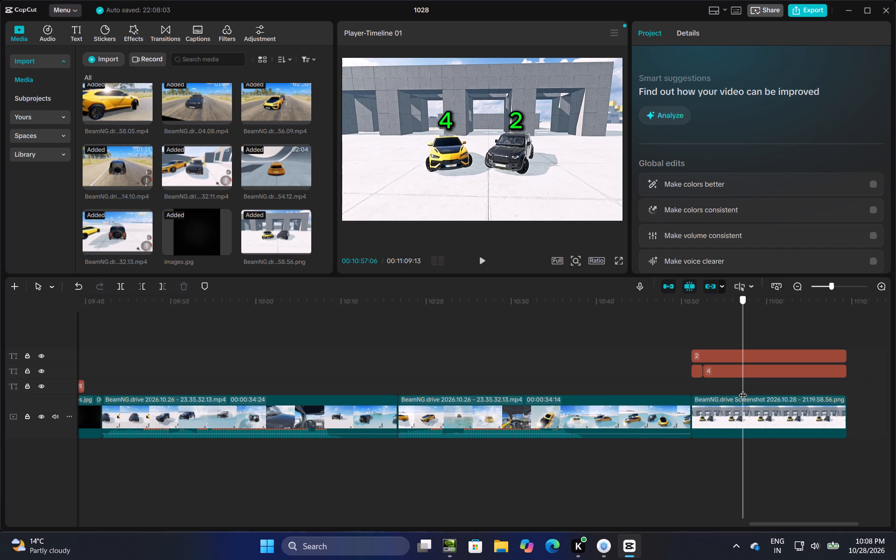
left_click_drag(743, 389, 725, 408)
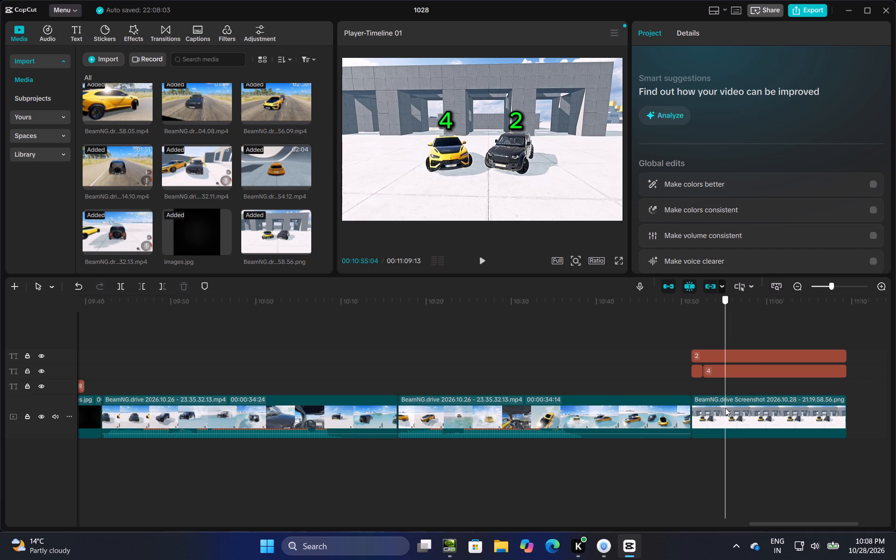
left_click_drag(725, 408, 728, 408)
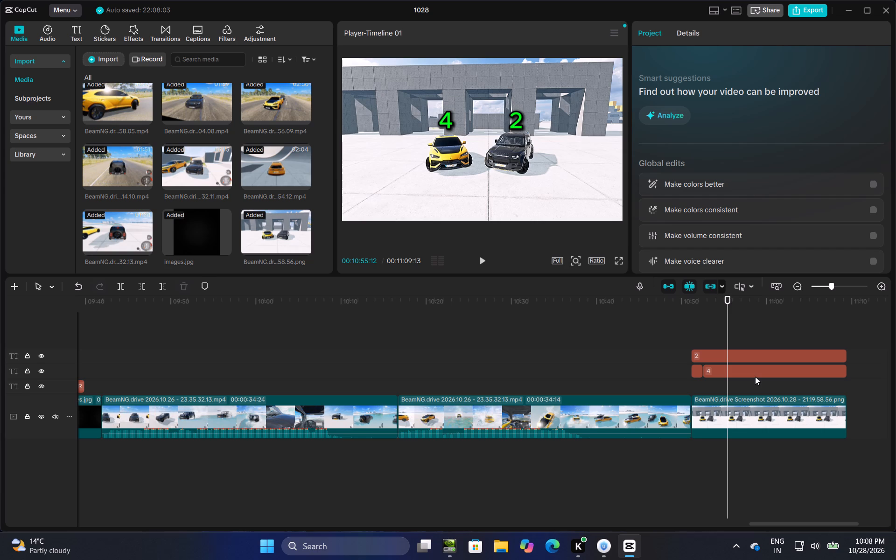
Split the final scoreboard image and both the 2 and 4 score titles at 00:11:06:00.
left_click_drag(728, 309, 728, 313)
left_click_drag(728, 313, 809, 336)
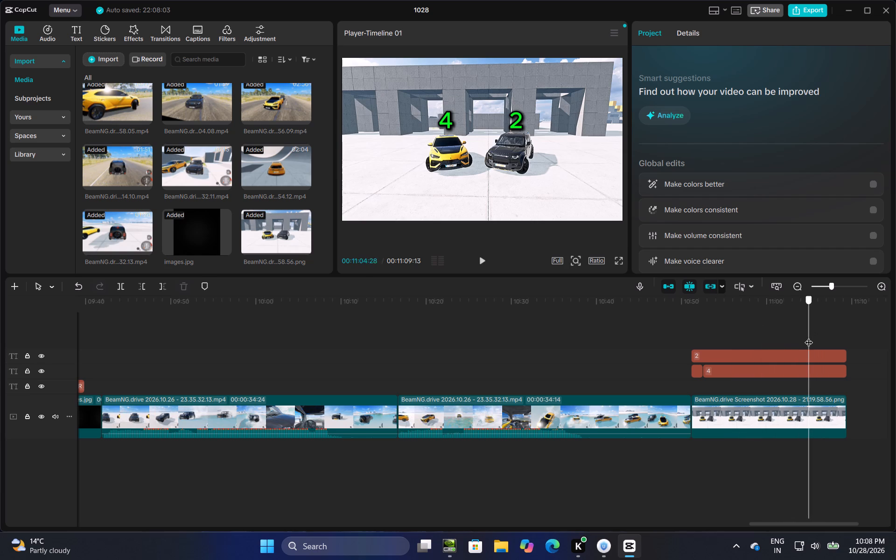
left_click_drag(809, 336, 818, 346)
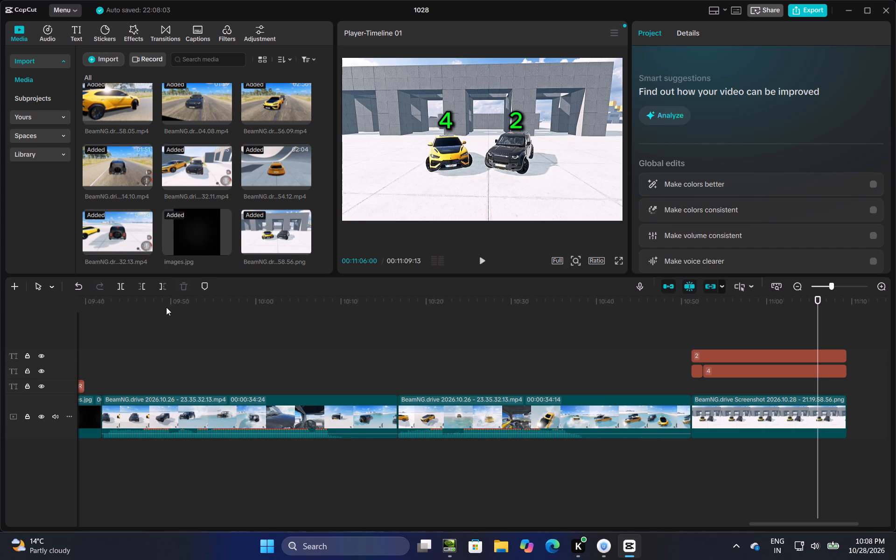
left_click(114, 285)
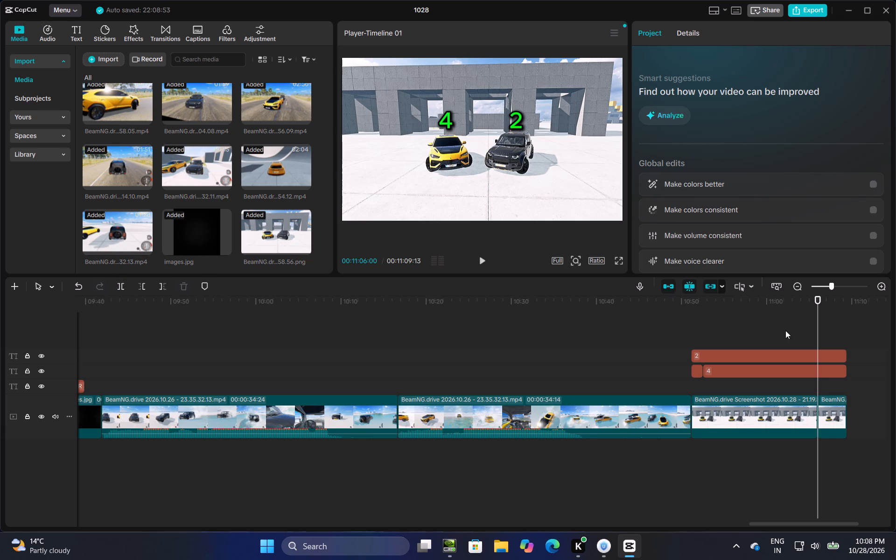
left_click(819, 358)
left_click(129, 286)
left_click(819, 369)
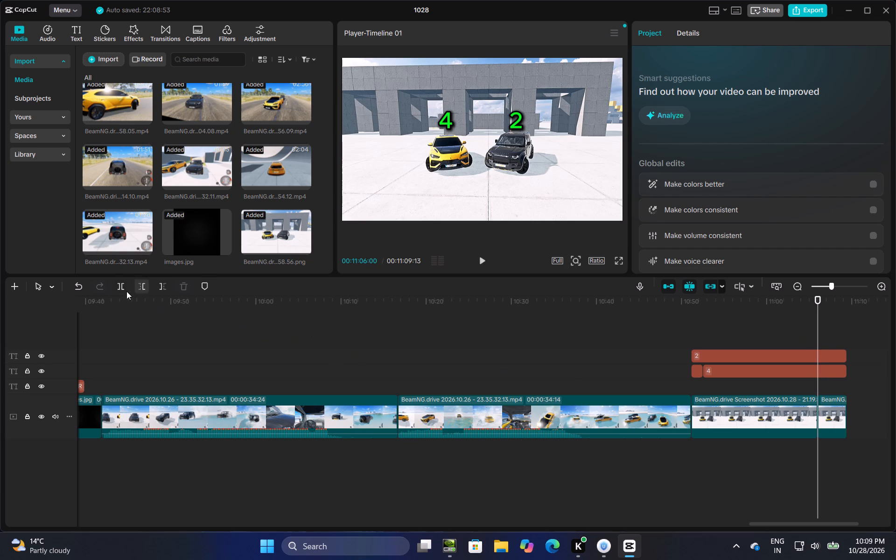
left_click(115, 289)
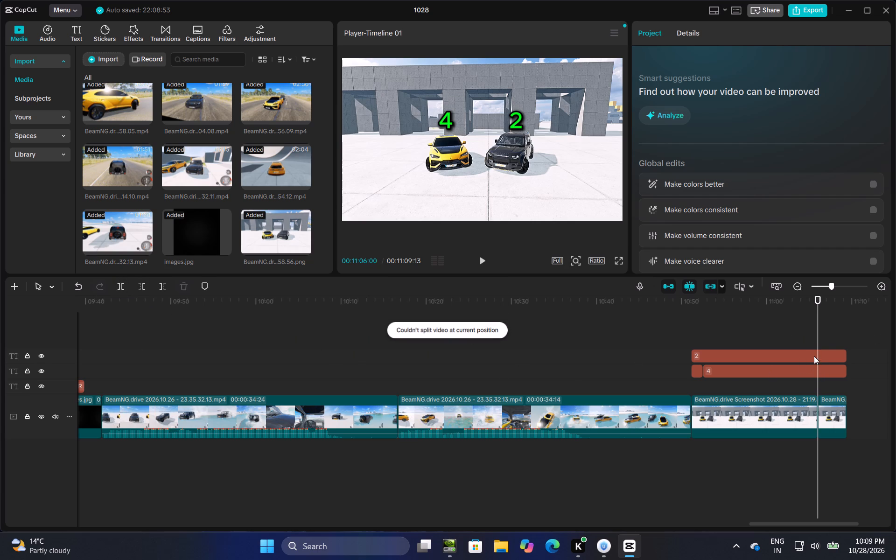
left_click(814, 356)
left_click(124, 287)
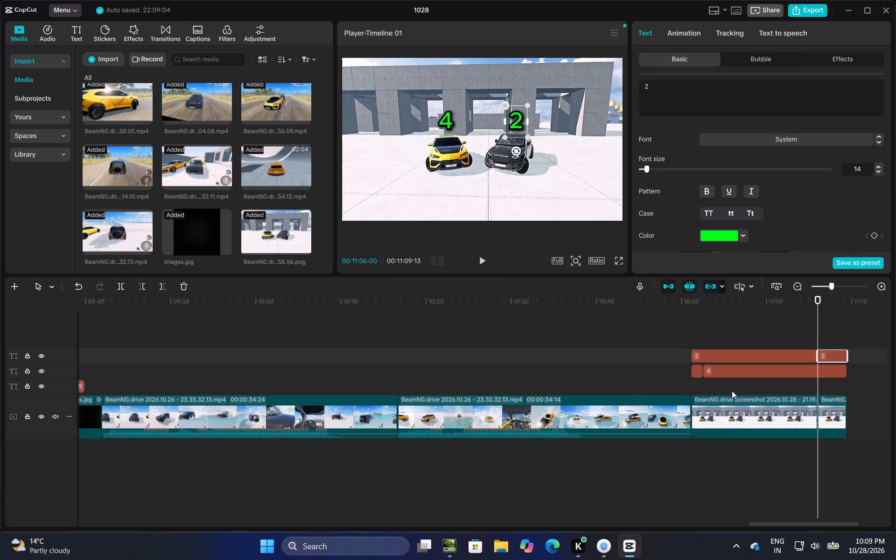
left_click(734, 374)
left_click(125, 288)
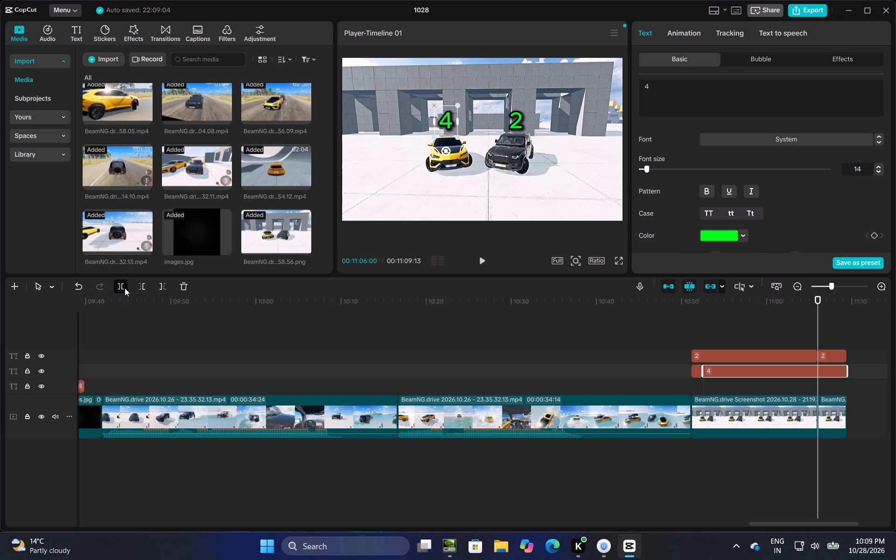
Delete the split-off scoreboard image and score title pieces after 00:11:06:00 together.
left_click_drag(842, 332, 844, 430)
right_click(832, 419)
left_click(749, 347)
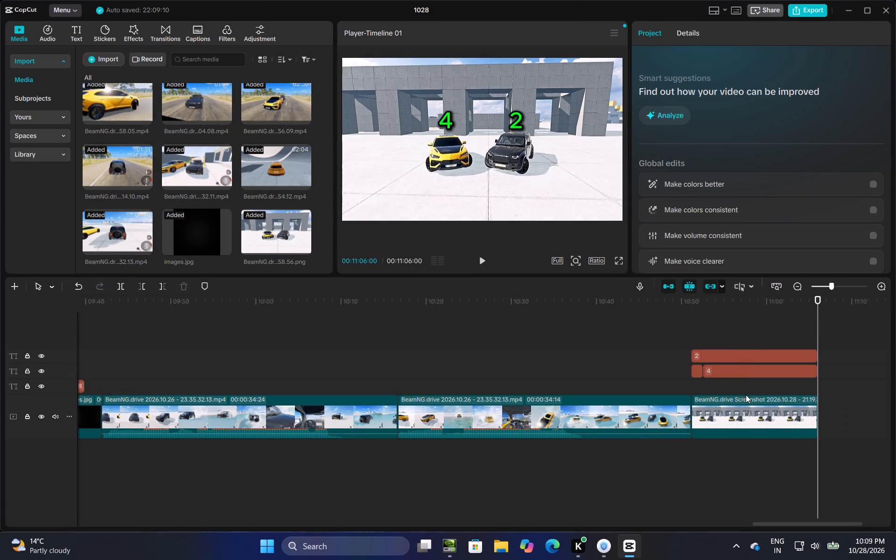
Add a default text title over the final scoreboard at 00:10:58:08 and clear its placeholder text.
left_click(756, 334)
left_click_drag(756, 334, 746, 344)
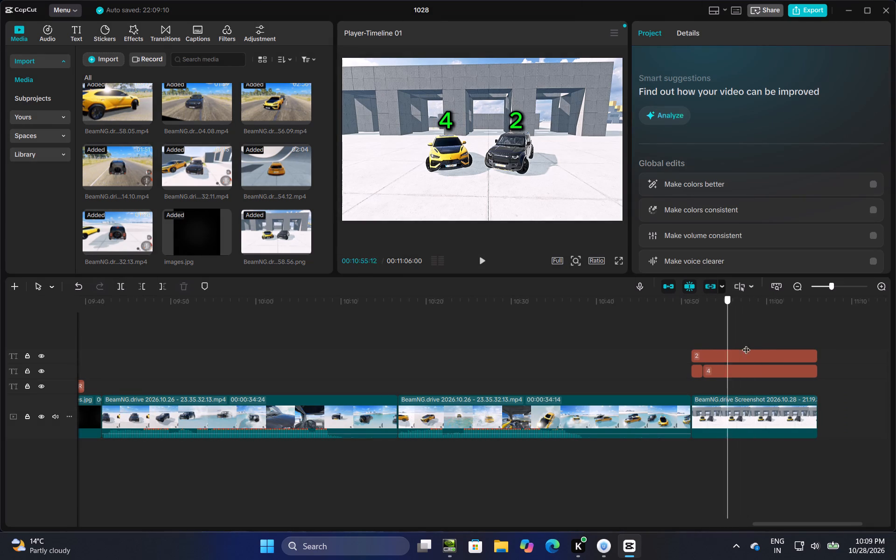
left_click_drag(746, 344, 752, 344)
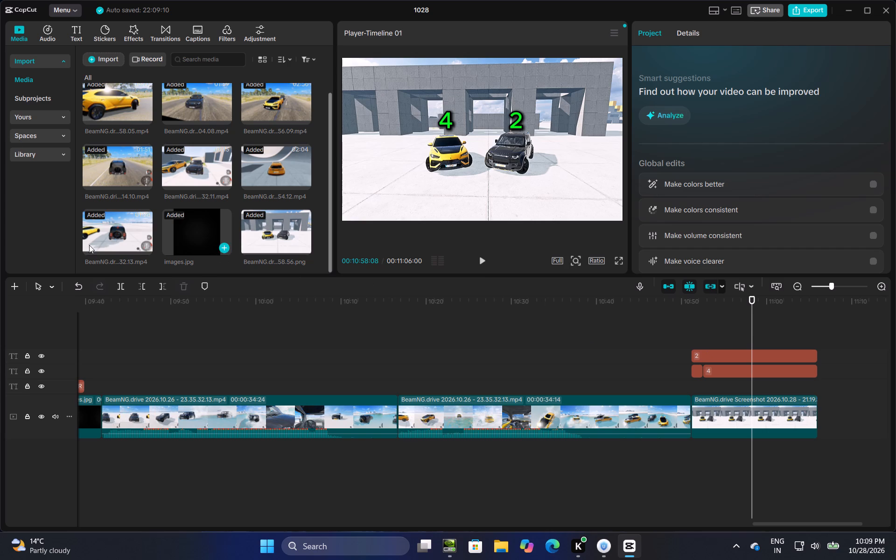
left_click(83, 38)
left_click(126, 96)
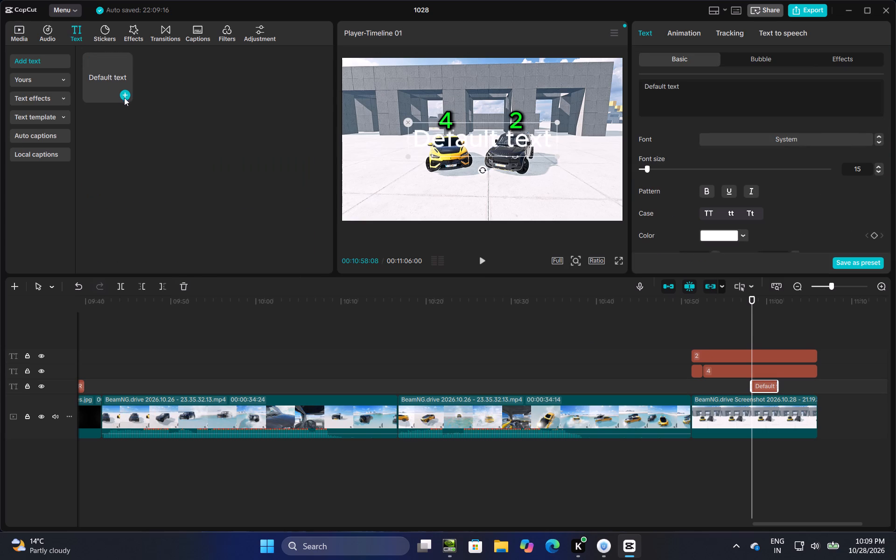
left_click_drag(701, 84, 624, 87)
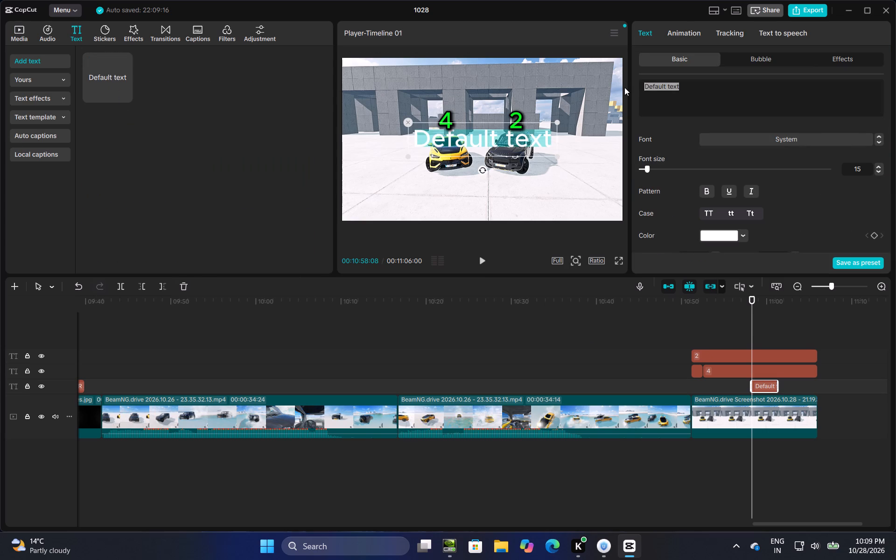
key("BackSpace")
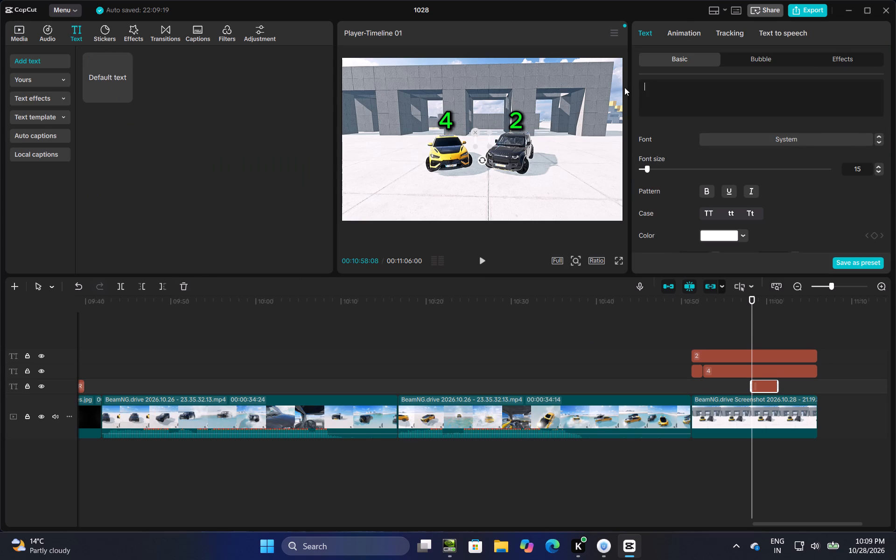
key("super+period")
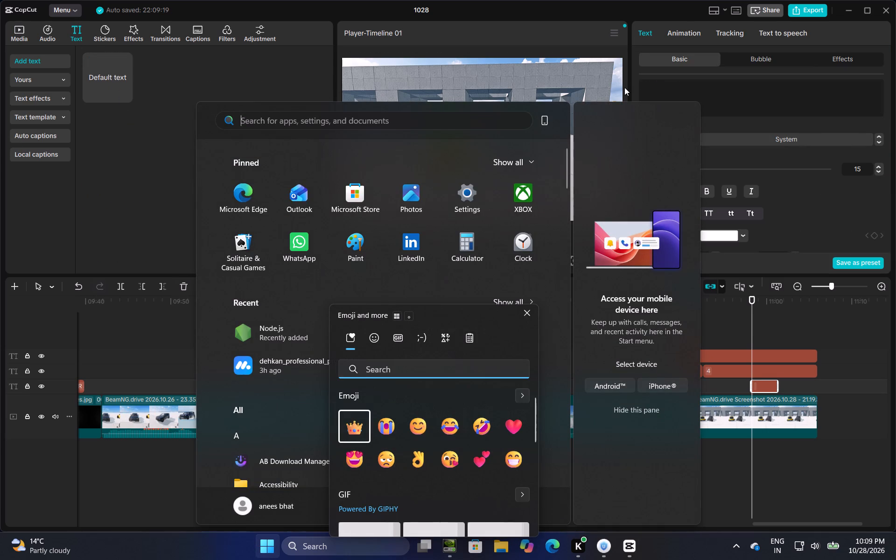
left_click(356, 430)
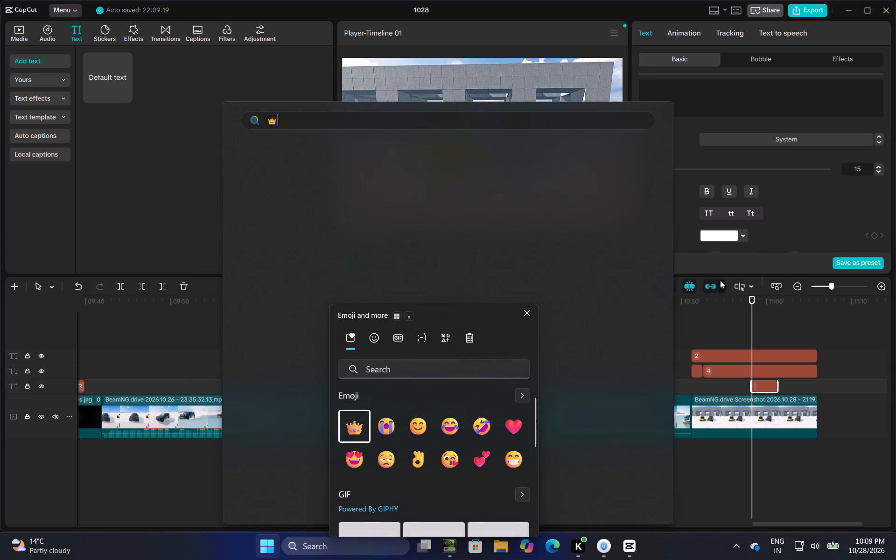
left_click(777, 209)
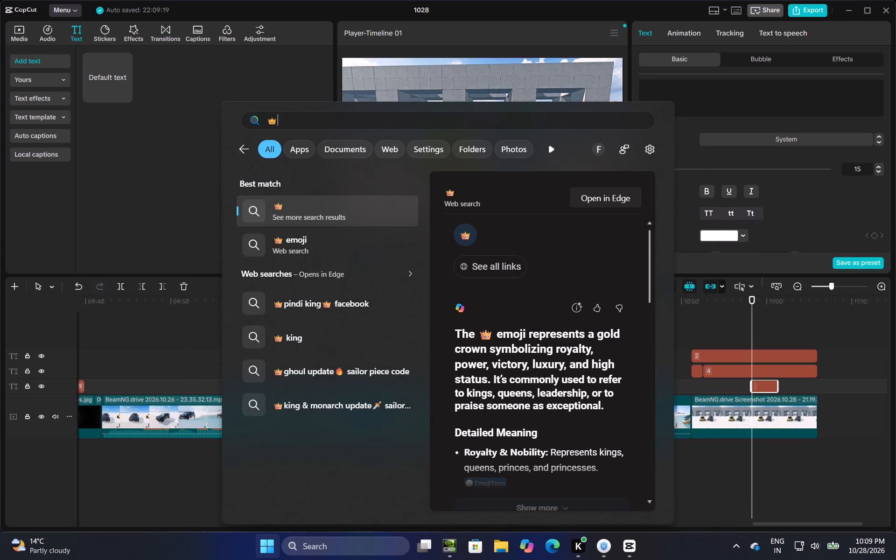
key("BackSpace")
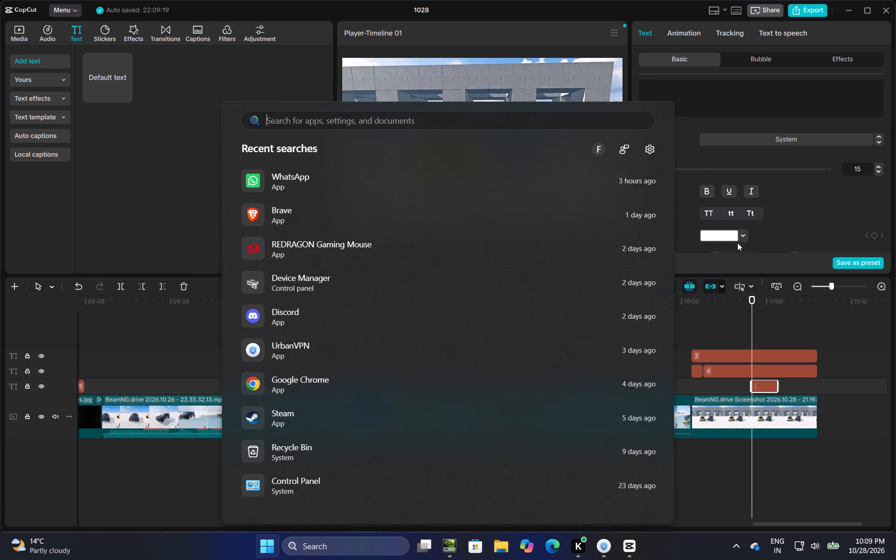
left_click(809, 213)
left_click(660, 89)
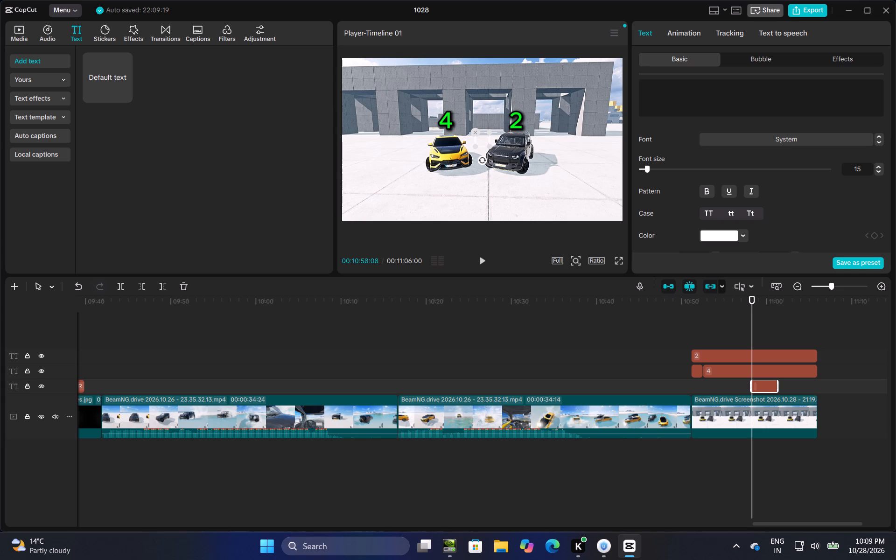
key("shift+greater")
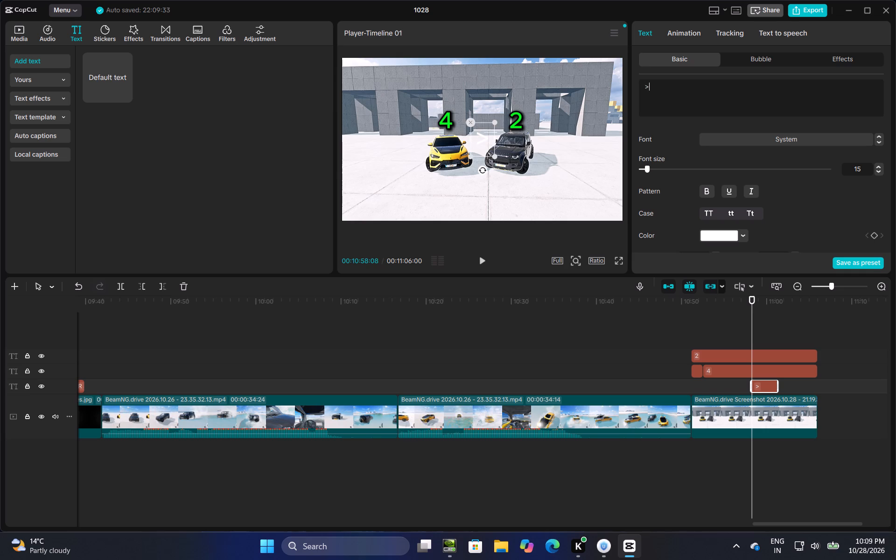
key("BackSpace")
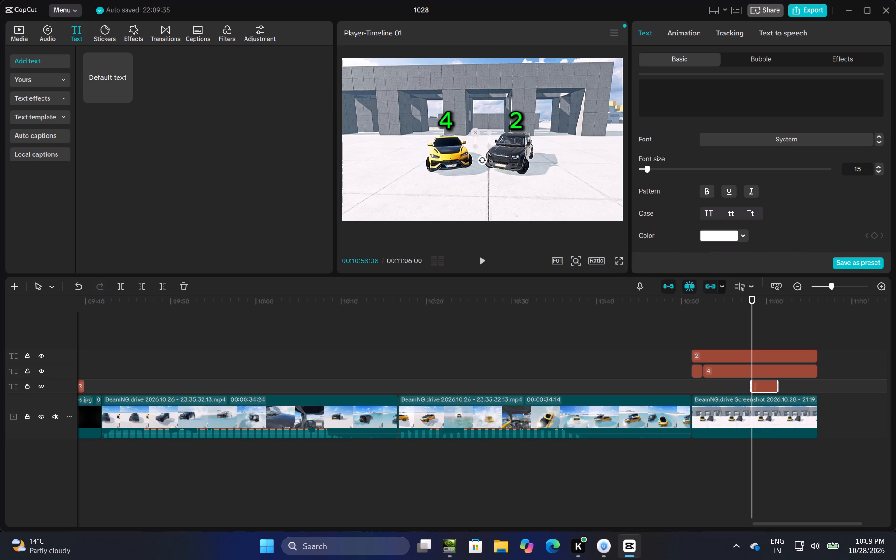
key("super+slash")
Insert a crown emoji as the text of the new empty title.
key("super+period")
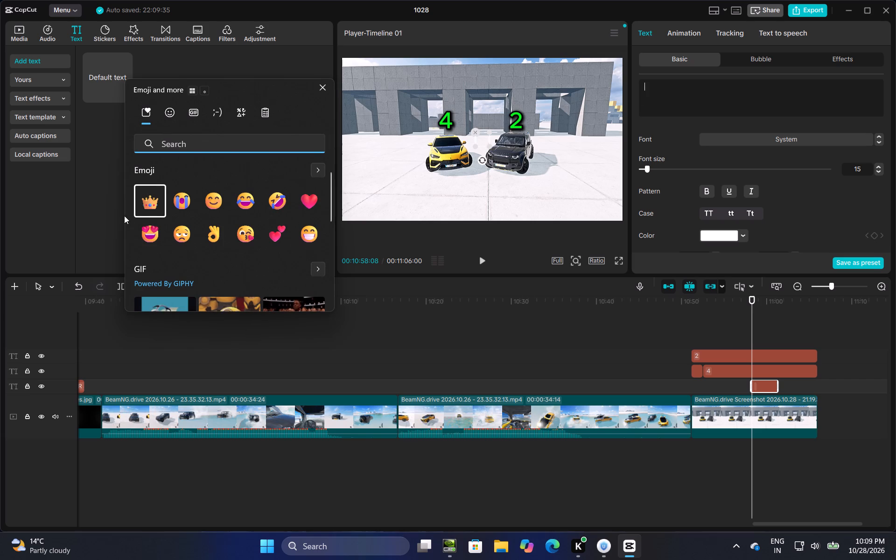
left_click(140, 208)
left_click(612, 131)
Position the crown emoji directly above the green 2 over the black car.
left_click_drag(492, 140, 516, 101)
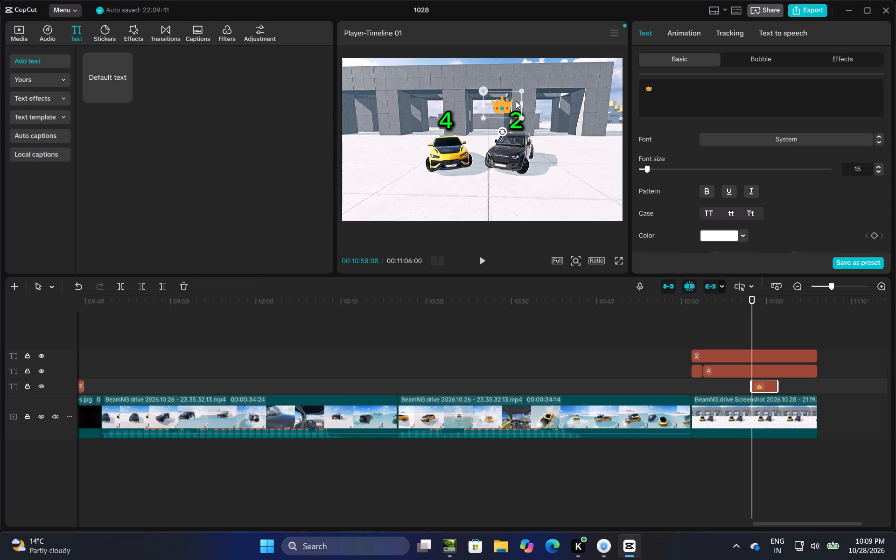
left_click_drag(516, 101, 525, 105)
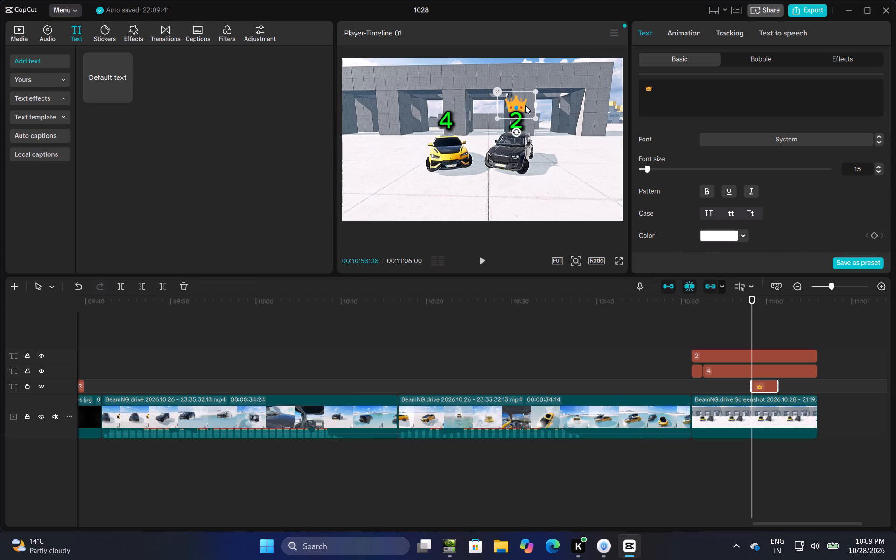
left_click_drag(525, 105, 525, 103)
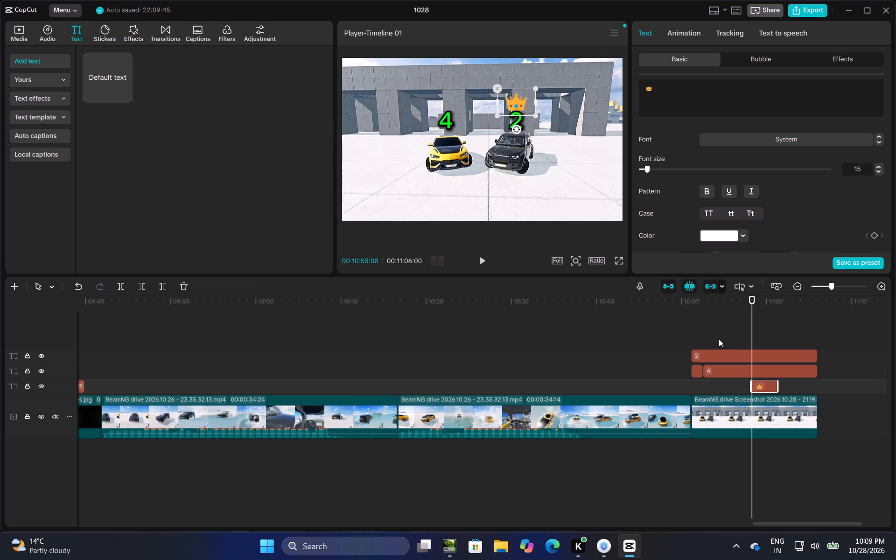
Extend the crown title's end to 00:11:06:00, matching the end of the final scoreboard, and check where it appears.
left_click(719, 339)
left_click_drag(719, 339, 778, 358)
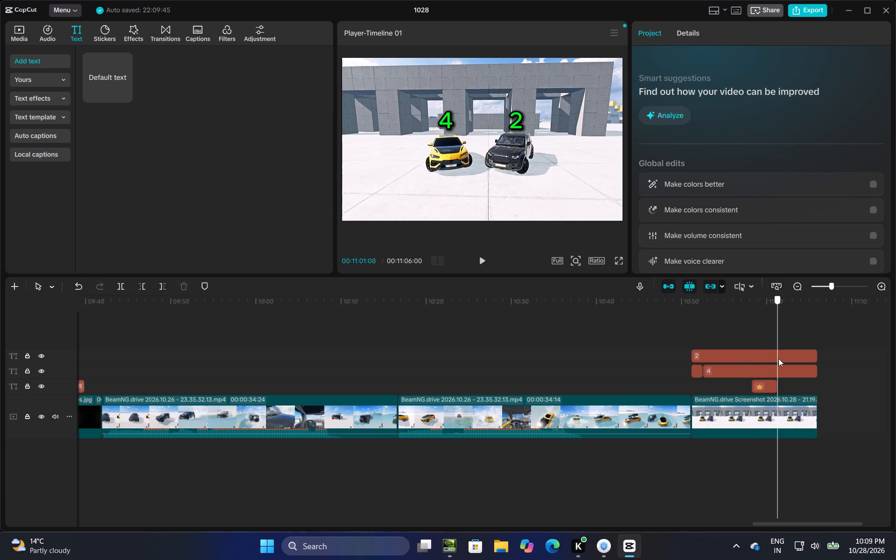
left_click_drag(778, 358, 776, 378)
left_click(776, 389)
left_click_drag(778, 390, 815, 386)
left_click(744, 322)
left_click_drag(744, 322, 763, 327)
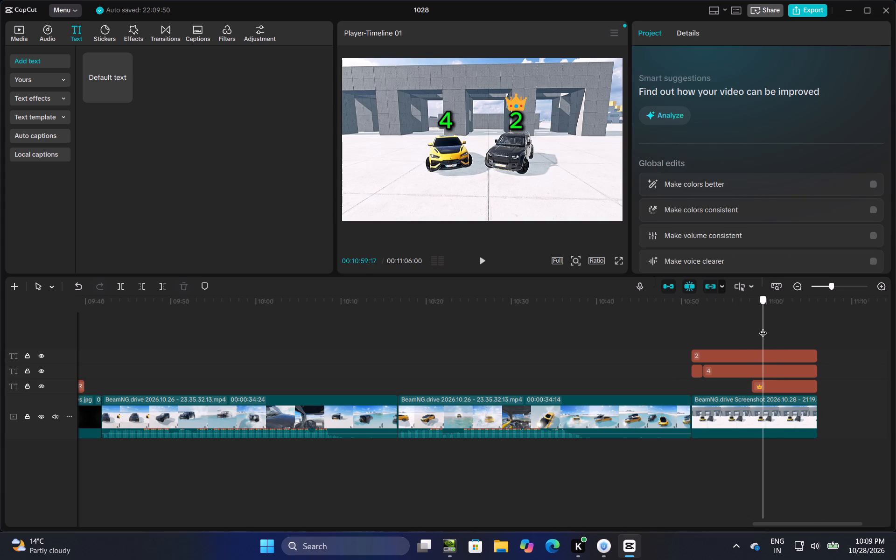
left_click_drag(763, 327, 744, 345)
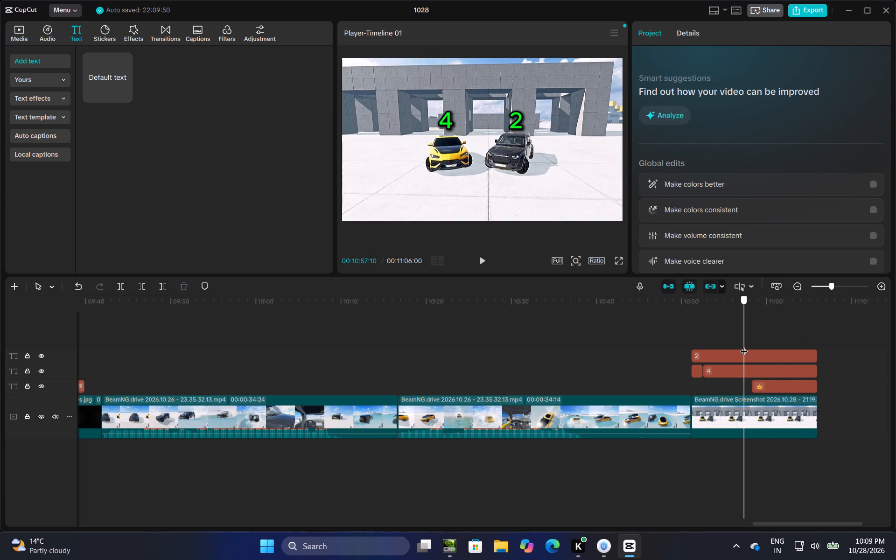
left_click_drag(744, 345, 760, 350)
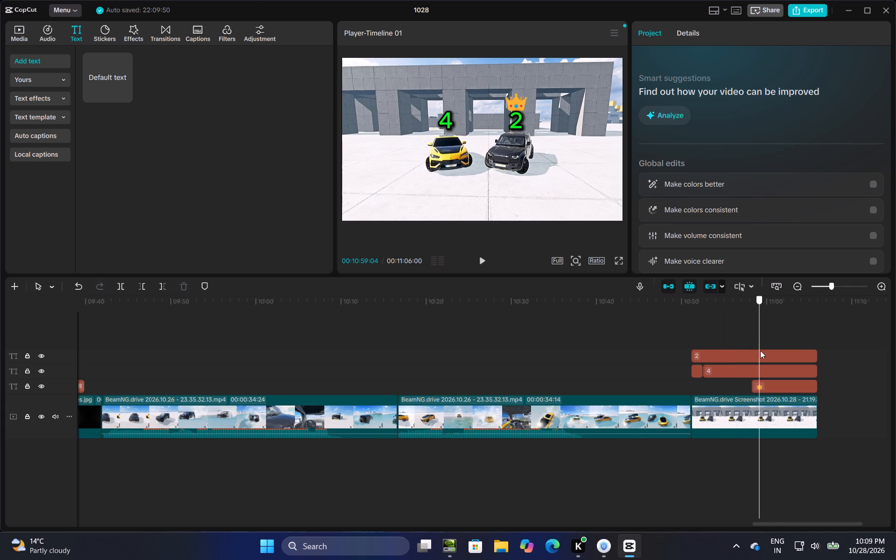
left_click_drag(760, 350, 759, 360)
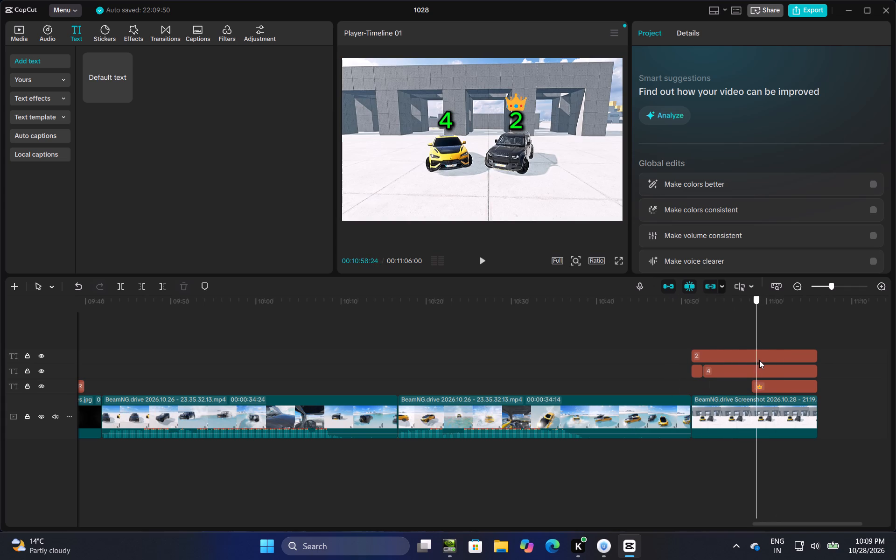
Add the black images.jpg to the main track right after the final scoreboard image, at 00:11:06:00.
left_click_drag(759, 360, 832, 351)
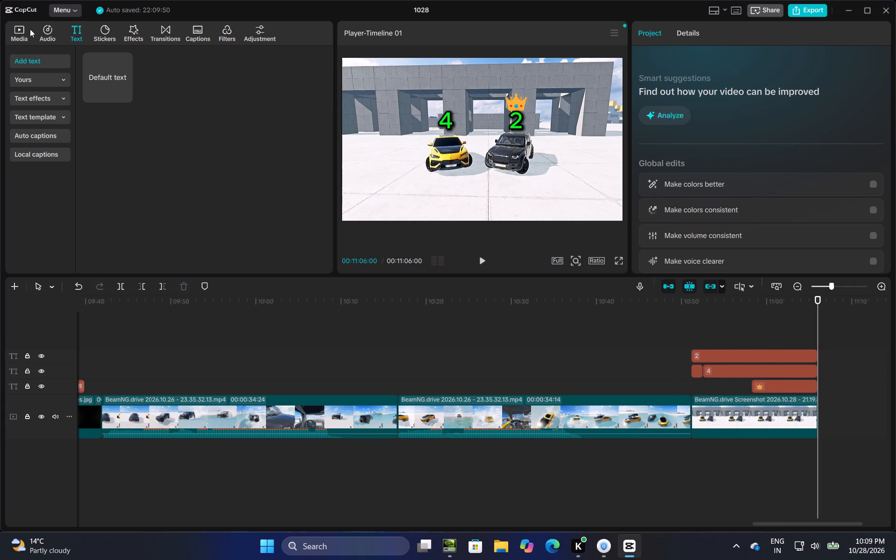
left_click(27, 29)
left_click_drag(197, 233, 847, 396)
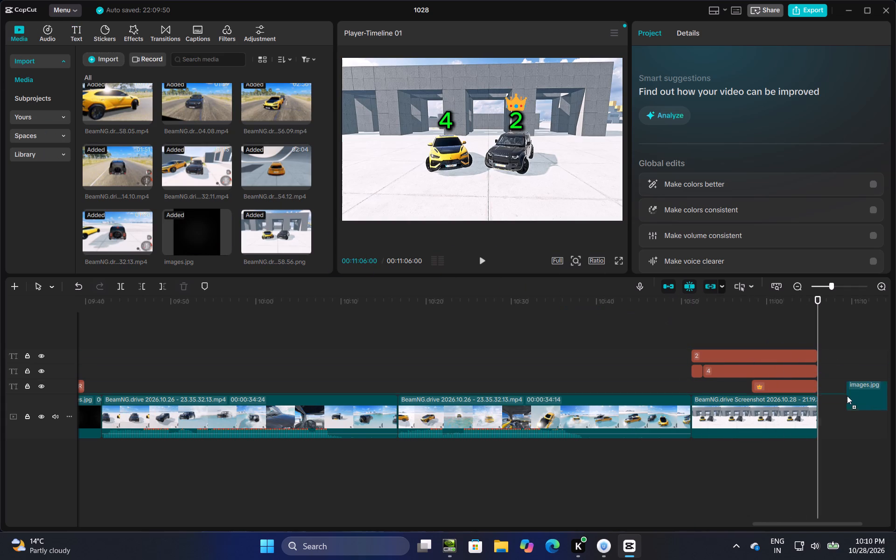
left_click_drag(847, 396, 847, 413)
Add a default text title over the closing black image at 00:11:08:12 and clear its placeholder text.
left_click(838, 392)
left_click(842, 406)
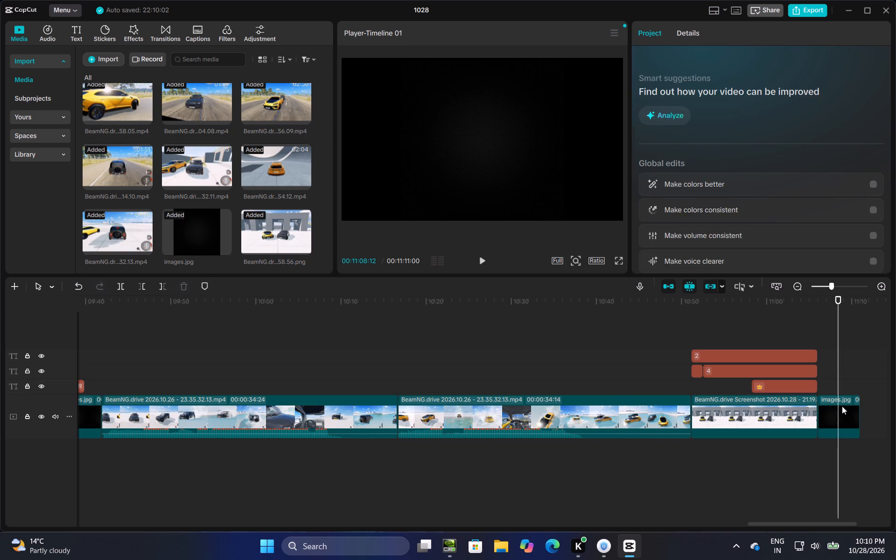
left_click(77, 37)
left_click(124, 96)
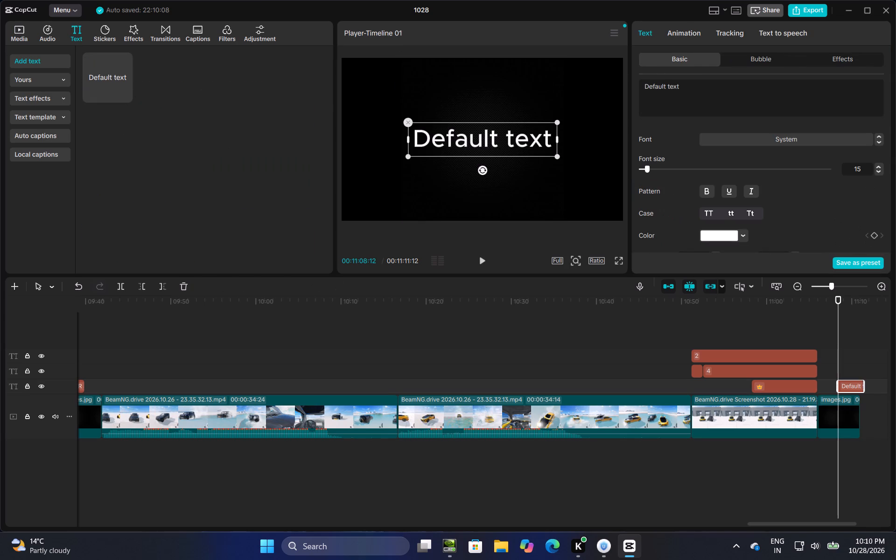
left_click_drag(711, 92, 599, 84)
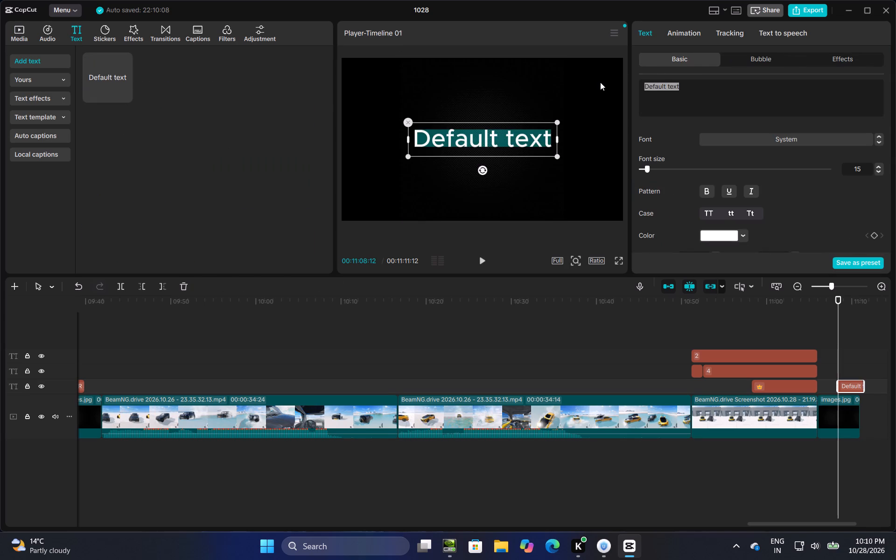
key("BackSpace")
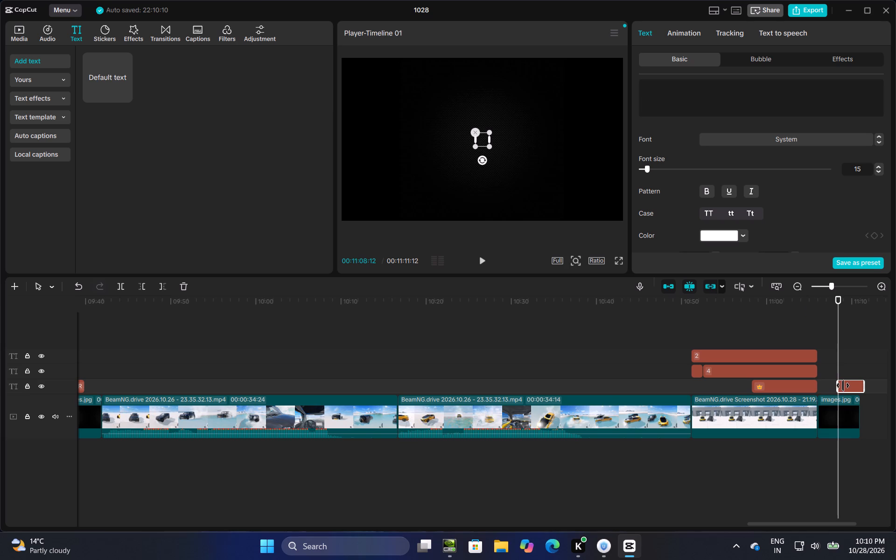
Fit the empty title to the closing black image's full length, from 00:11:06:00 to 00:11:11:00.
left_click_drag(840, 386, 821, 400)
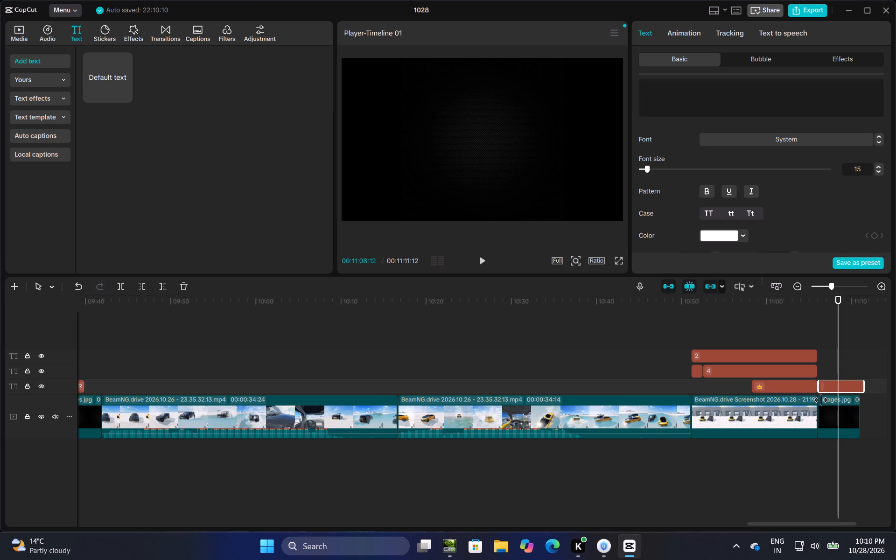
left_click_drag(866, 390, 858, 421)
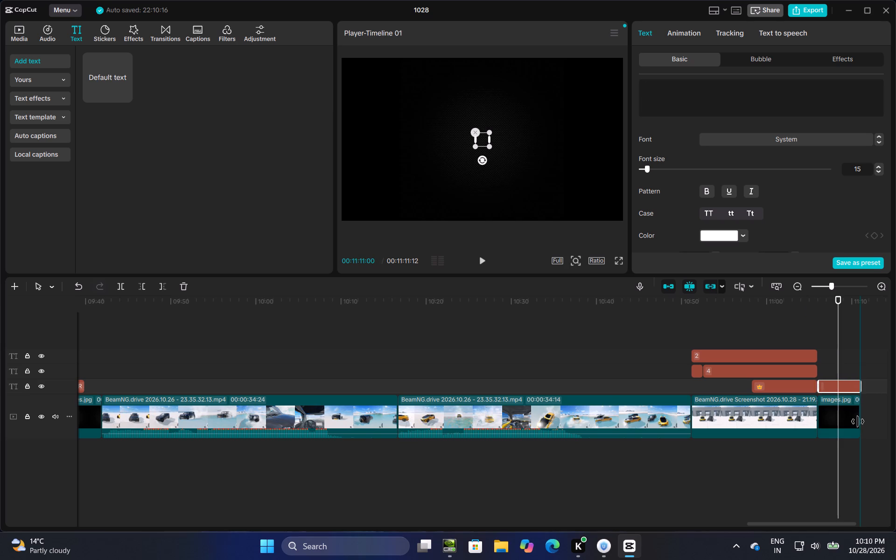
left_click_drag(858, 421, 859, 427)
Enter "thanks for watching" as the closing title's text and set it to all uppercase.
left_click(820, 359)
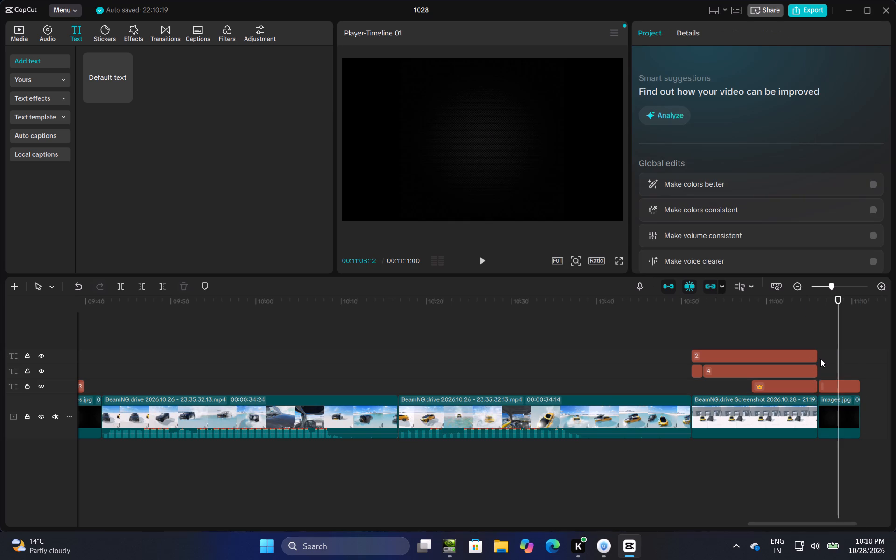
left_click(823, 380)
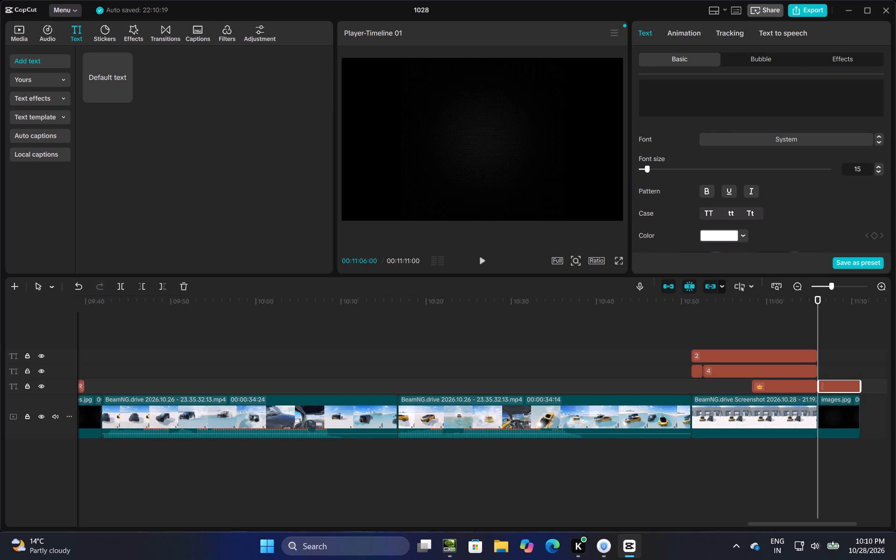
left_click(677, 100)
type("tha")
type("nk")
key("space")
key("BackSpace")
type("s for wat")
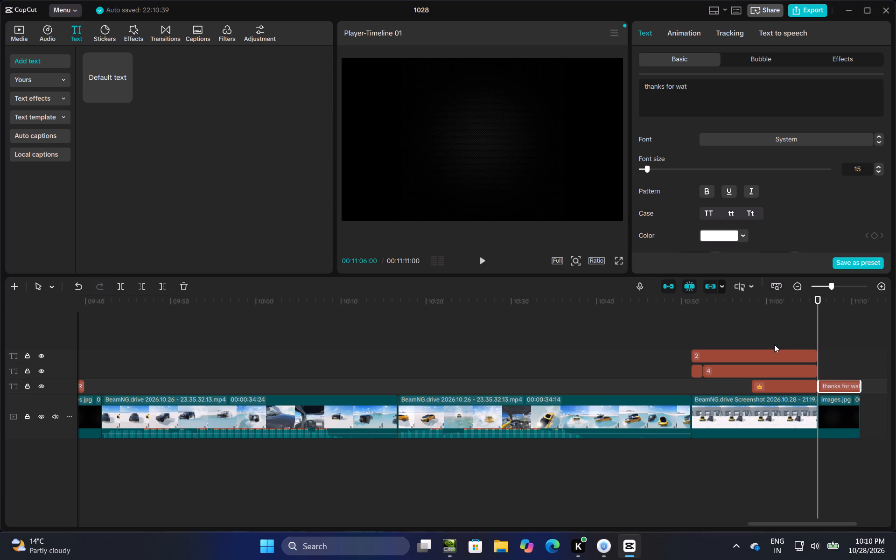
key("h")
key("BackSpace")
type("ching")
key("space")
left_click(712, 212)
Reduce the THANKS FOR WATCHING title's font size to 12.
left_click(828, 347)
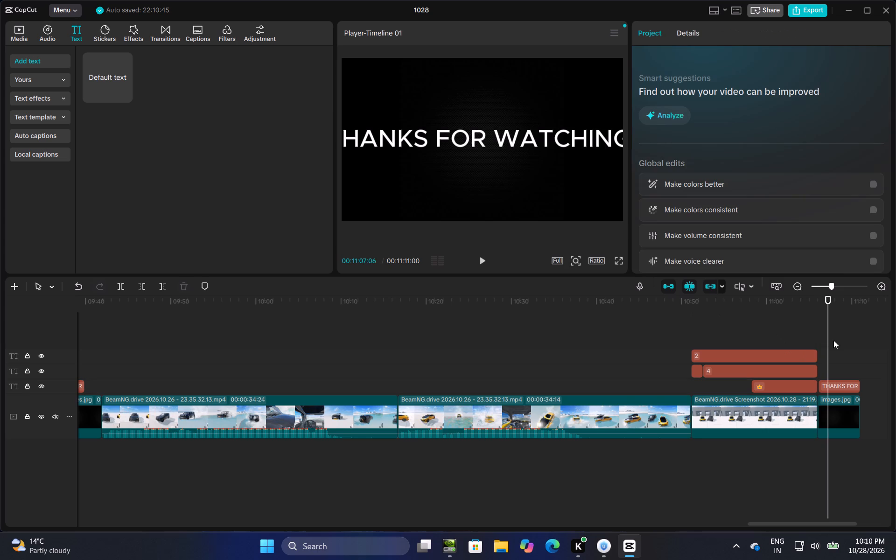
left_click(565, 139)
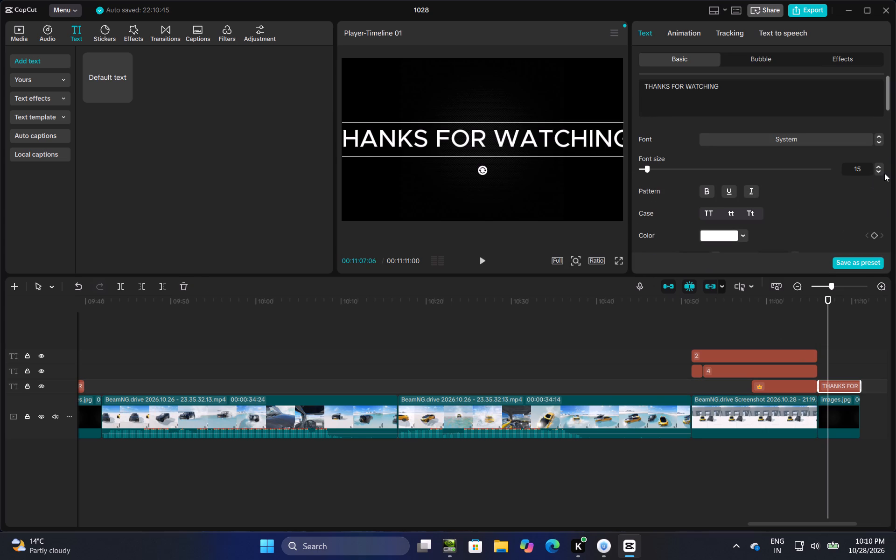
left_click(884, 173)
triple_click(879, 171)
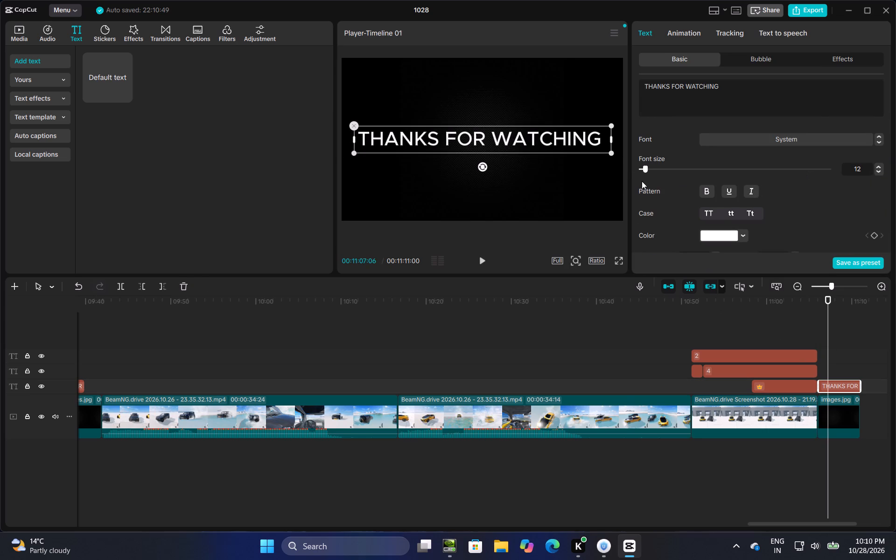
left_click(555, 182)
Review the final scoreboard's score change, and go back to the first scoreboard image at 00:01:03:23.
left_click(688, 334)
left_click_drag(688, 334, 690, 334)
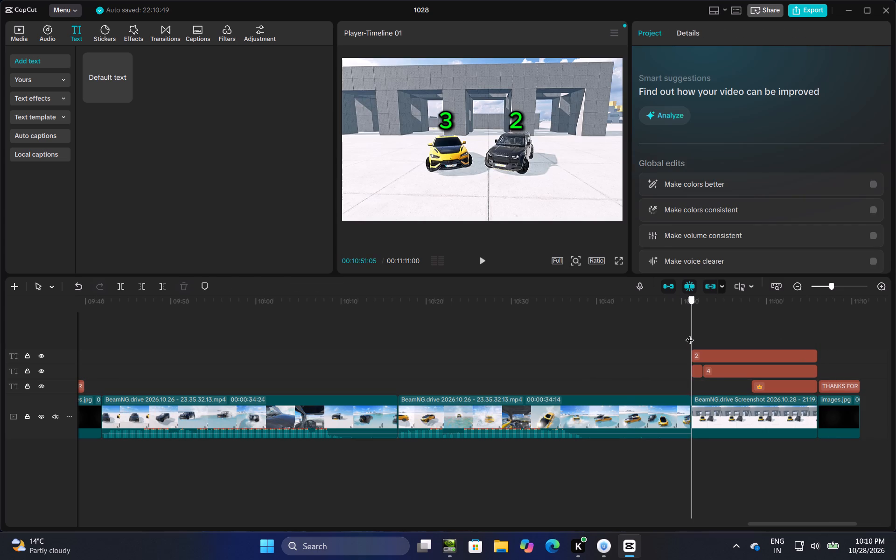
left_click_drag(690, 334, 734, 339)
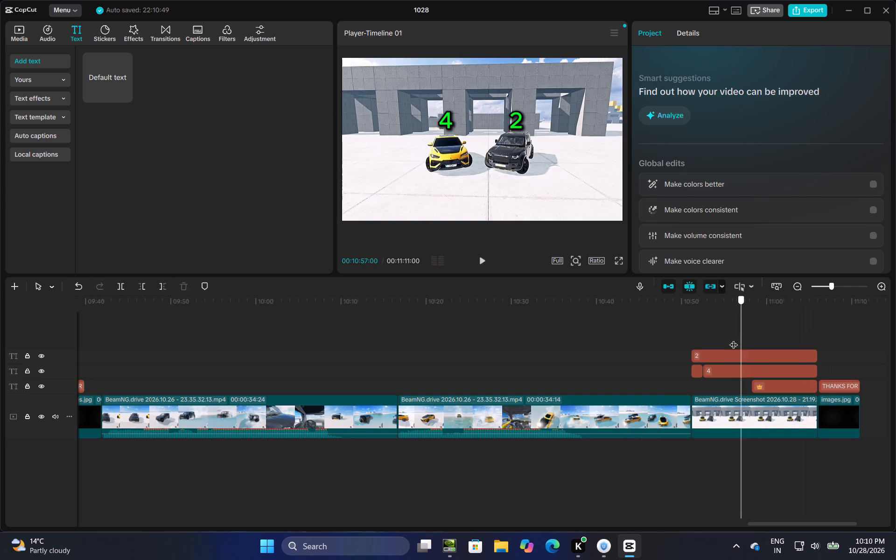
left_click_drag(734, 339, 35, 472)
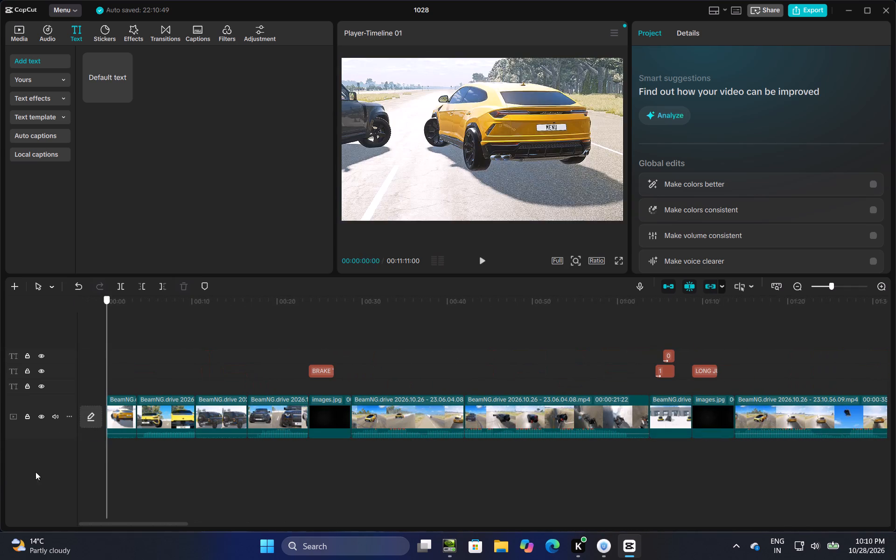
left_click_drag(35, 472, 396, 429)
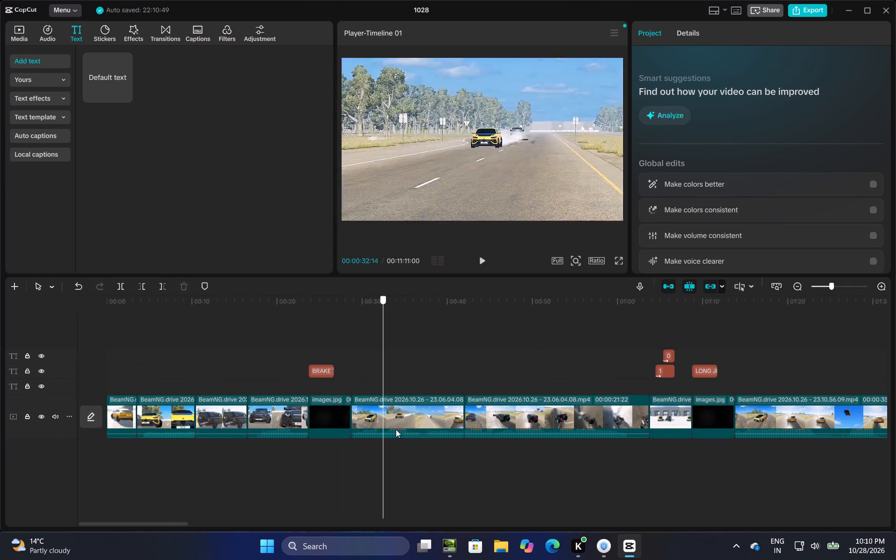
left_click_drag(396, 429, 652, 421)
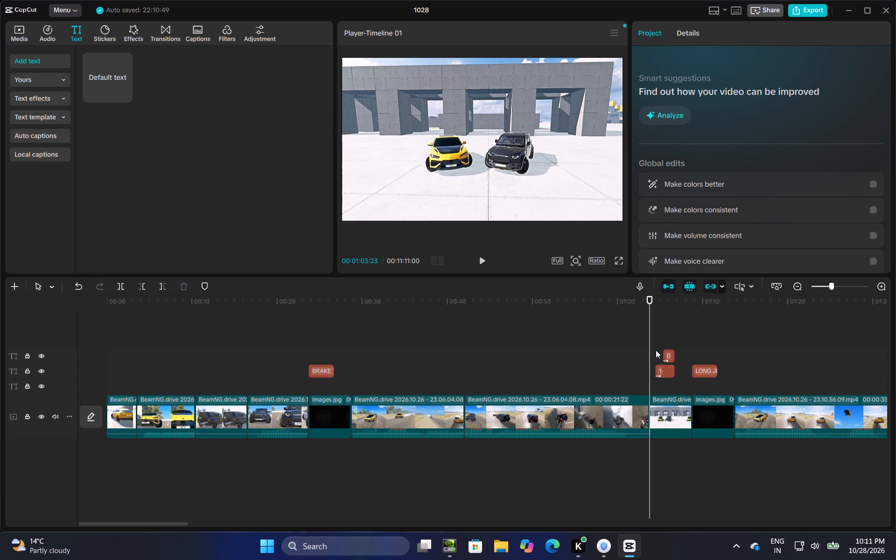
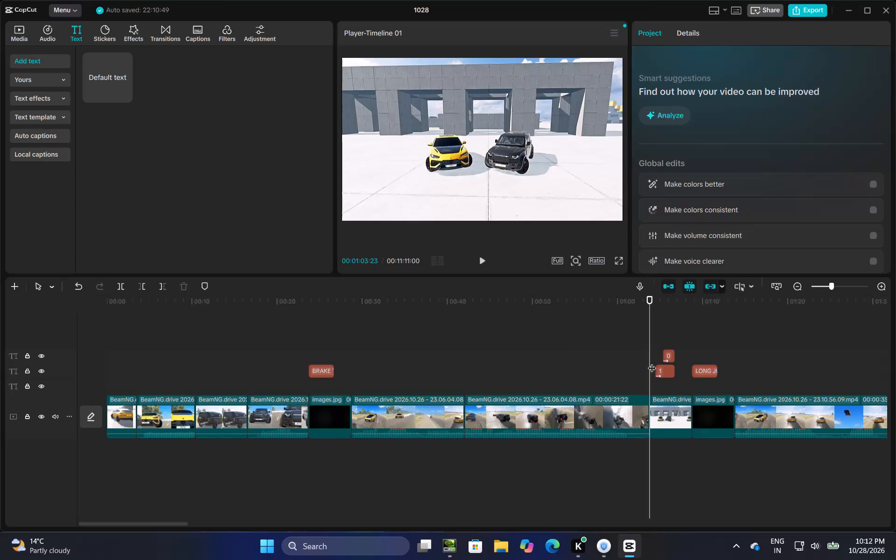
Review the footage from the first scoreboard through the LONG JUMP TEST section to the second scoreboard's score change around 00:02:24:18.
left_click(619, 344)
left_click_drag(618, 348, 735, 352)
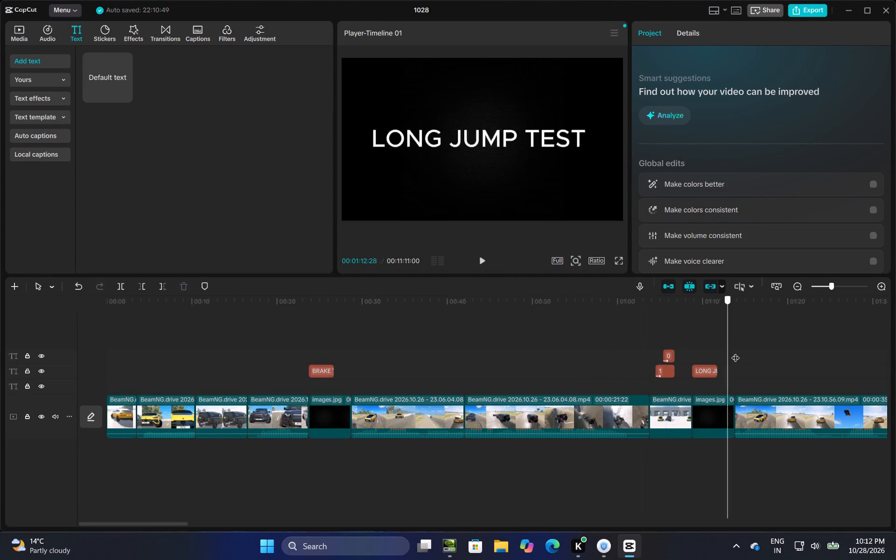
left_click_drag(735, 352, 414, 425)
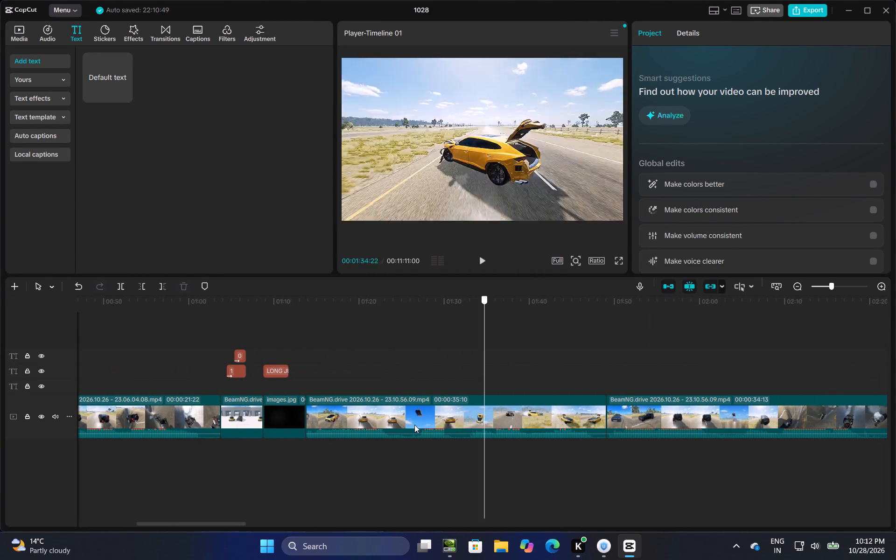
left_click_drag(414, 425, 281, 426)
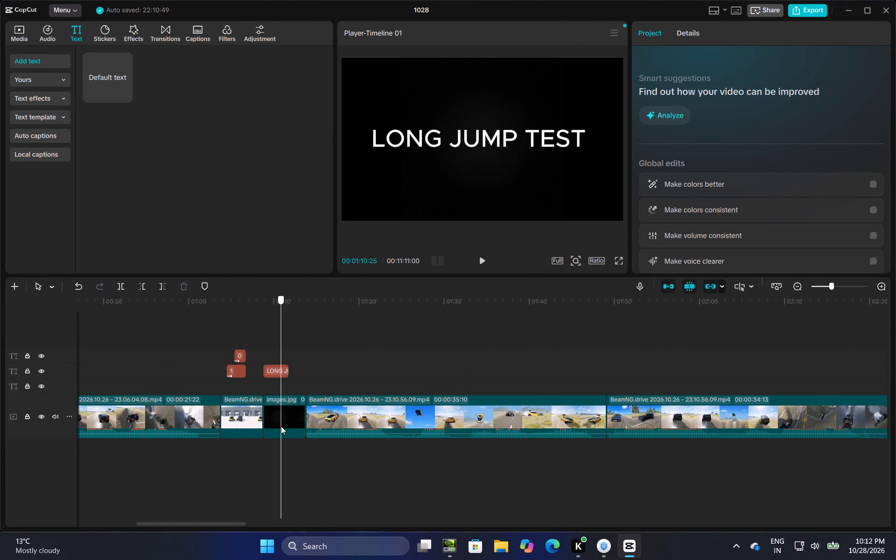
left_click_drag(281, 426, 285, 426)
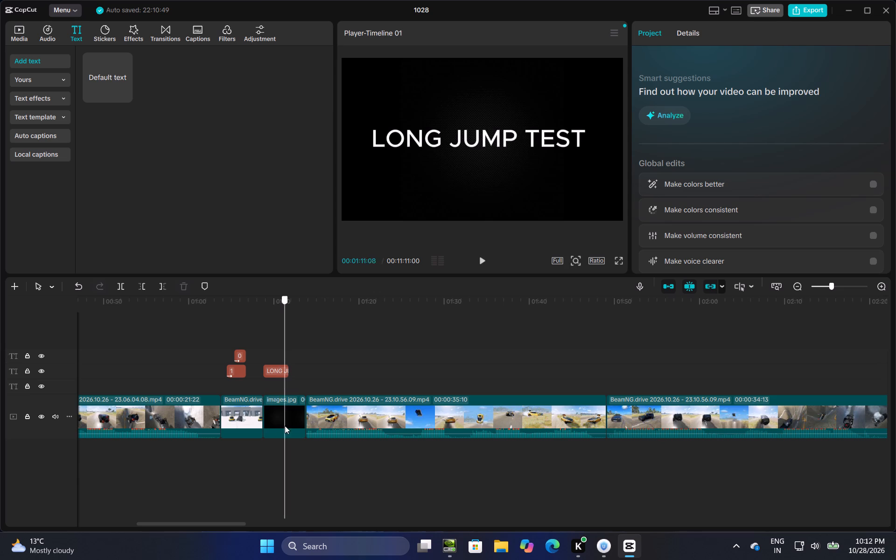
left_click_drag(285, 426, 672, 471)
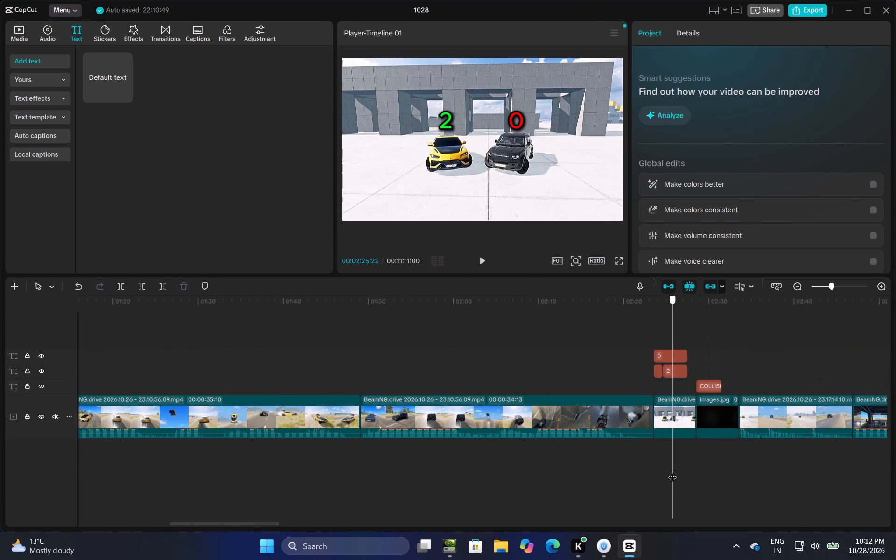
left_click_drag(672, 471, 670, 474)
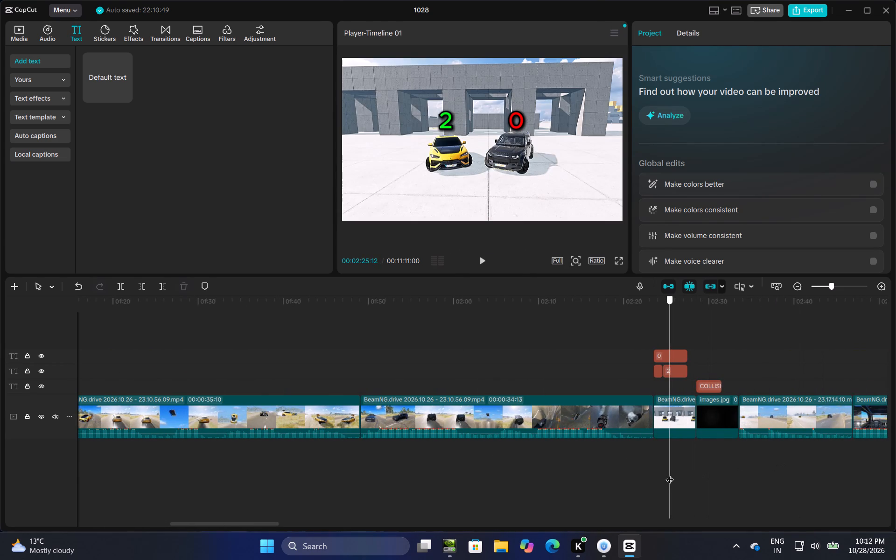
left_click_drag(670, 474, 663, 474)
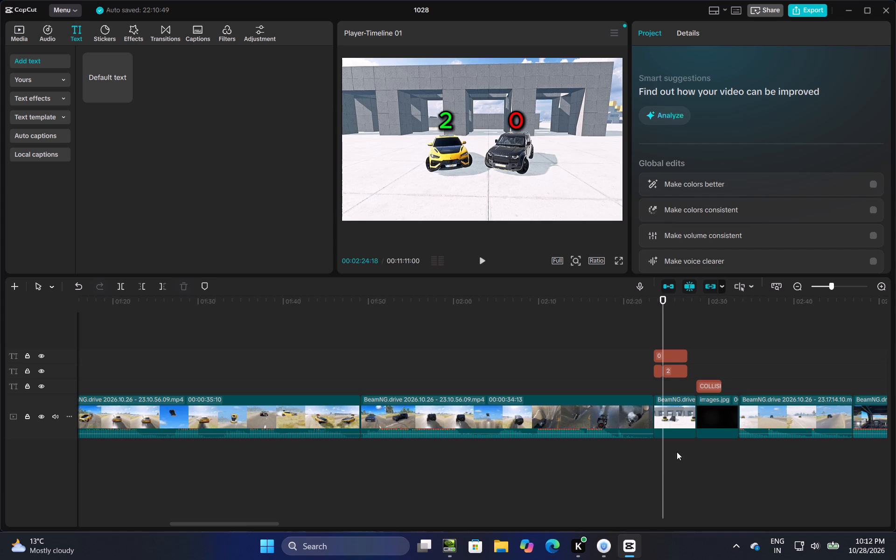
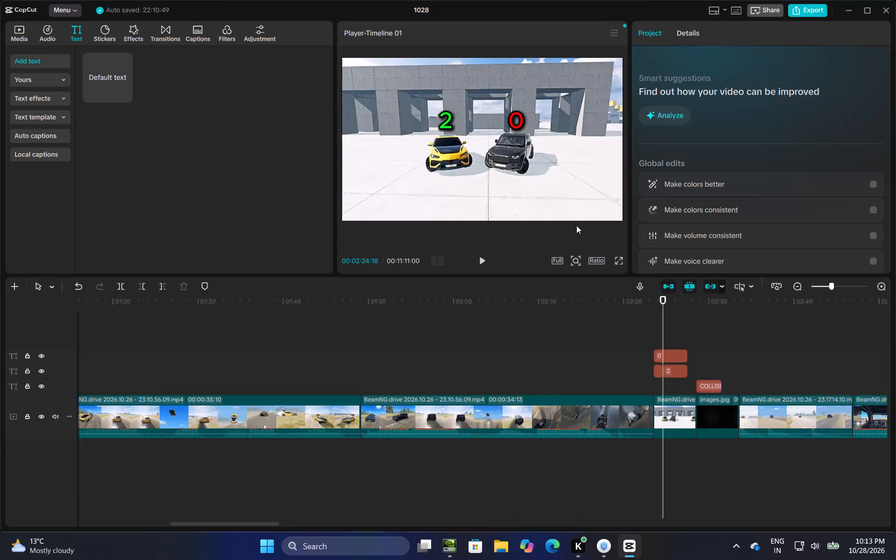
Review the second scoreboard's score change and the collision section up to the NO POINTS EITHER scoreboard and OFFROAD TEST title.
left_click(657, 325)
left_click_drag(657, 325, 656, 325)
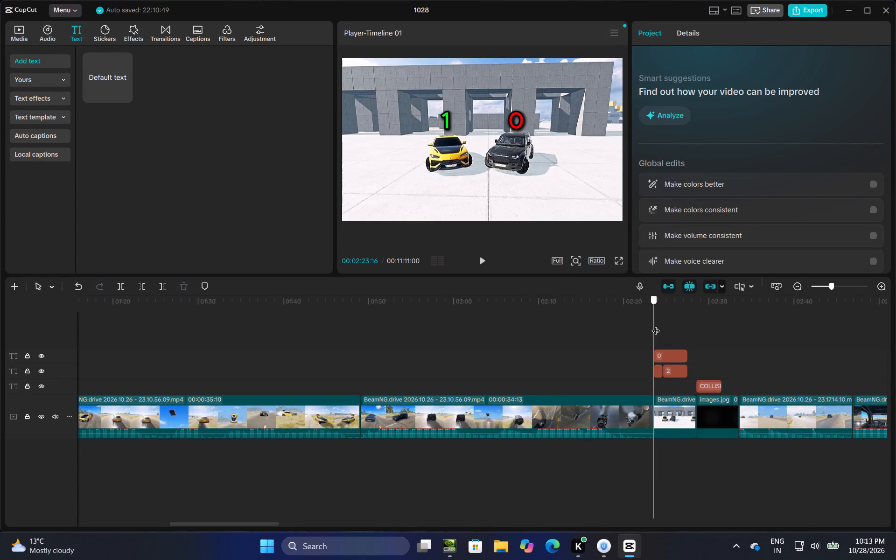
left_click_drag(656, 325, 895, 328)
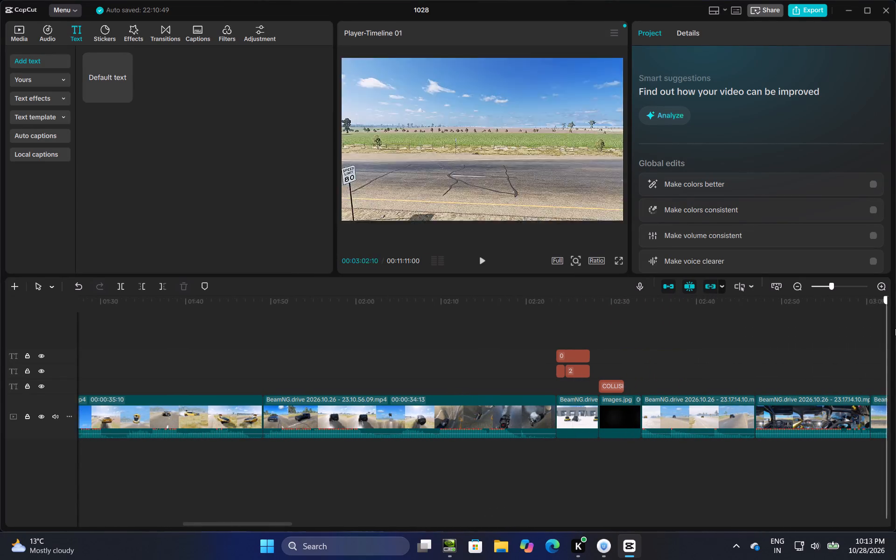
left_click_drag(895, 328, 588, 365)
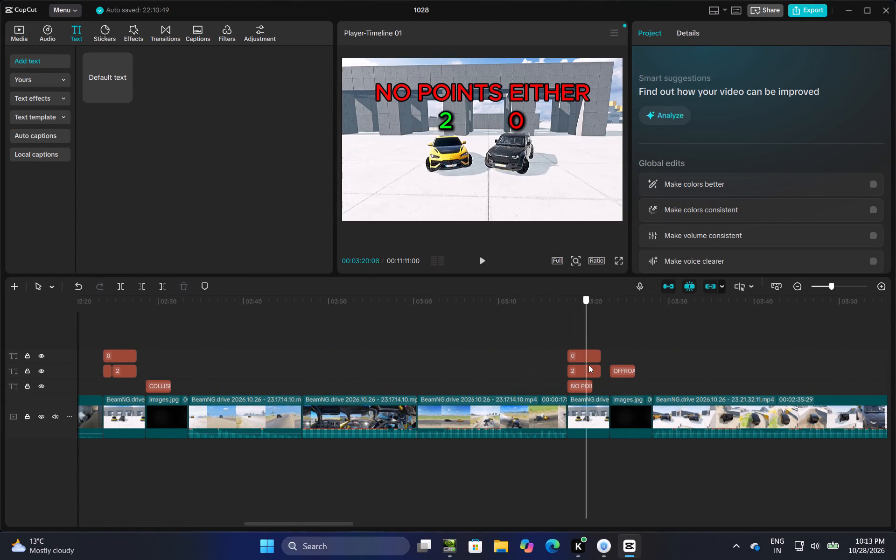
left_click_drag(588, 365, 630, 368)
Restack the third scoreboard's text layers with NO POINTS EITHER on top, the 0 score beneath it and the 2 score lowest.
left_click_drag(587, 387, 587, 351)
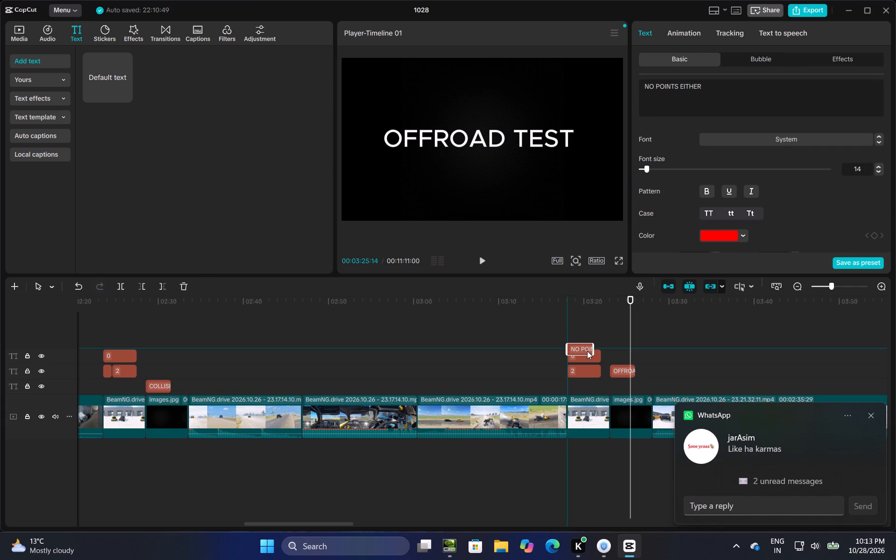
left_click_drag(587, 351, 588, 386)
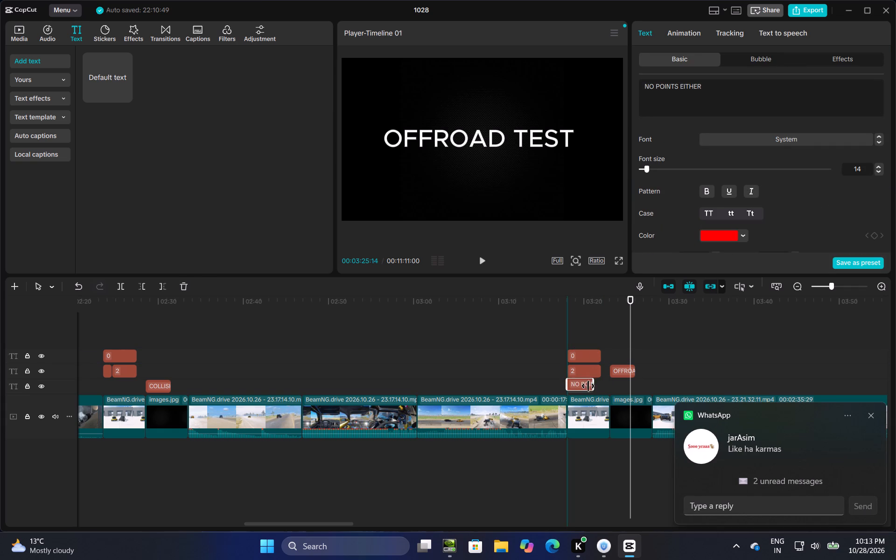
left_click_drag(588, 386, 591, 357)
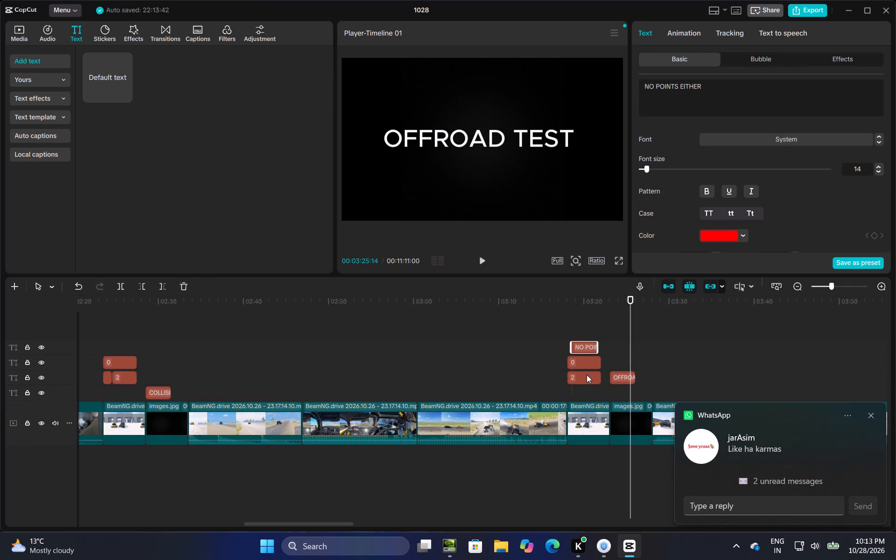
left_click_drag(587, 375, 587, 388)
left_click_drag(587, 362, 587, 373)
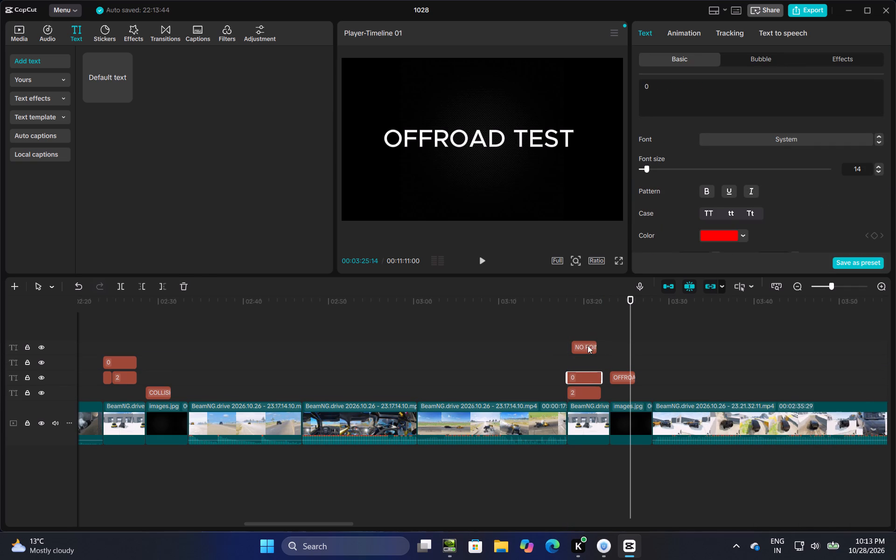
left_click_drag(588, 345, 588, 361)
Review the offroad footage of both cars and the scoreboard after it, checking the score change around 00:07:43.
left_click(586, 337)
left_click_drag(586, 337, 895, 356)
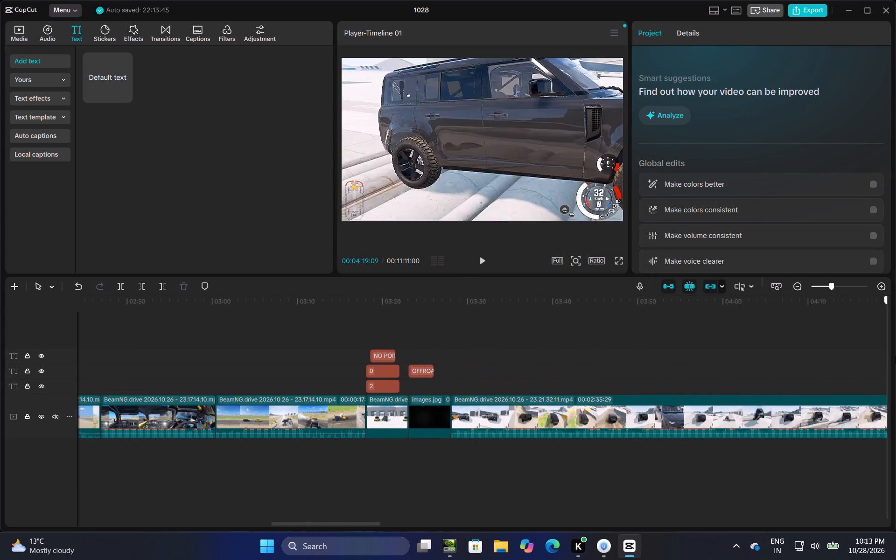
left_click_drag(895, 356, 895, 331)
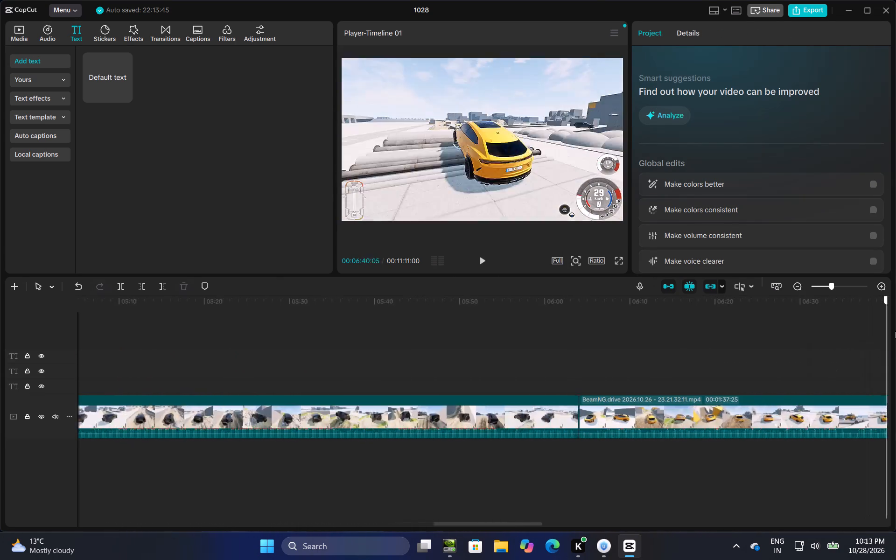
left_click_drag(895, 331, 572, 349)
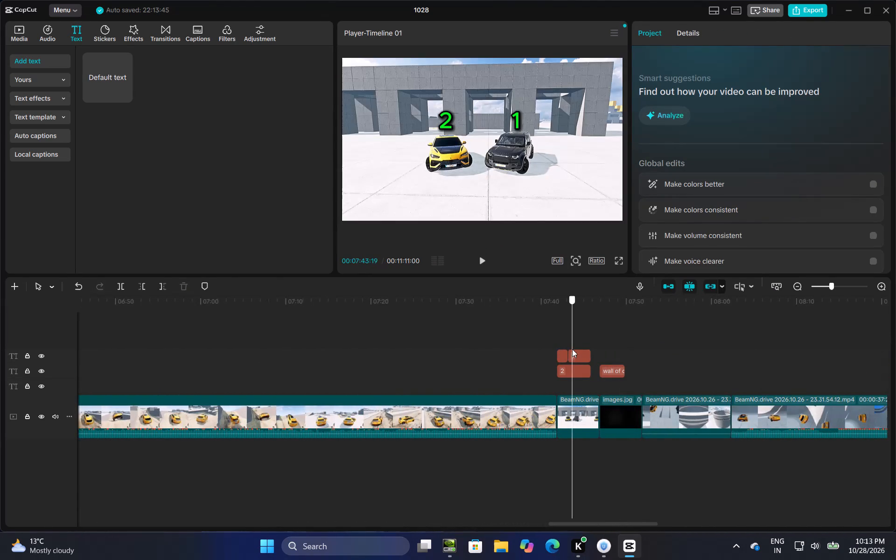
left_click_drag(572, 349, 572, 375)
right_click_drag(572, 379, 572, 375)
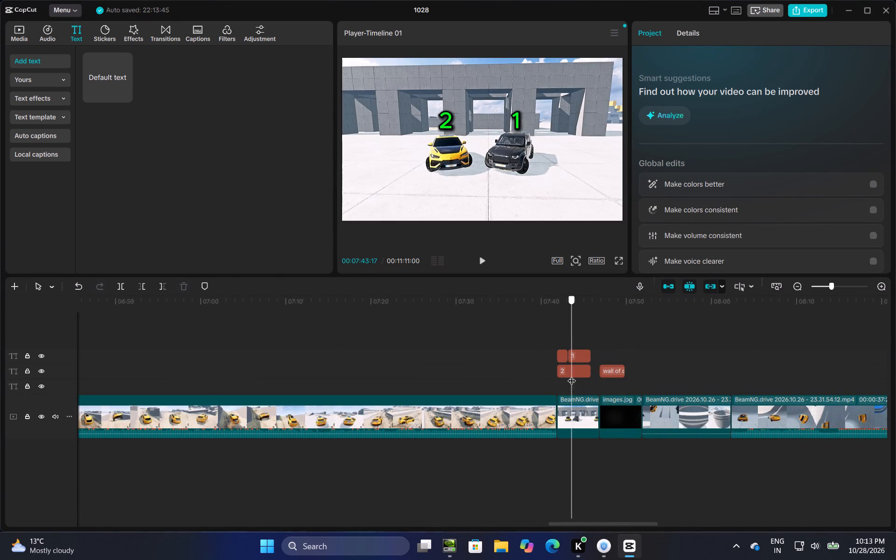
right_click_drag(572, 375, 575, 370)
left_click_drag(572, 375, 578, 375)
left_click(580, 331)
left_click(580, 331)
left_click_drag(580, 331, 582, 330)
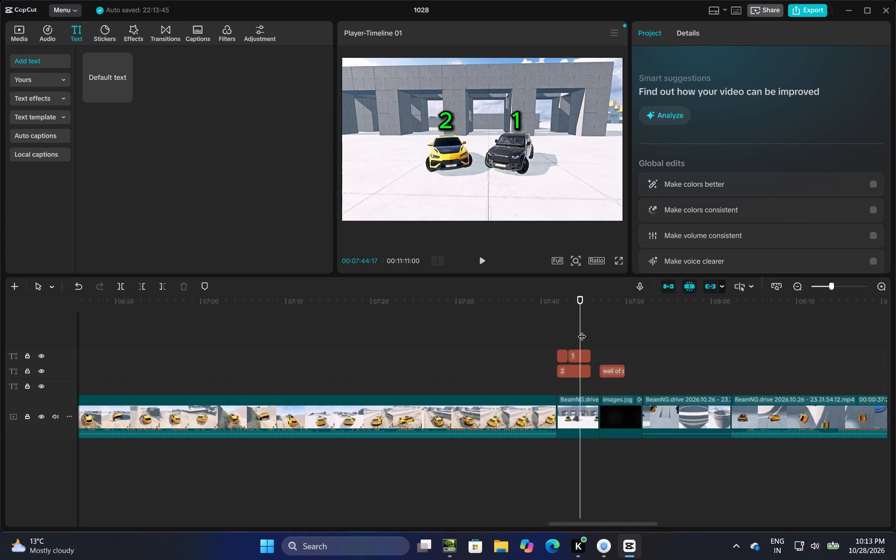
Examine the wall section, the scoreboard around 00:09:36 and the water section through to the THANKS FOR WATCHING end card.
left_click_drag(582, 330, 895, 326)
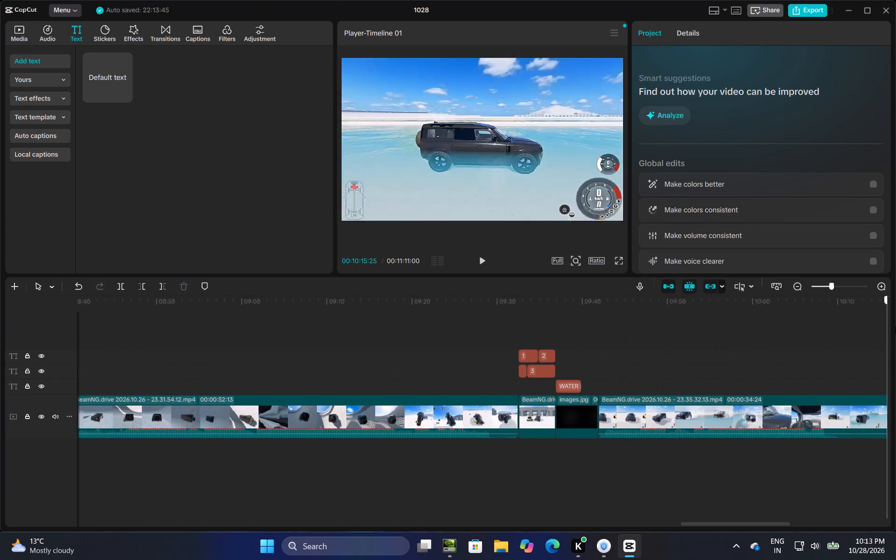
left_click_drag(895, 326, 568, 417)
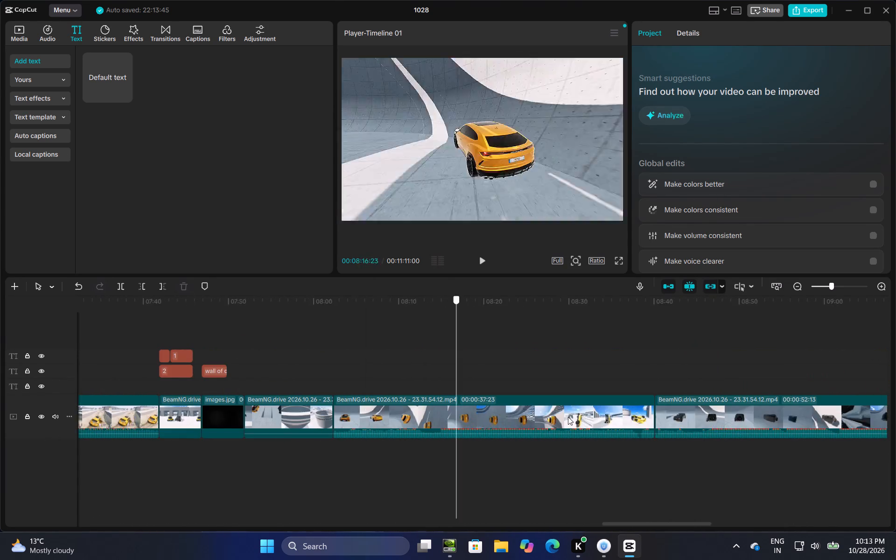
left_click_drag(568, 417, 472, 398)
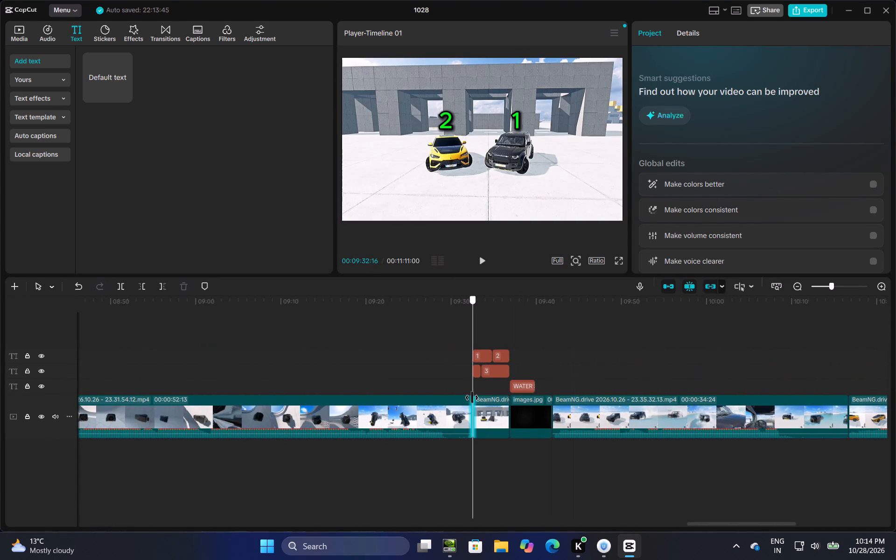
left_click_drag(472, 398, 502, 396)
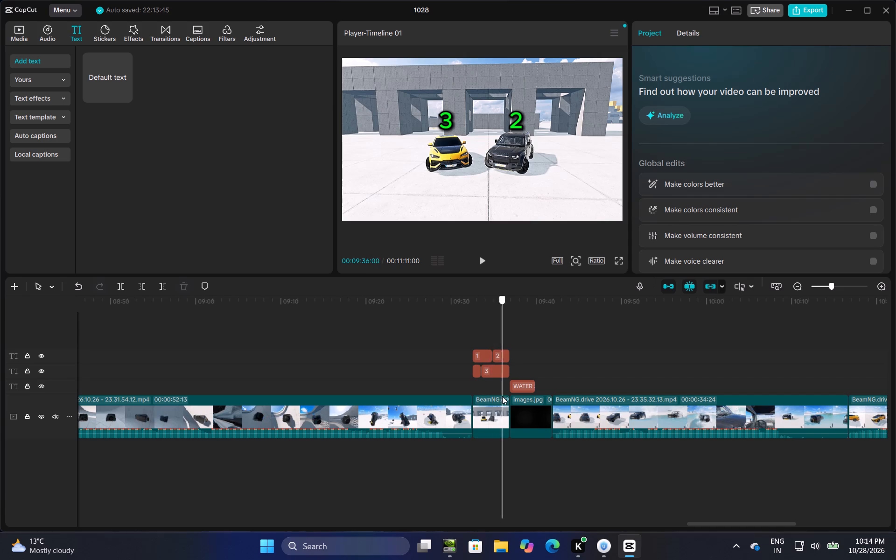
left_click_drag(502, 396, 895, 371)
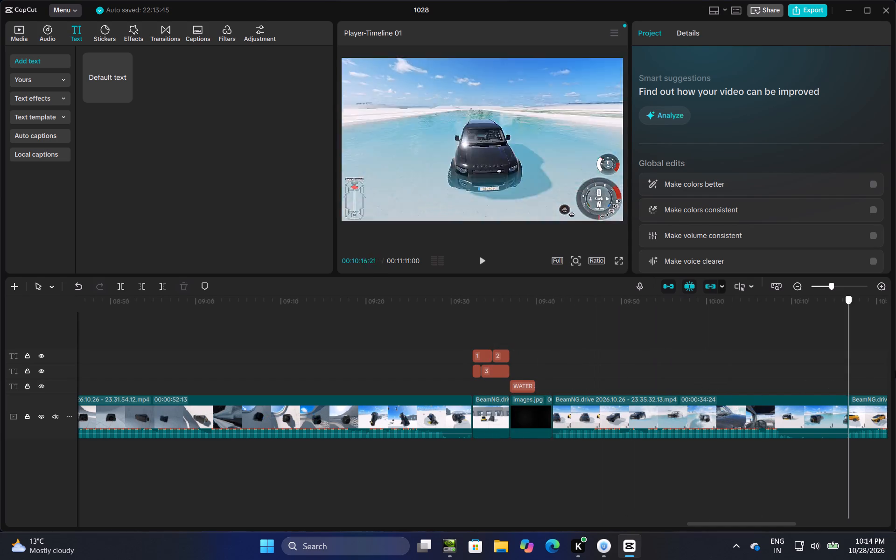
left_click_drag(895, 371, 728, 389)
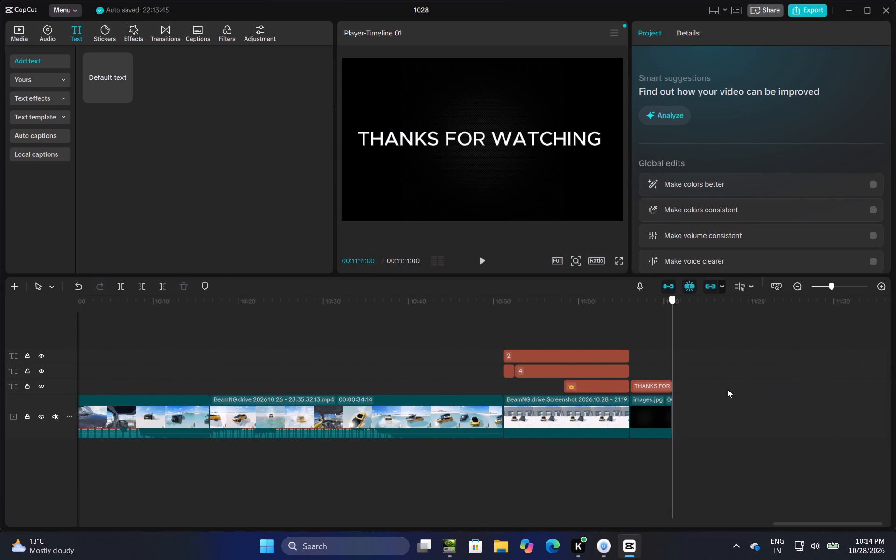
Scan backwards from the end card through the final scoreboard and the earlier sections to the start of the video.
left_click_drag(728, 389, 508, 424)
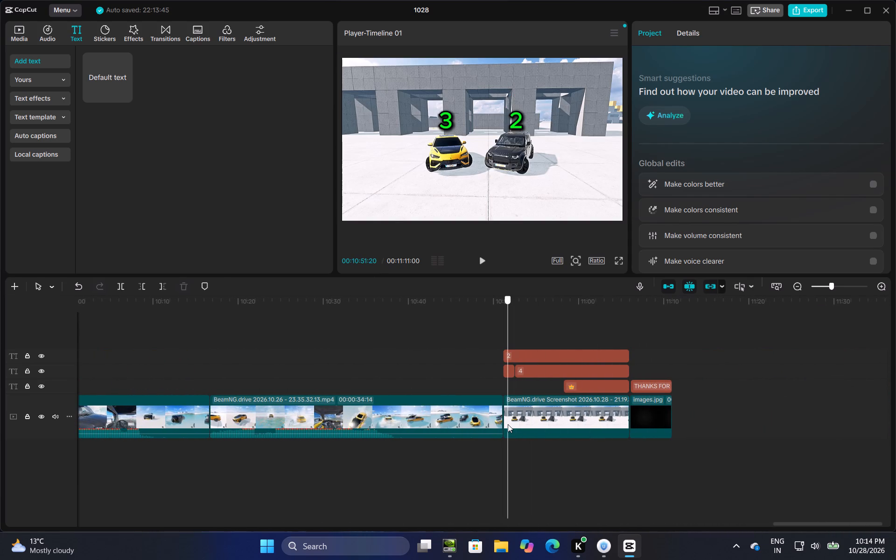
left_click_drag(508, 424, 391, 433)
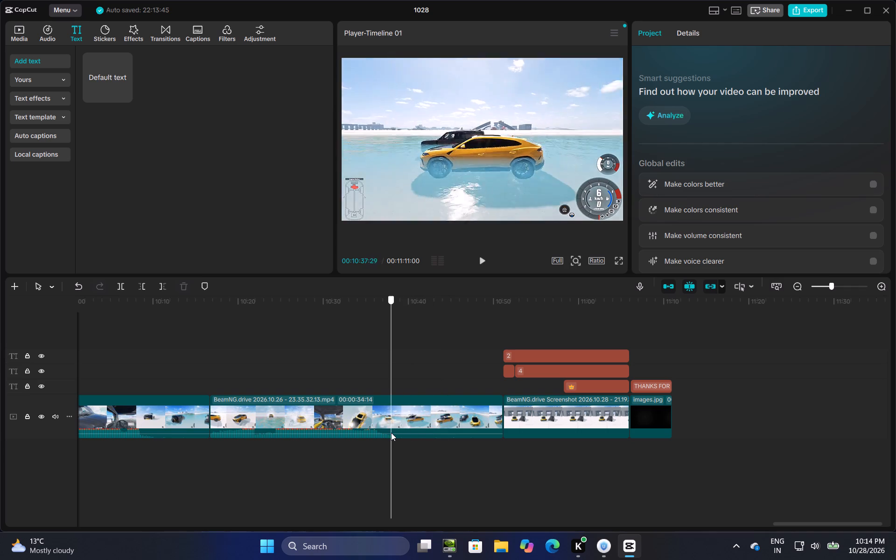
left_click_drag(391, 433, 55, 434)
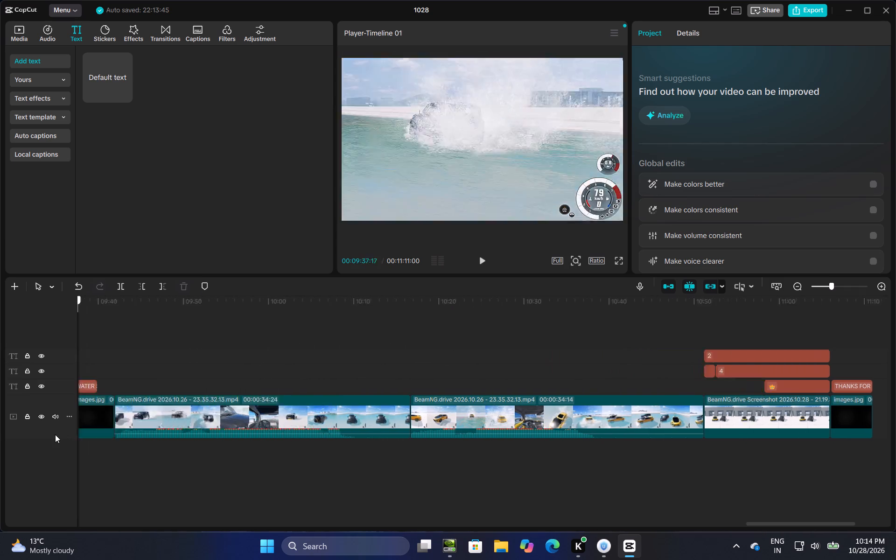
left_click_drag(55, 434, 22, 434)
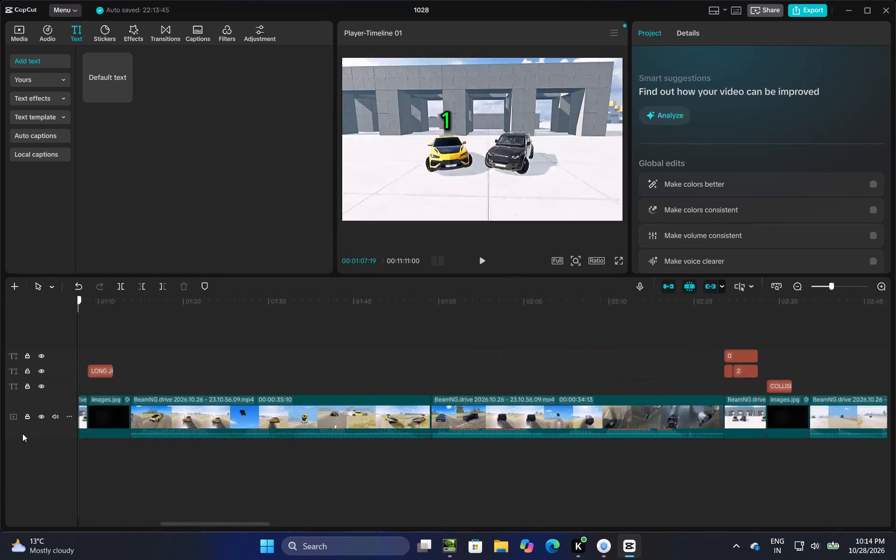
Recheck the video from the opening car shots through the brake, long jump and collision sections to the NO POINTS EITHER scoreboard.
left_click_drag(22, 434, 266, 428)
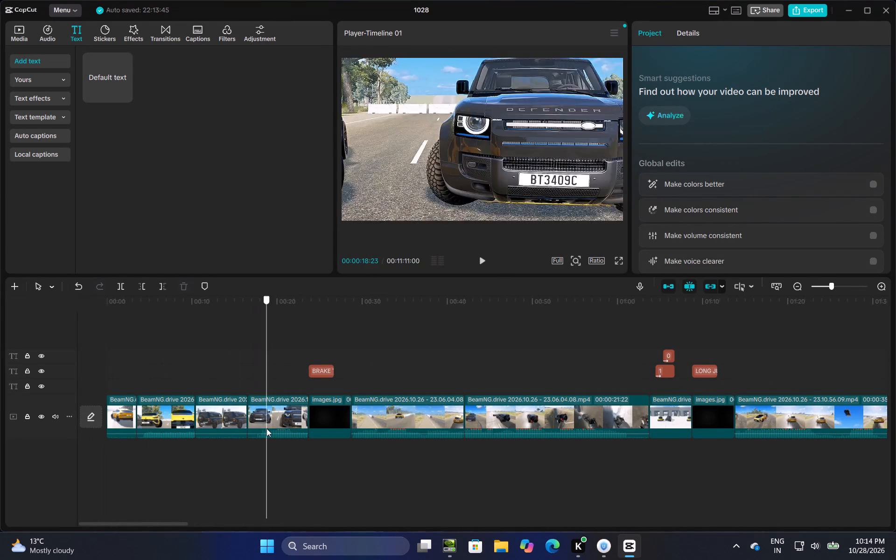
left_click_drag(266, 428, 638, 423)
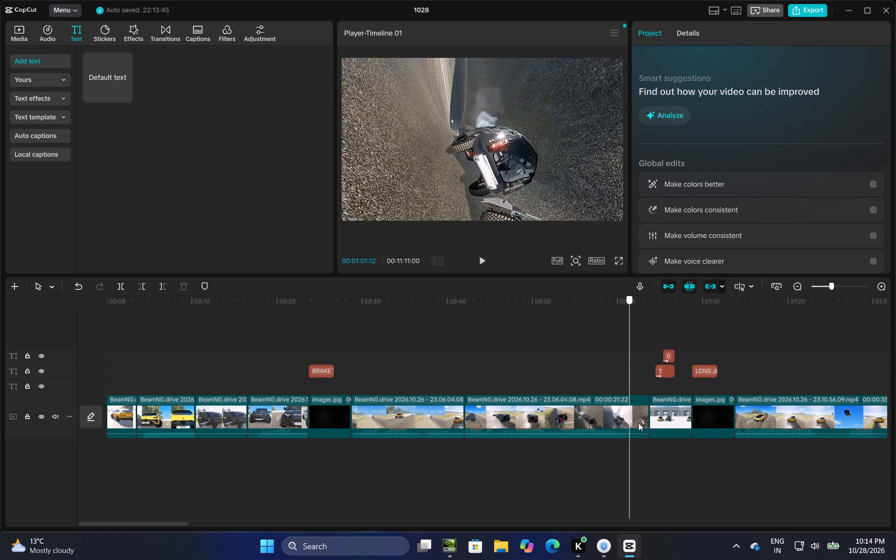
left_click_drag(638, 423, 722, 406)
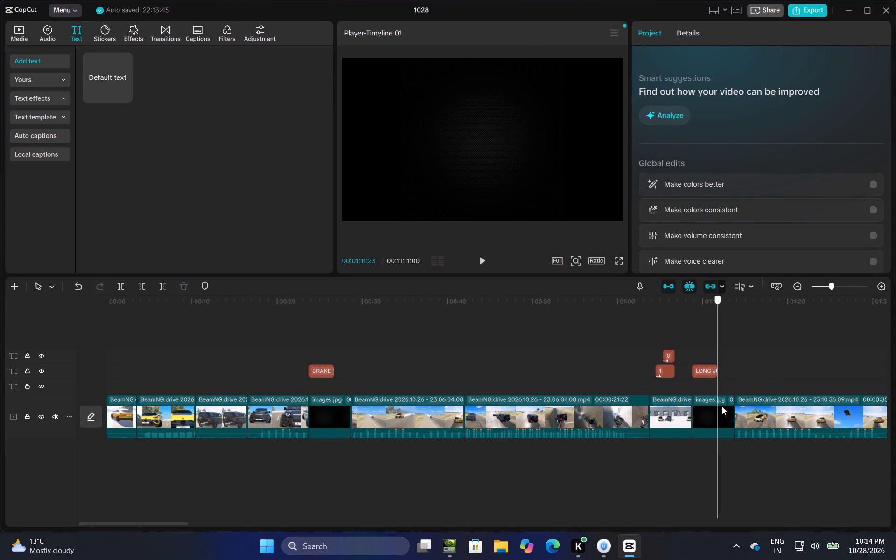
left_click_drag(722, 406, 879, 392)
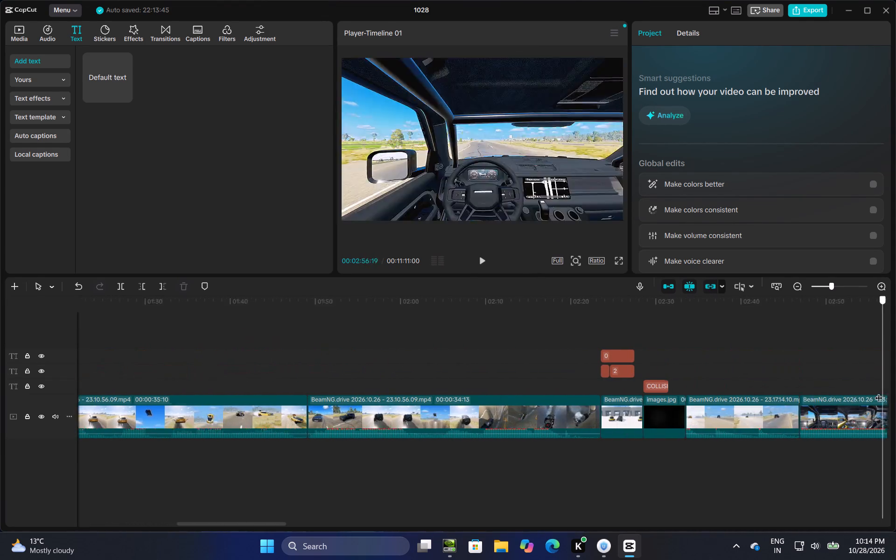
left_click_drag(879, 392, 566, 434)
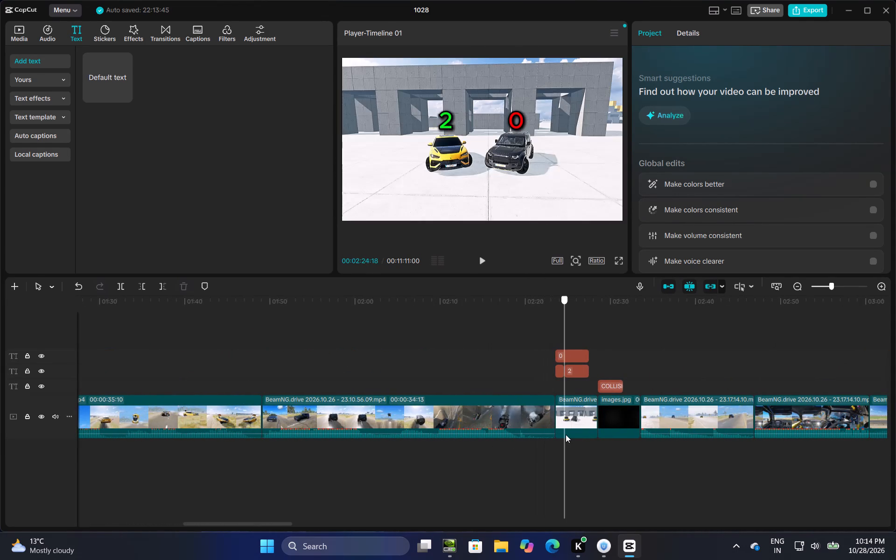
left_click_drag(566, 434, 874, 407)
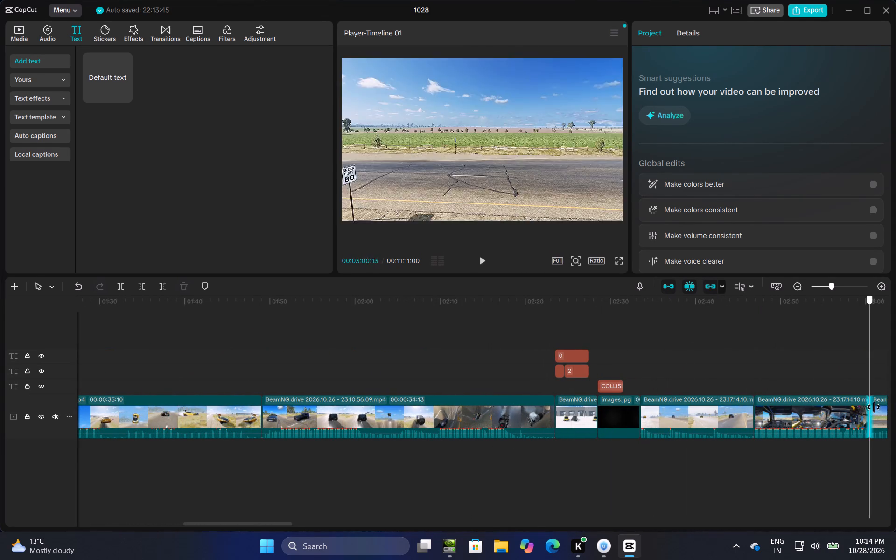
left_click_drag(874, 407, 541, 441)
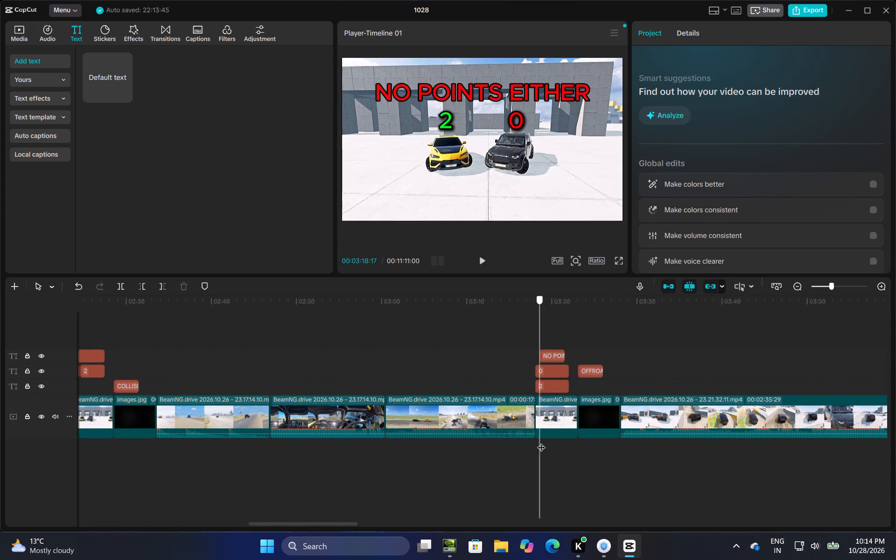
Recheck the offroad, wall and water sections with their scoreboards, up to the crowned 4–2 scoreboard around 00:11:00.
left_click_drag(541, 441, 735, 411)
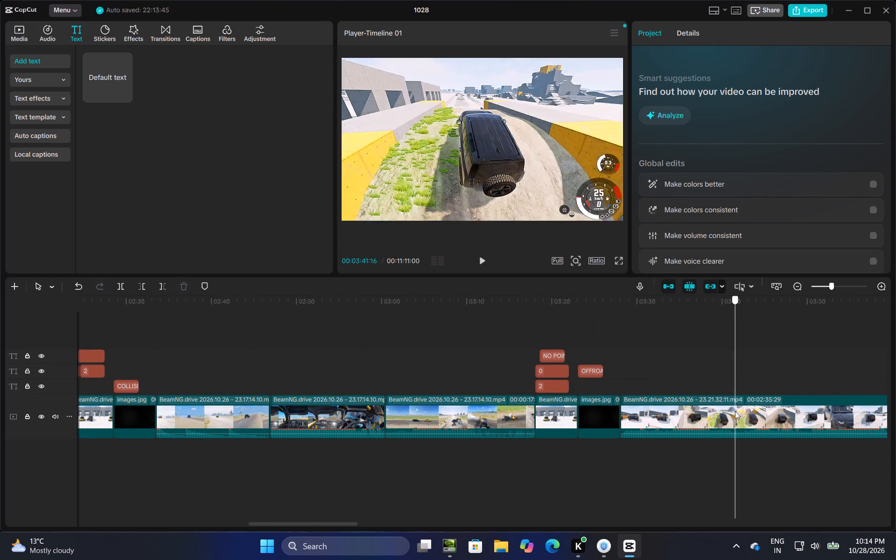
left_click_drag(735, 411, 895, 396)
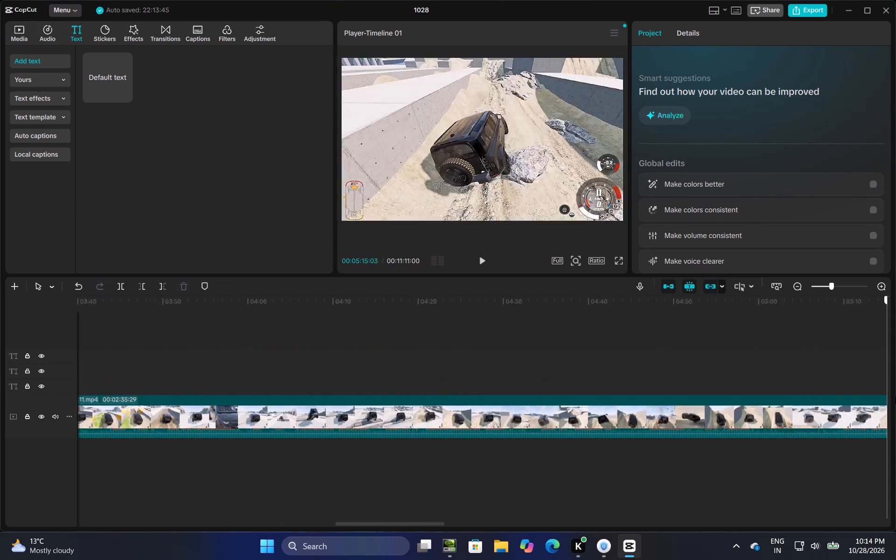
left_click_drag(895, 396, 895, 396)
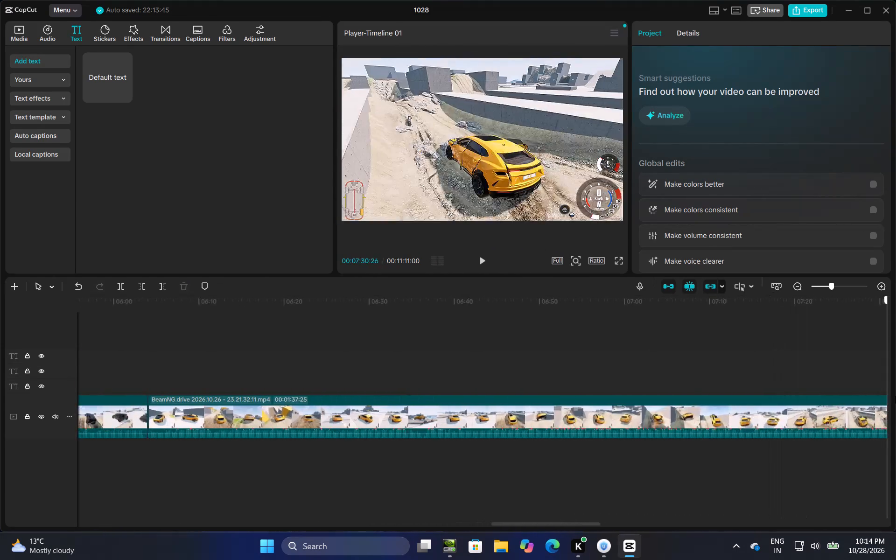
left_click_drag(895, 396, 599, 458)
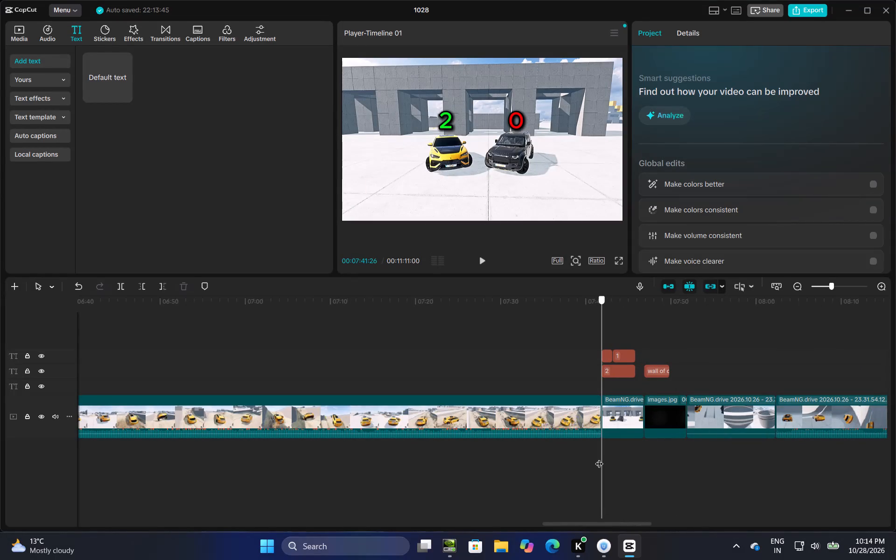
left_click_drag(599, 458, 895, 400)
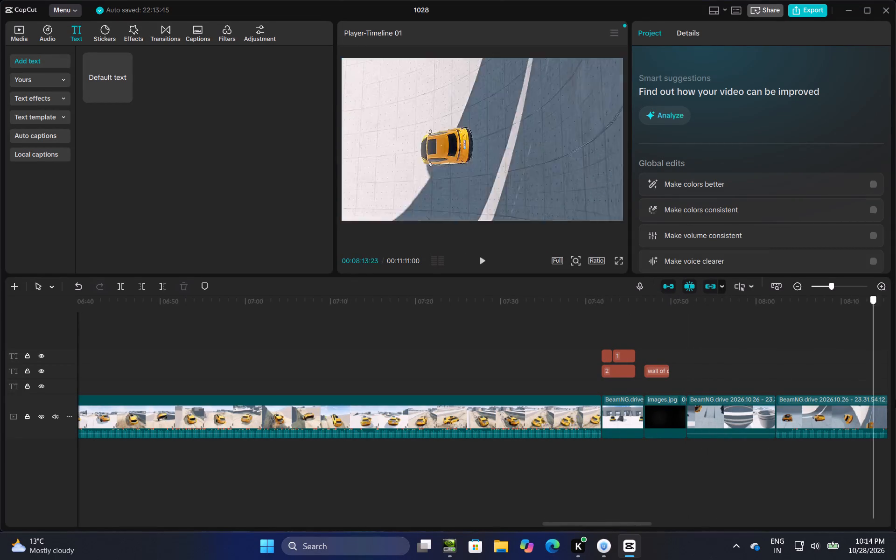
left_click_drag(895, 400, 601, 415)
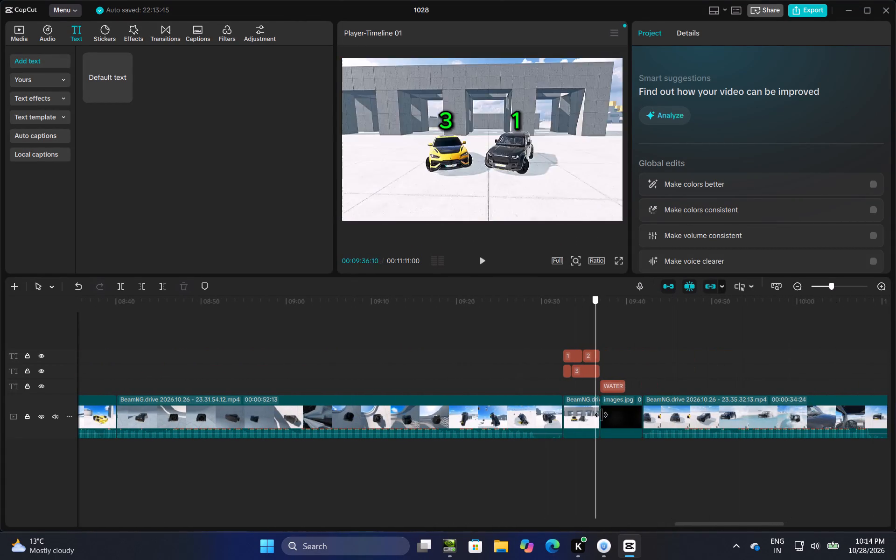
left_click_drag(601, 415, 650, 409)
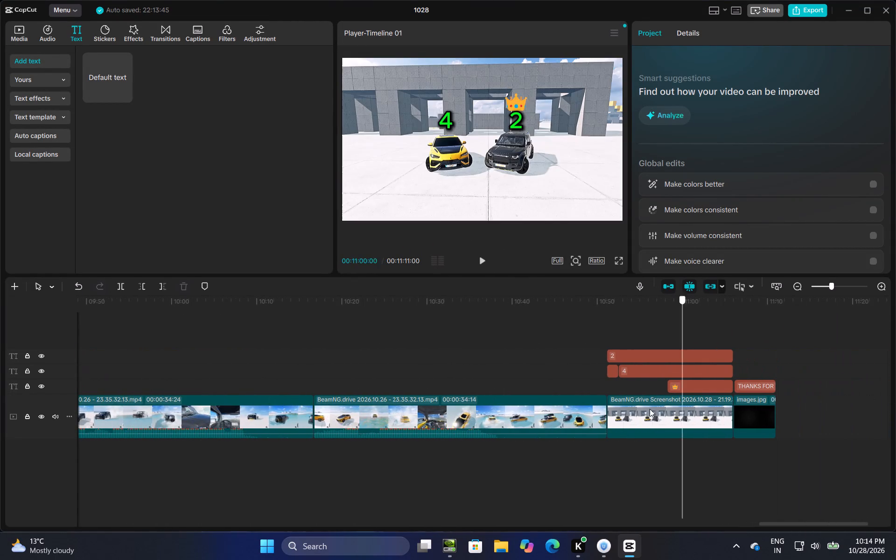
Examine the final 4–2 scoreboard between about 00:10:55 and 00:11:01, checking the crown's entry and ending at its start, 00:10:58:08.
left_click_drag(650, 409, 666, 419)
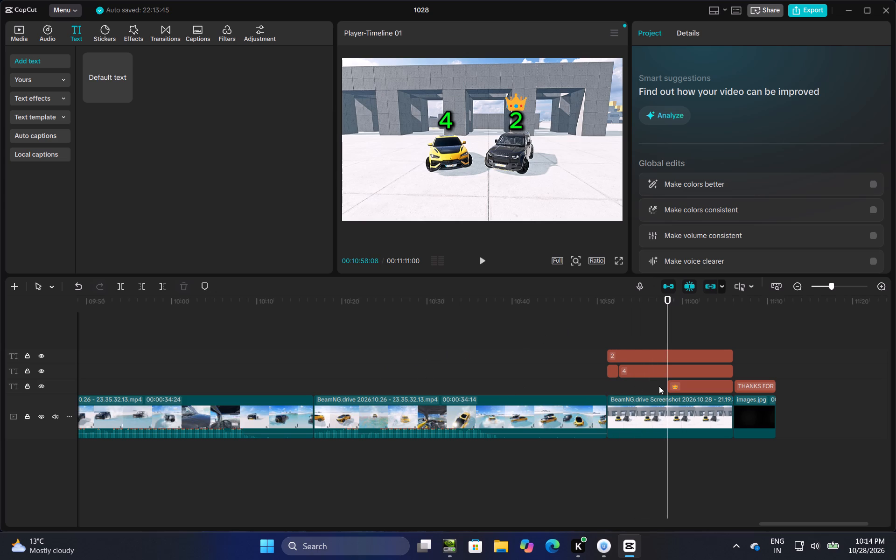
left_click(660, 338)
left_click_drag(660, 338, 703, 333)
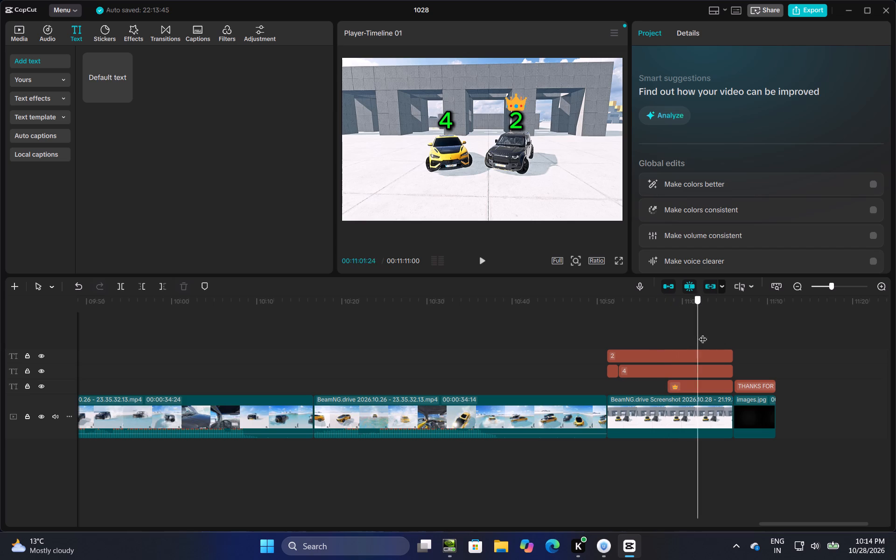
left_click_drag(703, 333, 641, 345)
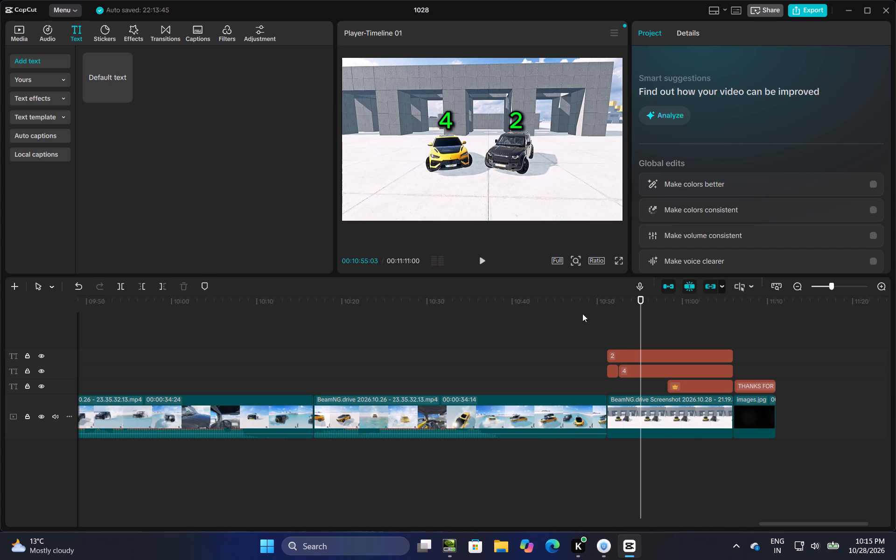
left_click(567, 337)
left_click_drag(567, 337, 673, 343)
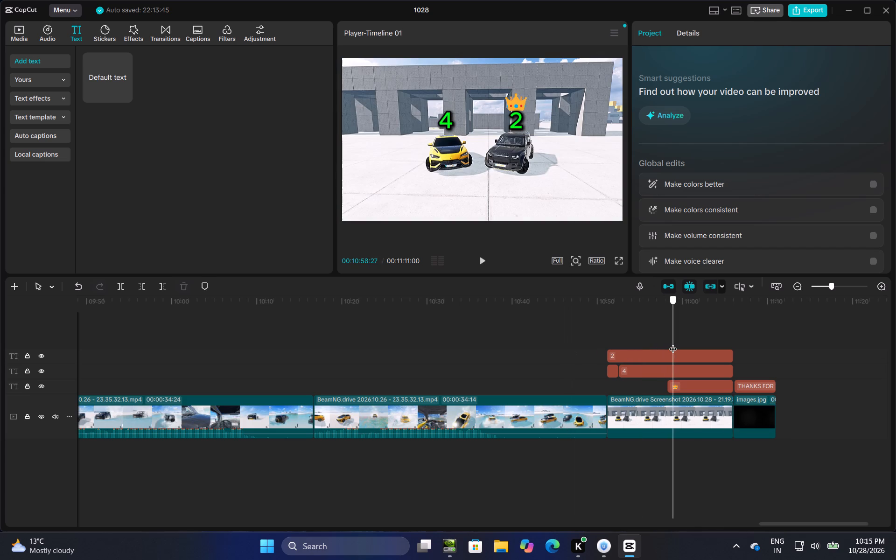
left_click_drag(673, 343, 667, 350)
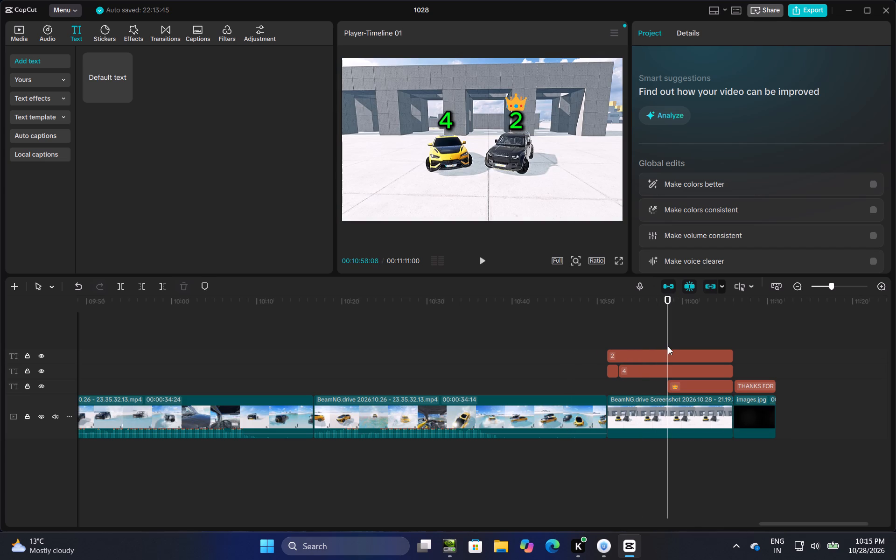
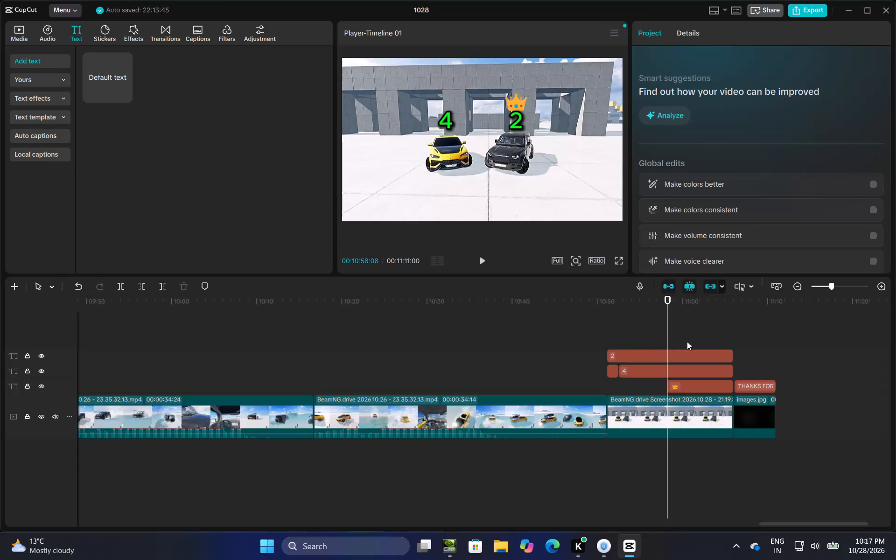
Trim the crown's start on the final 4–2 scoreboard to about 00:10:57:06 and check its appearance at that point.
left_click(675, 391)
left_click_drag(666, 385, 644, 399)
left_click(634, 336)
left_click_drag(634, 336, 644, 337)
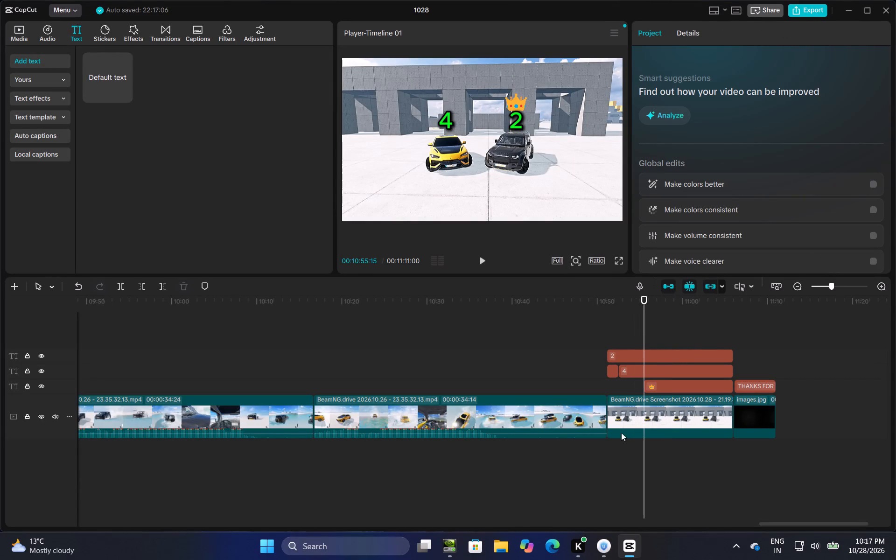
left_click(648, 389)
left_click_drag(641, 389, 658, 390)
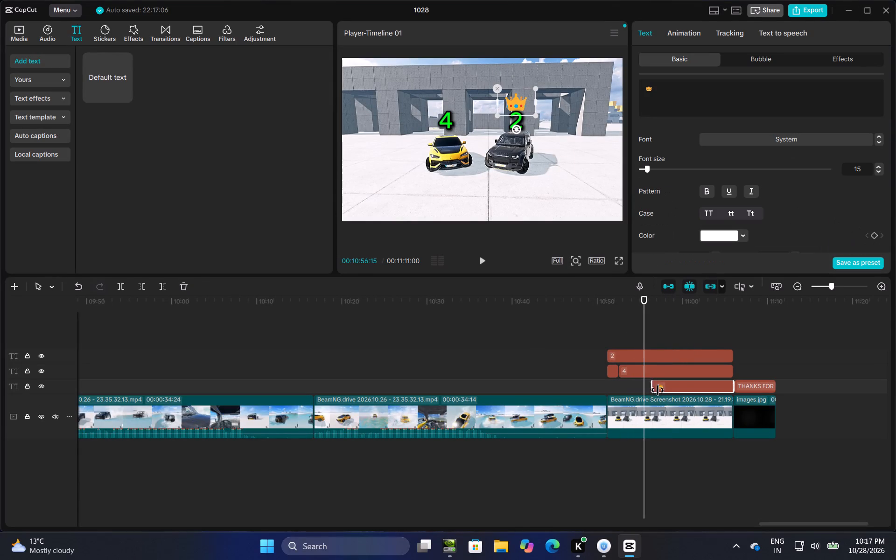
left_click_drag(658, 390, 667, 398)
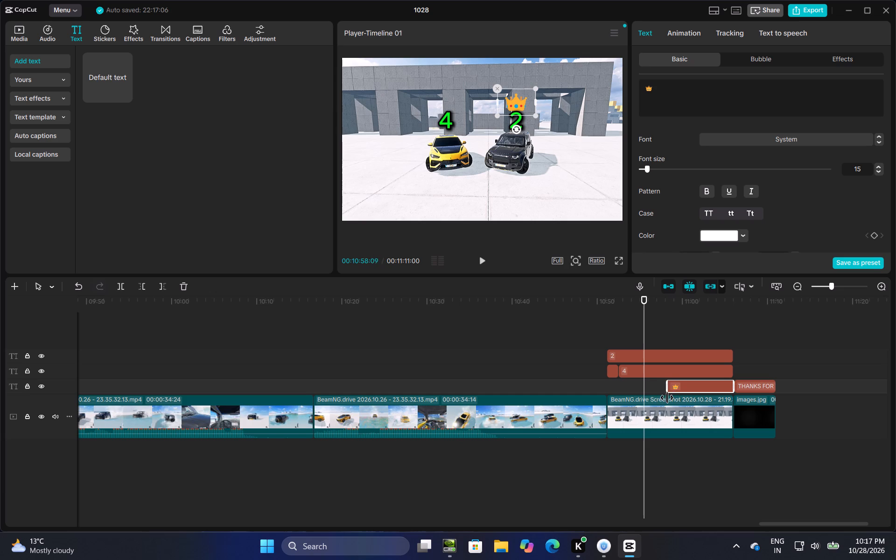
left_click_drag(667, 398, 658, 399)
left_click(662, 329)
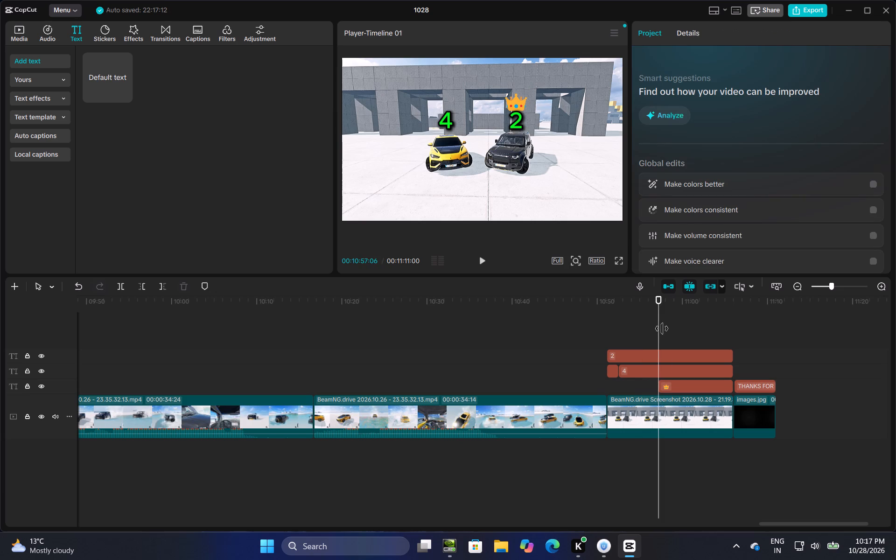
left_click_drag(658, 329, 665, 357)
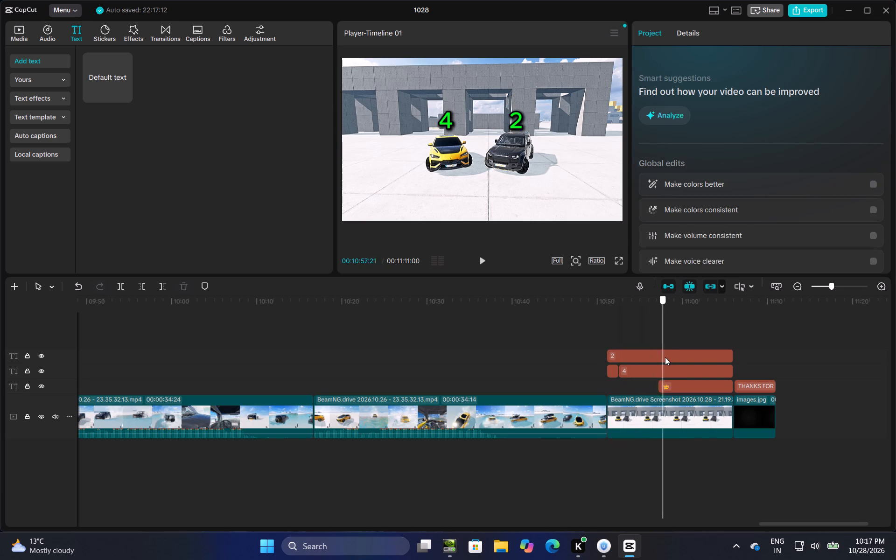
left_click_drag(665, 357, 655, 374)
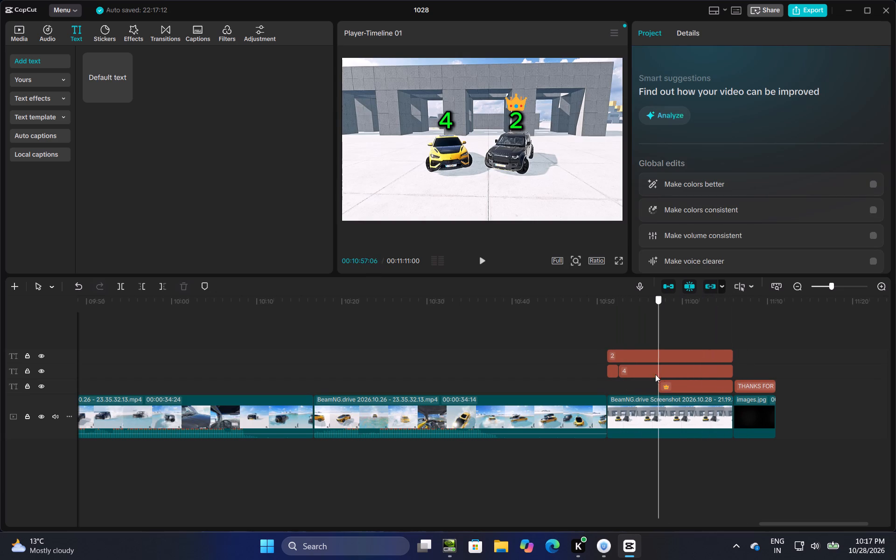
Recheck the 00:09:35 scoreboard, the water section, the final scoreboard and the end card, finishing at the start of the video.
left_click_drag(655, 374, 607, 387)
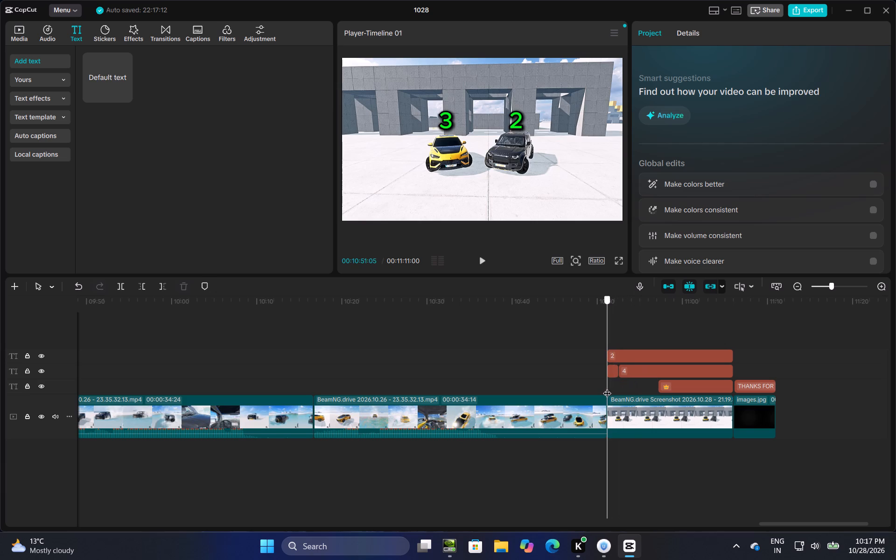
left_click_drag(607, 387, 519, 428)
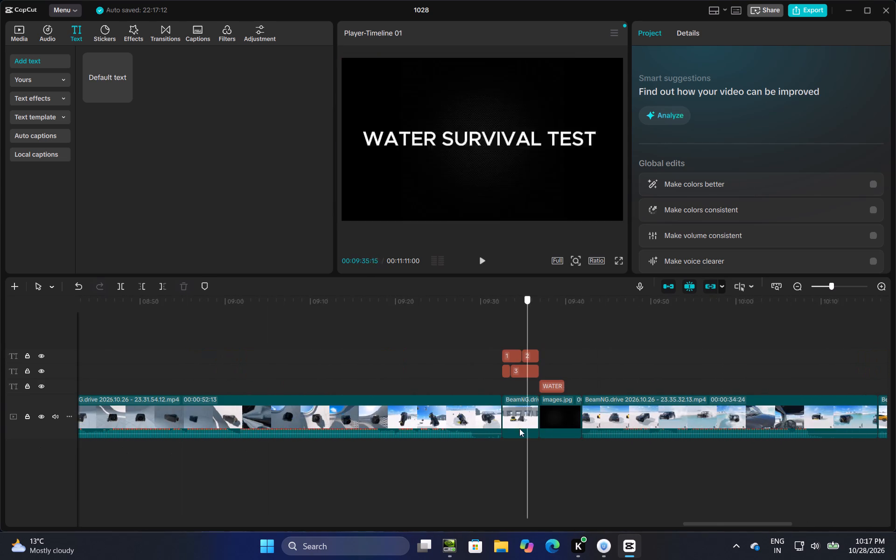
left_click_drag(519, 428, 524, 434)
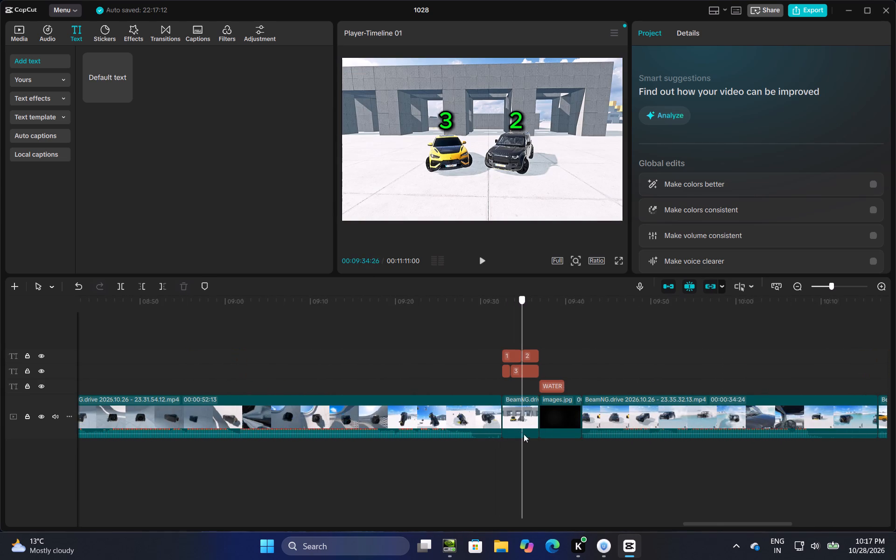
left_click_drag(524, 434, 895, 464)
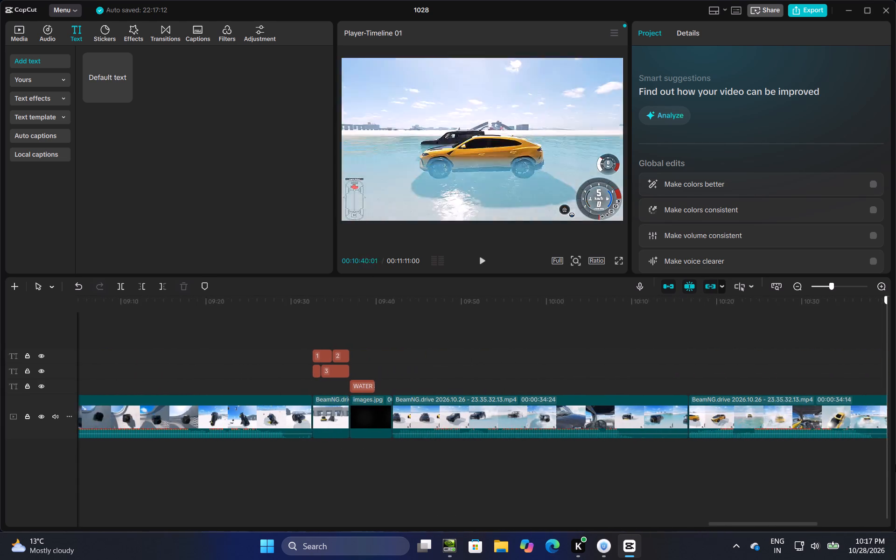
left_click_drag(895, 464, 518, 470)
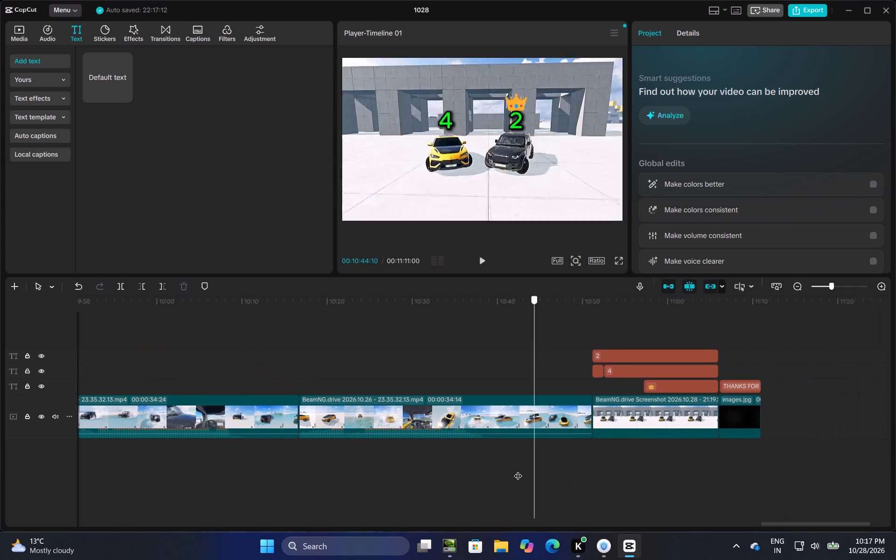
left_click_drag(518, 470, 638, 457)
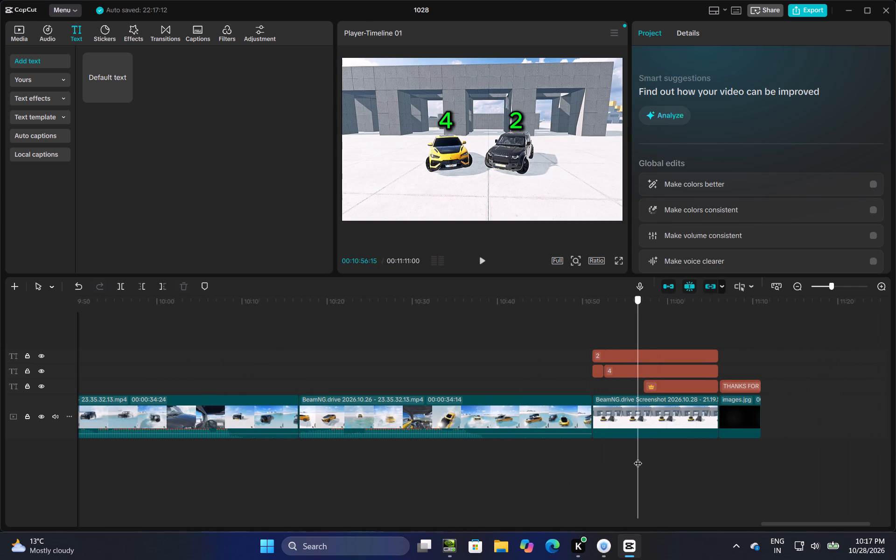
left_click_drag(638, 457, 723, 447)
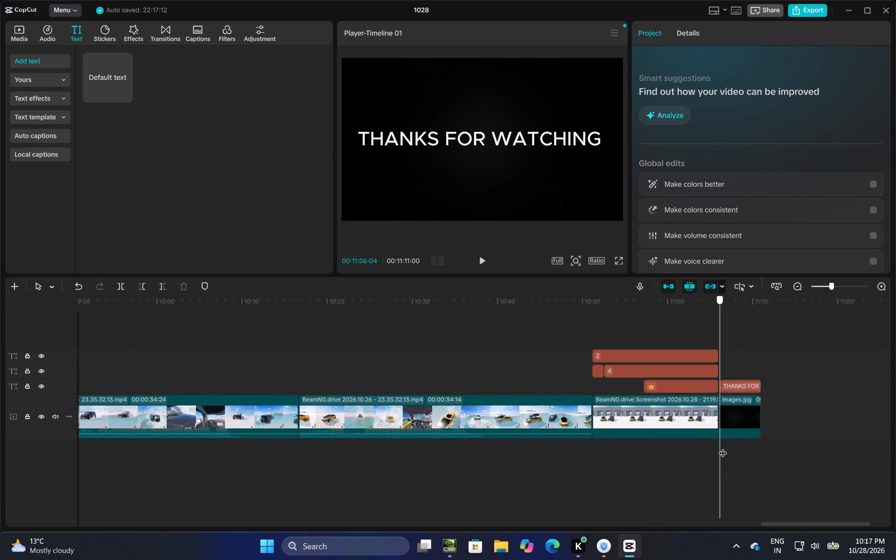
left_click_drag(723, 447, 608, 464)
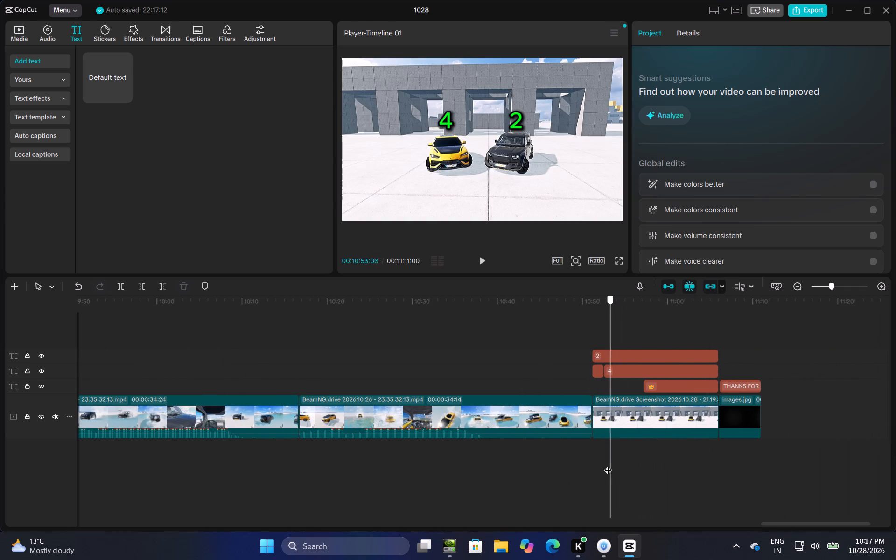
left_click_drag(608, 464, 634, 476)
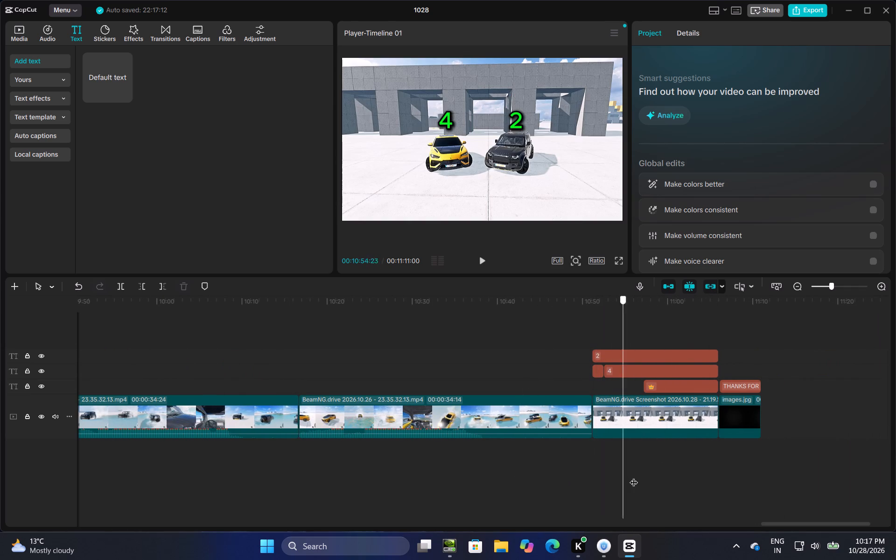
left_click_drag(634, 476, 506, 539)
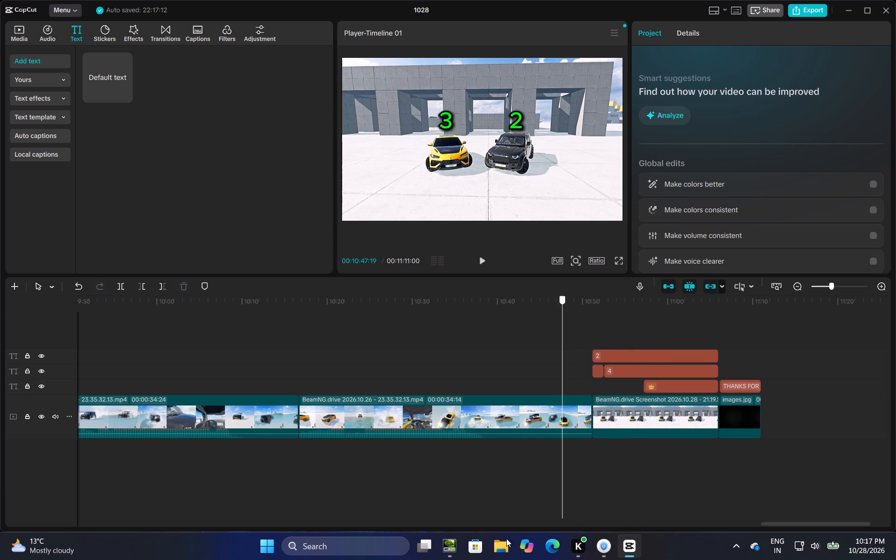
left_click_drag(506, 539, 895, 454)
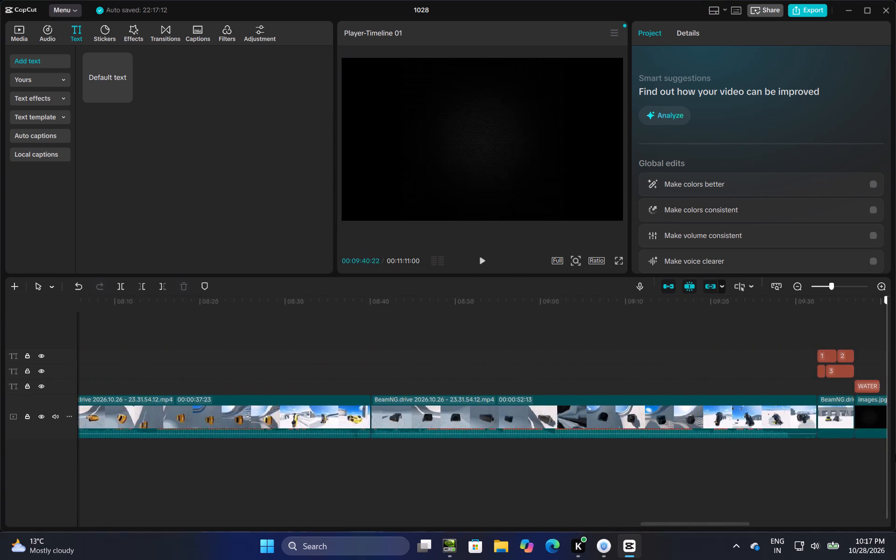
left_click_drag(895, 454, 413, 484)
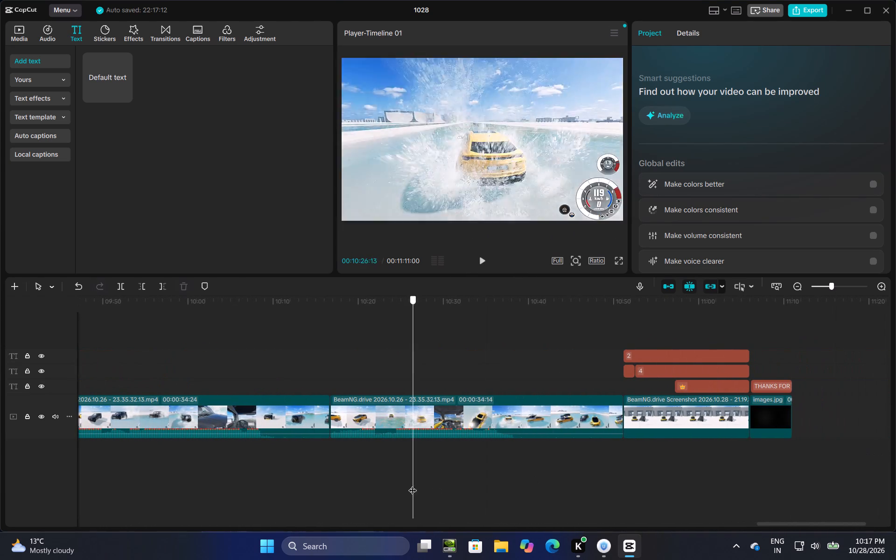
left_click_drag(413, 484, 113, 500)
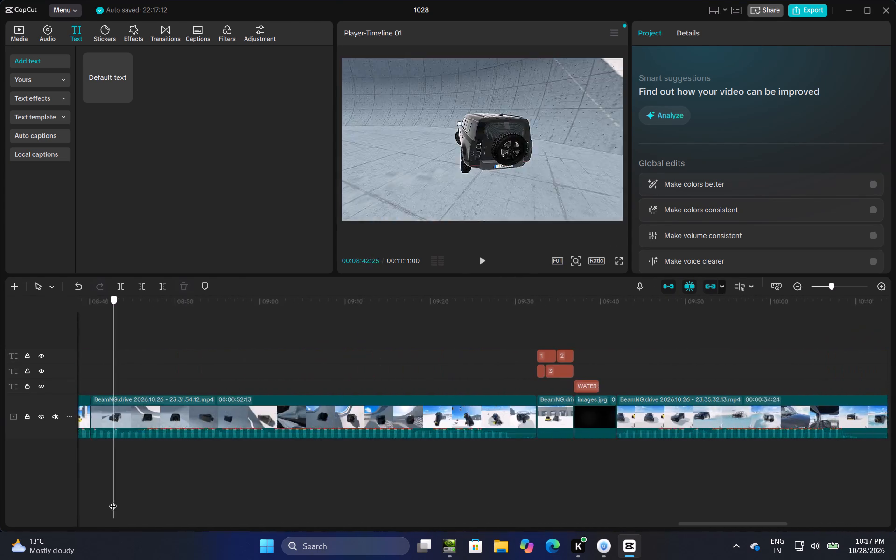
left_click_drag(113, 500, 0, 511)
Select all text layers across the timeline, search the text-to-speech voices for charming, and try to generate speech with Charming Male.
left_click_drag(148, 330, 895, 353)
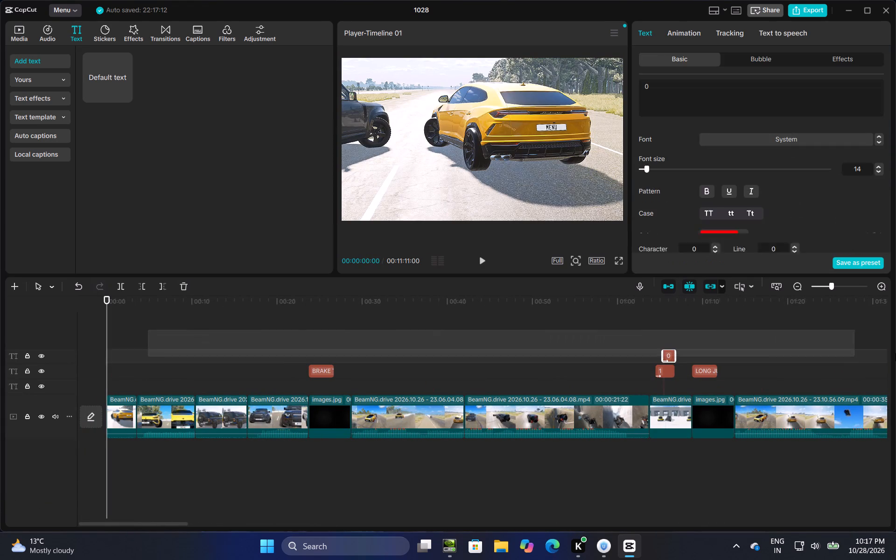
left_click_drag(895, 353, 893, 348)
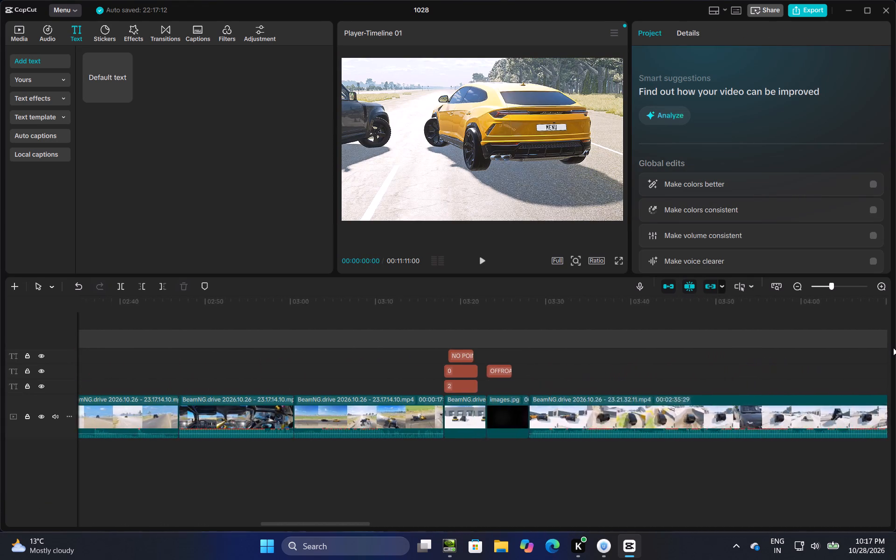
left_click_drag(893, 348, 895, 345)
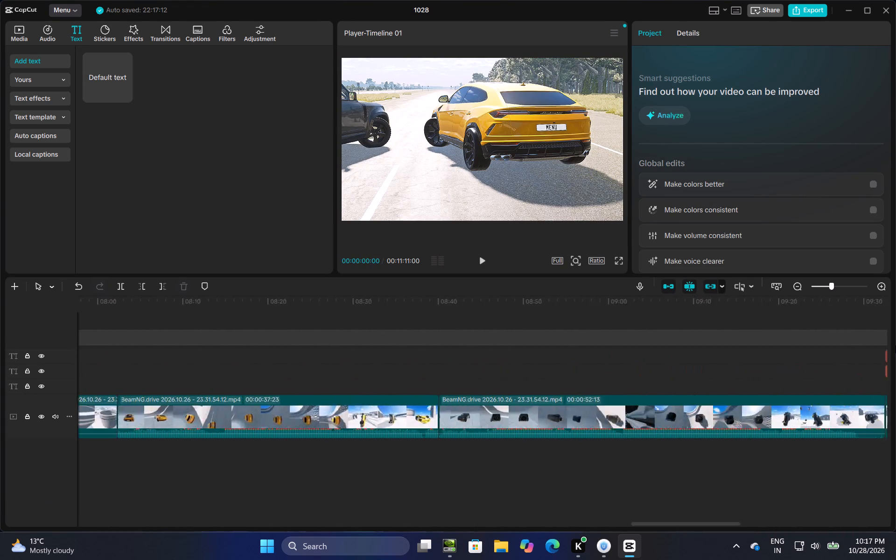
left_click_drag(895, 345, 860, 388)
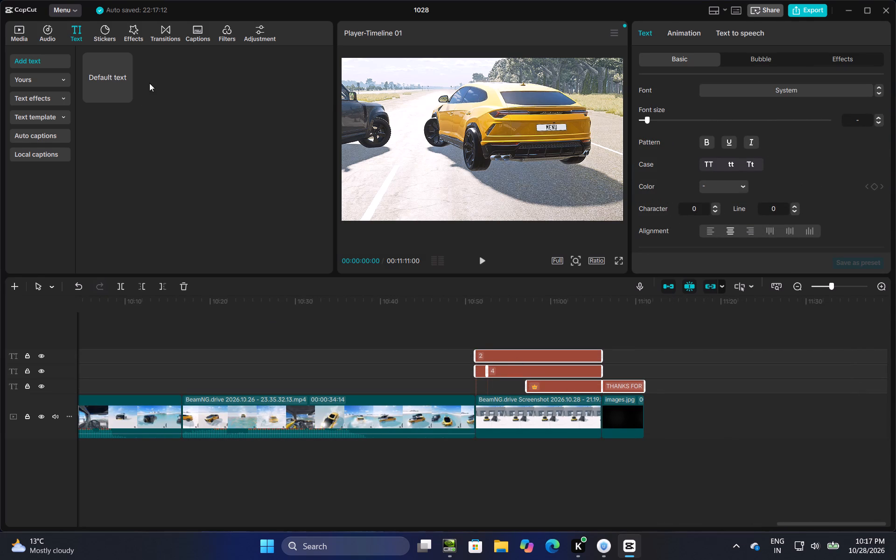
left_click(41, 32)
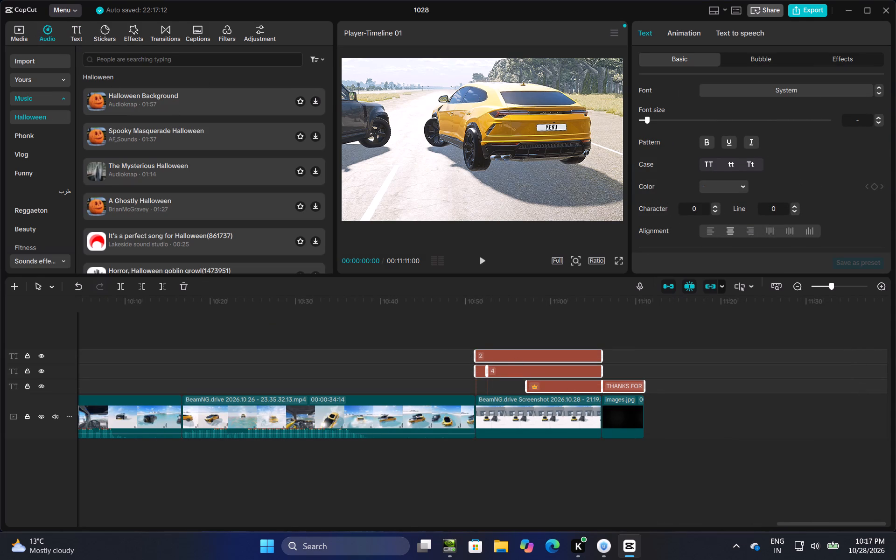
left_click(725, 39)
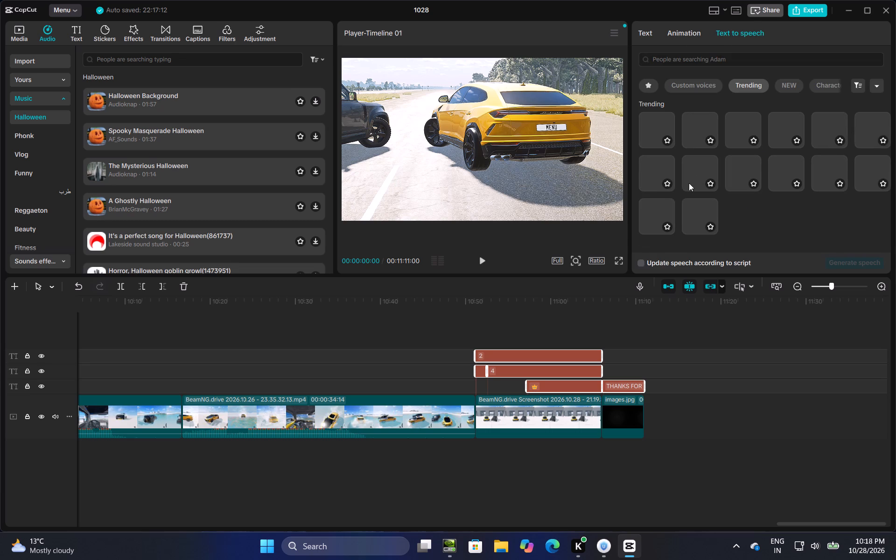
left_click(679, 63)
left_click(667, 91)
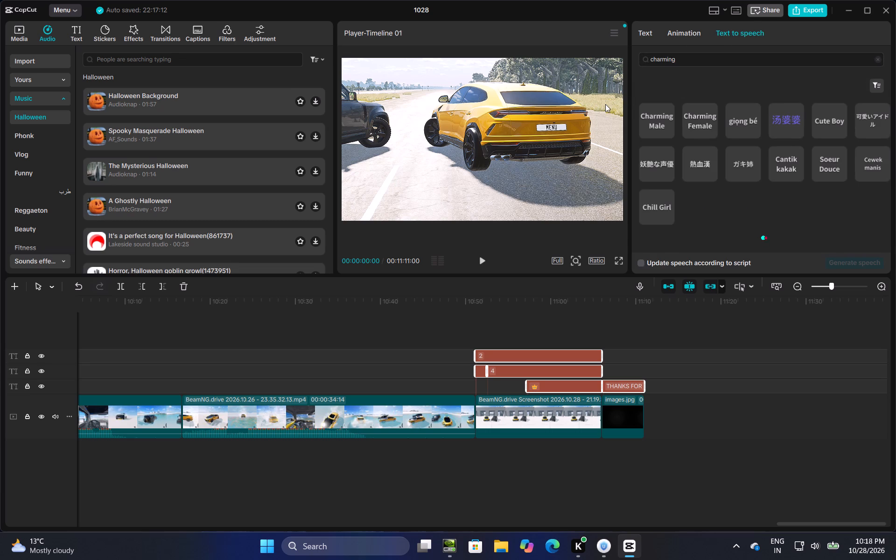
left_click(654, 114)
left_click(855, 263)
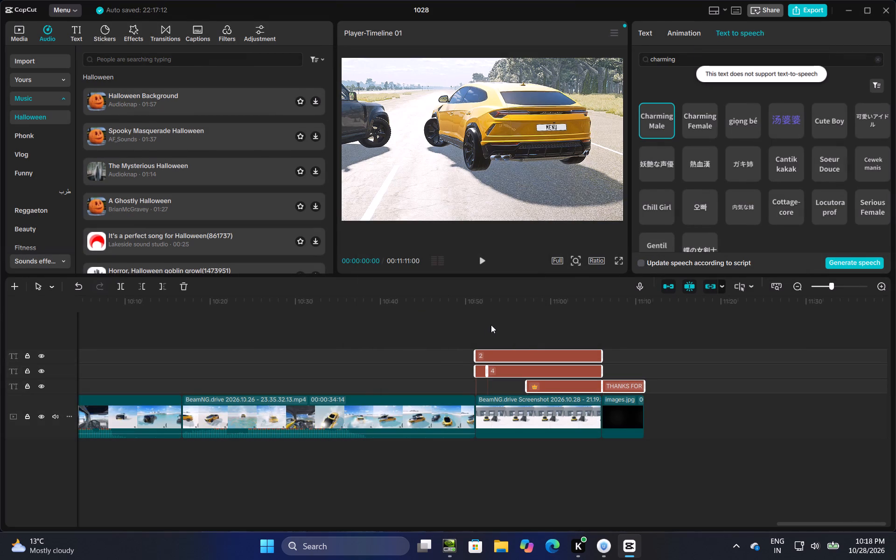
Move the crown text from the final scoreboard to about 00:11:20 on the middle text track, beyond the end card.
left_click(497, 322)
left_click_drag(497, 322, 476, 326)
left_click(539, 386)
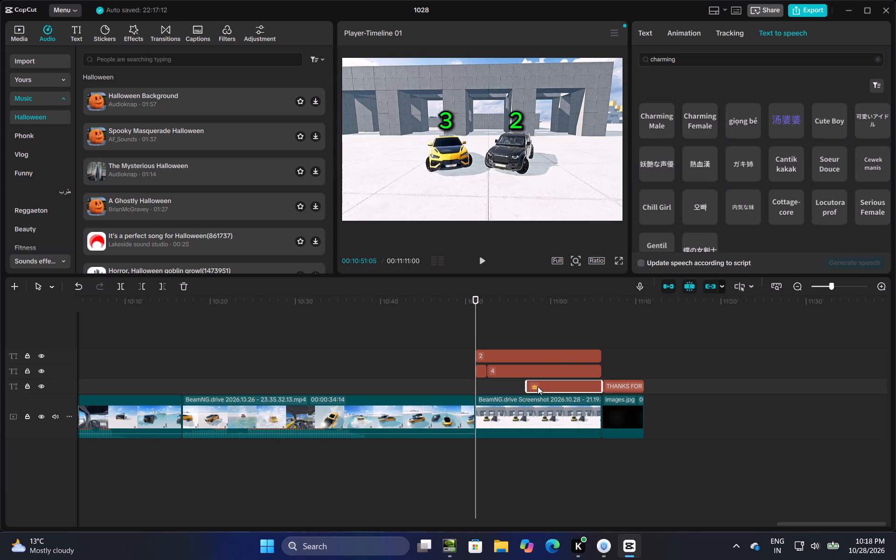
left_click_drag(538, 386, 737, 374)
Generate Charming Male speech for all text layers from THANKS FOR WATCHING back to BRAKE, leaving out the crown.
left_click_drag(669, 346, 623, 350)
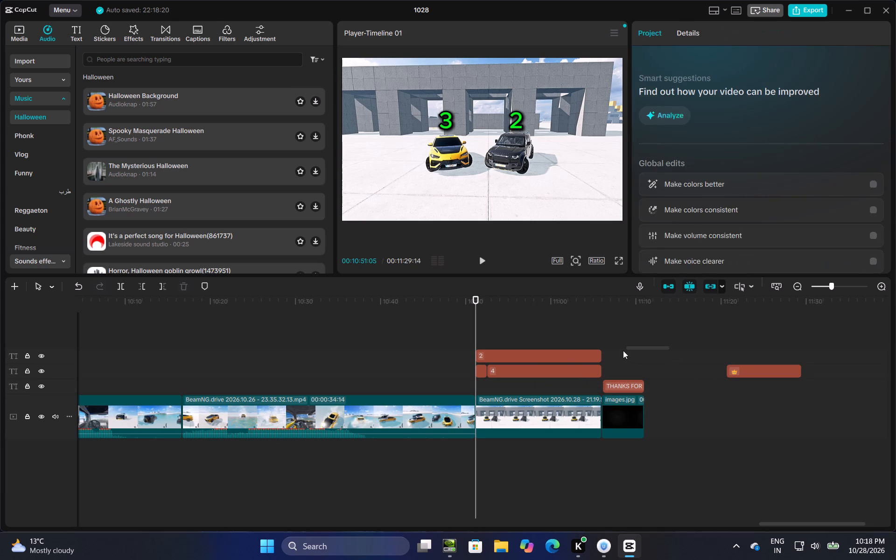
left_click_drag(623, 350, 0, 363)
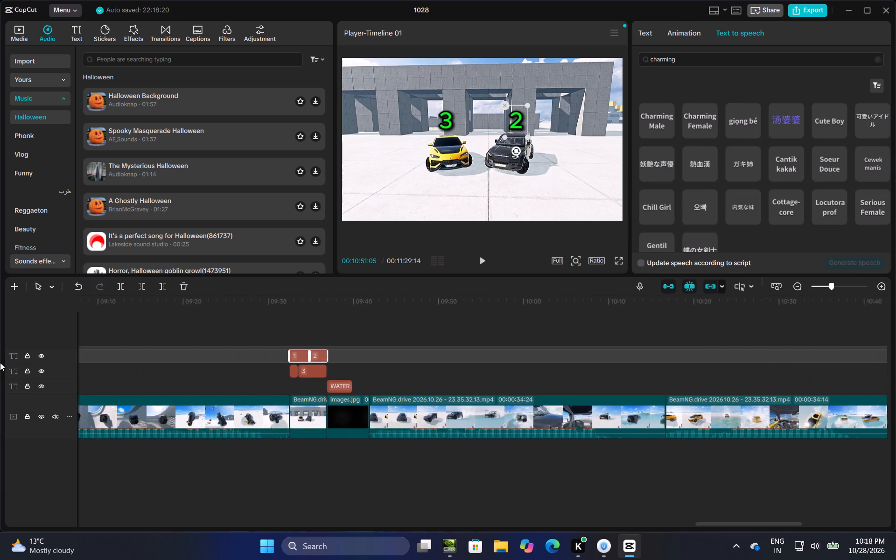
left_click_drag(0, 363, 0, 359)
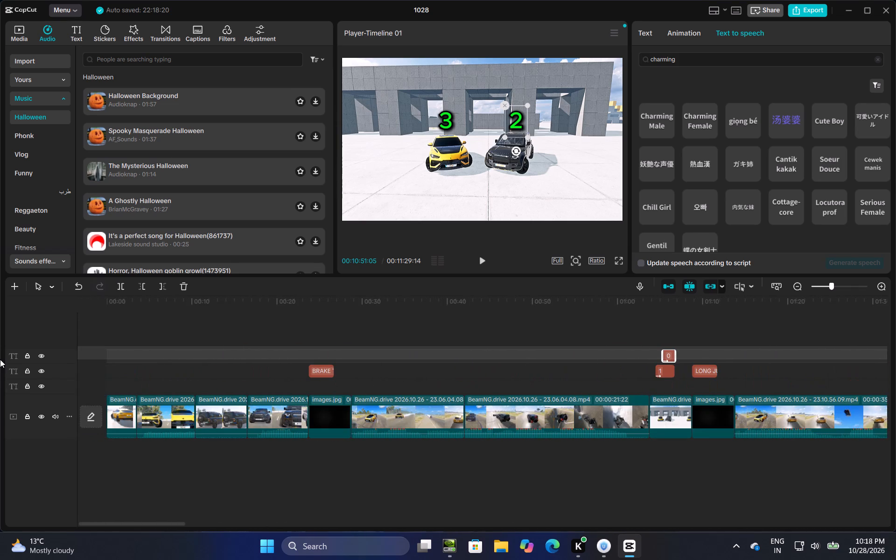
left_click_drag(0, 359, 0, 393)
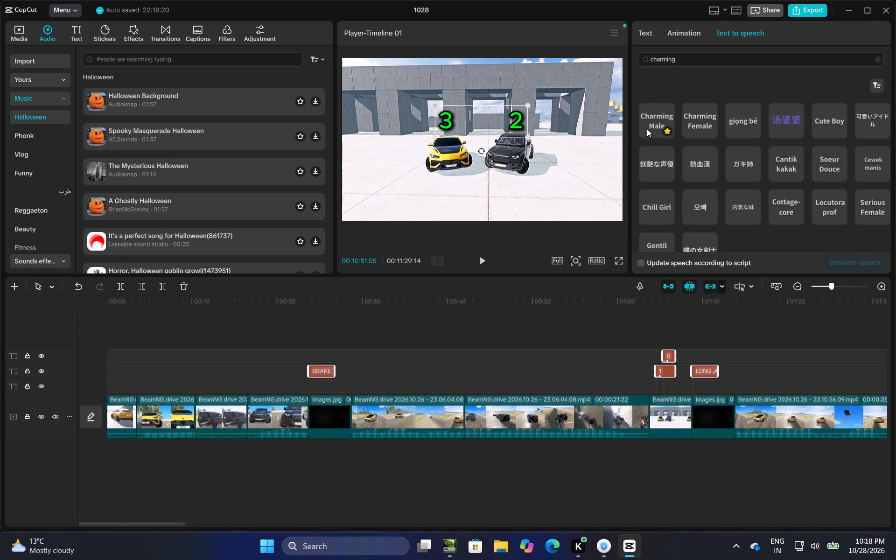
left_click(652, 118)
left_click(842, 262)
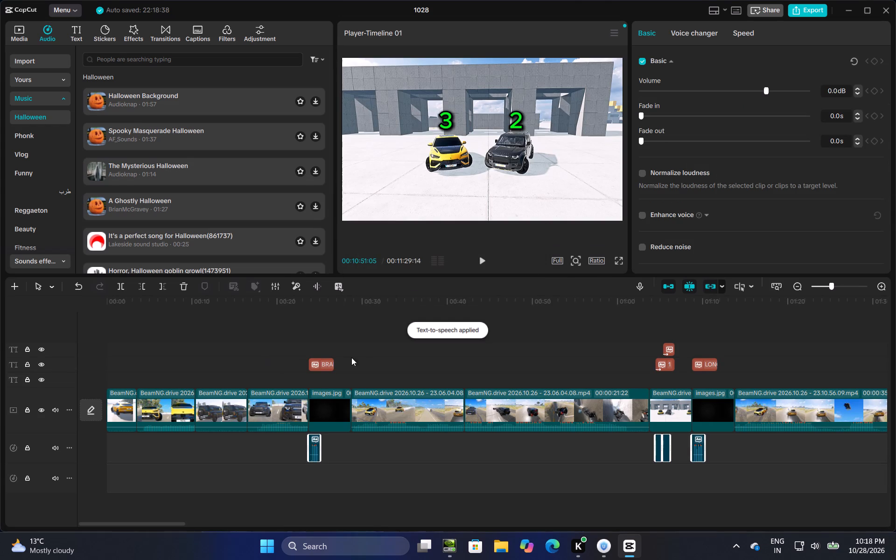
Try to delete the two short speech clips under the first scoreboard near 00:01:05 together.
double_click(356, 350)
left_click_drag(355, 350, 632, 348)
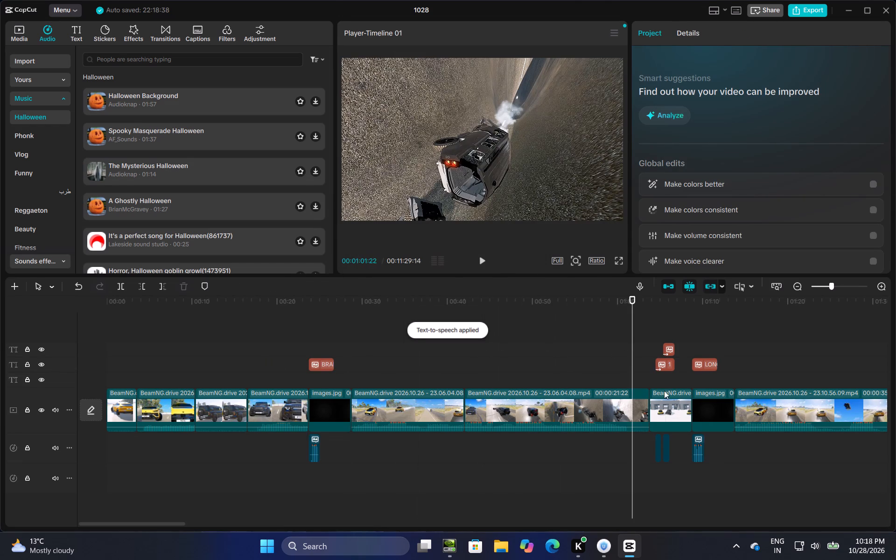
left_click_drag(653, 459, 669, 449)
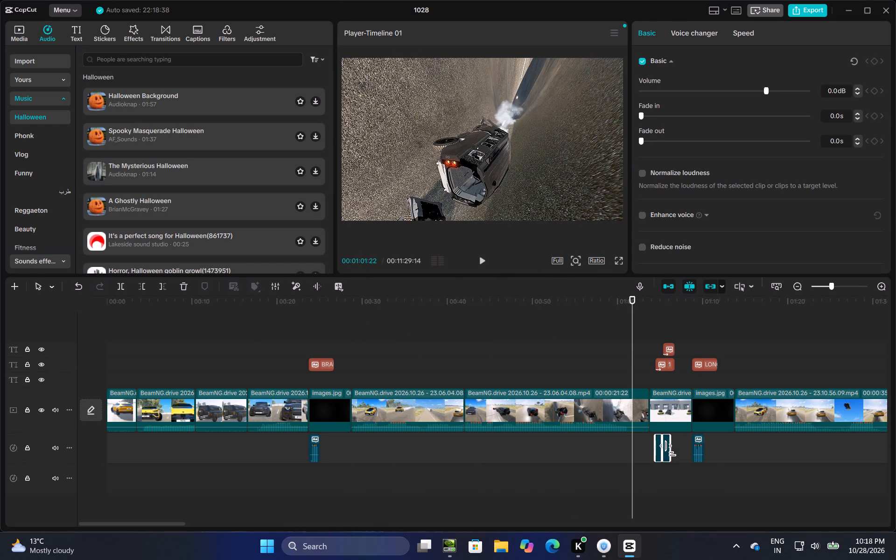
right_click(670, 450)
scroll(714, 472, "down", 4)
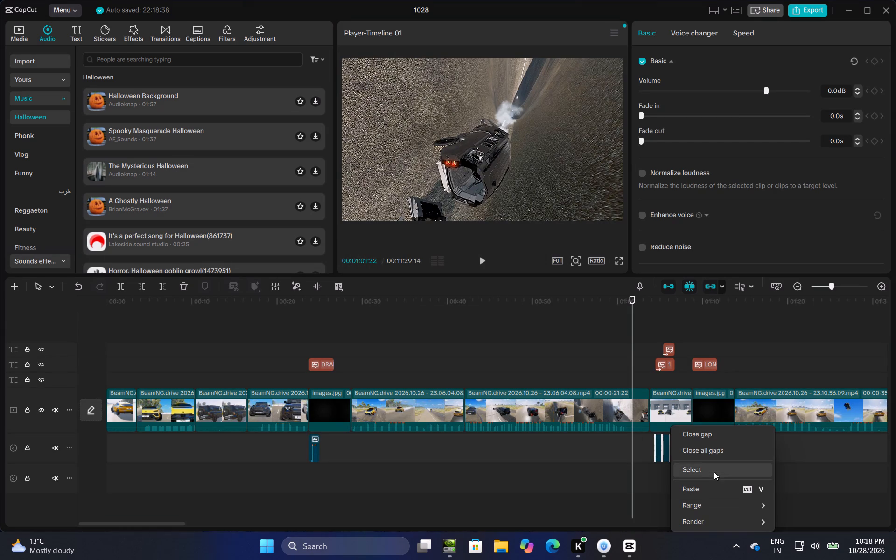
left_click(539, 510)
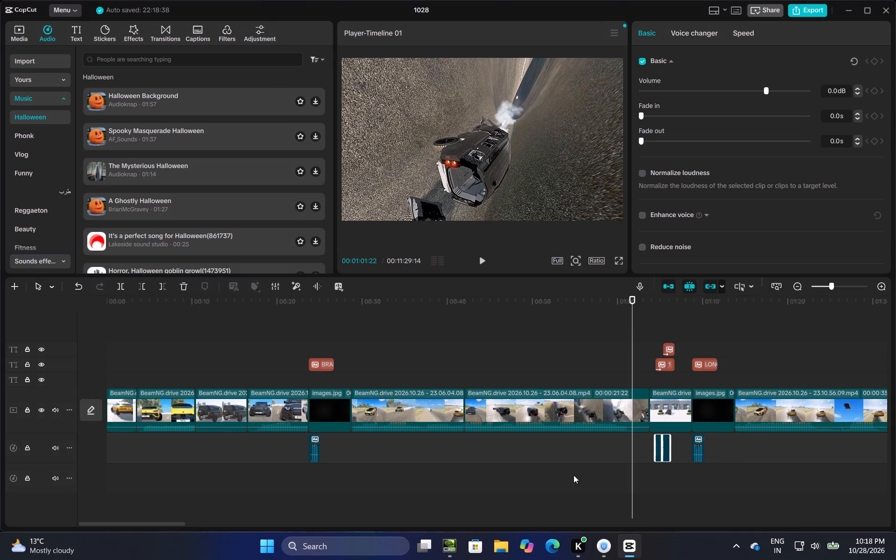
Maximize the editor window.
left_click(869, 10)
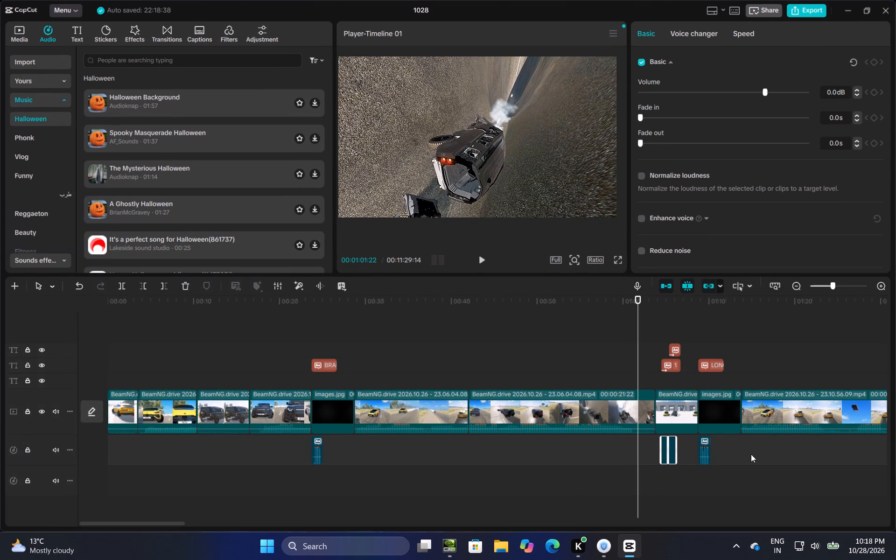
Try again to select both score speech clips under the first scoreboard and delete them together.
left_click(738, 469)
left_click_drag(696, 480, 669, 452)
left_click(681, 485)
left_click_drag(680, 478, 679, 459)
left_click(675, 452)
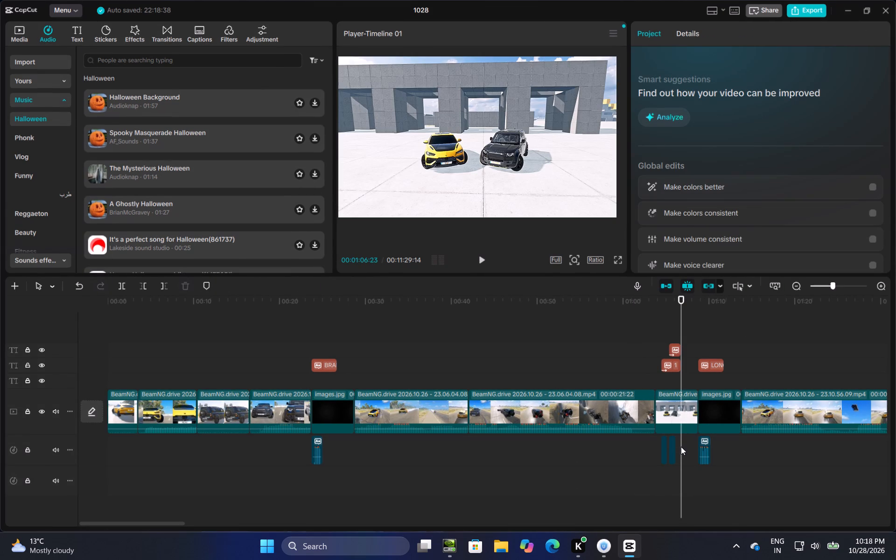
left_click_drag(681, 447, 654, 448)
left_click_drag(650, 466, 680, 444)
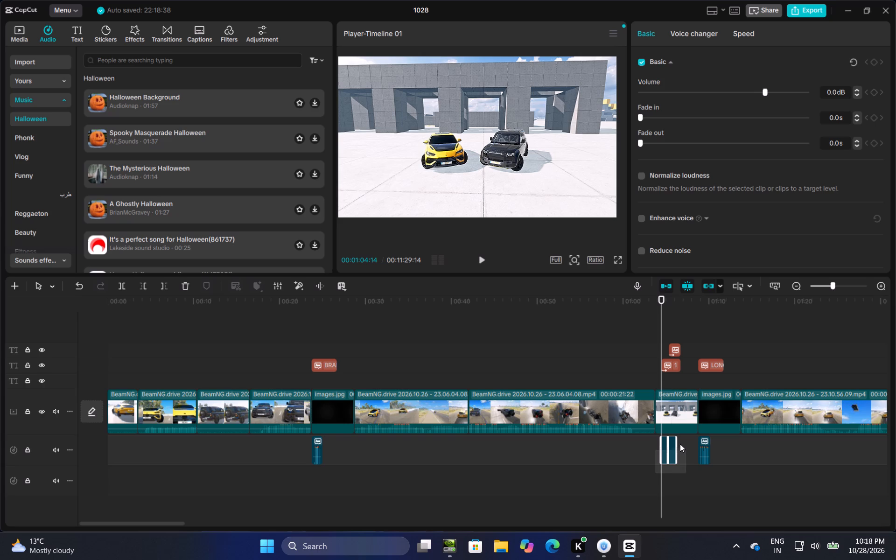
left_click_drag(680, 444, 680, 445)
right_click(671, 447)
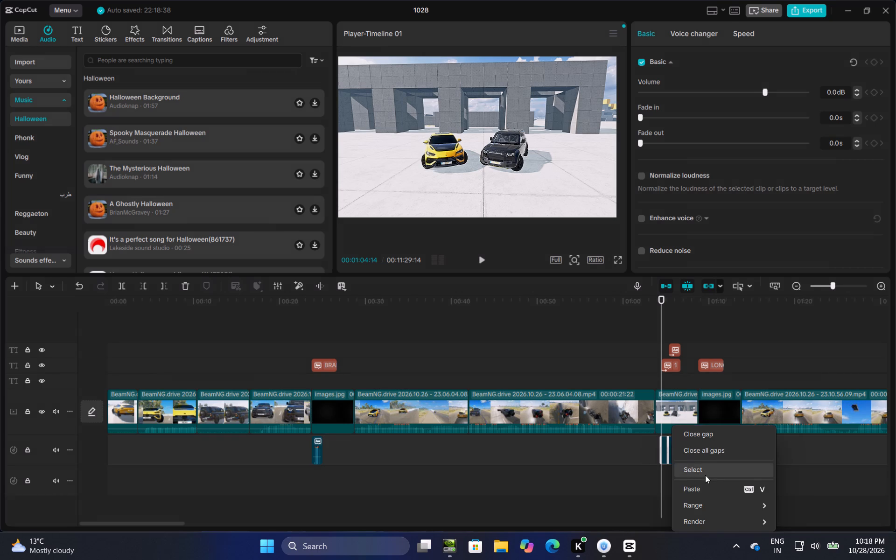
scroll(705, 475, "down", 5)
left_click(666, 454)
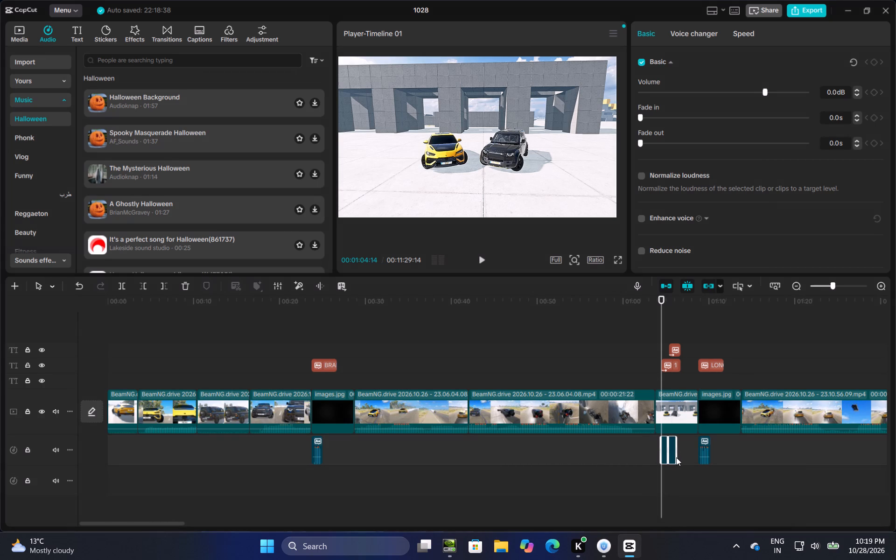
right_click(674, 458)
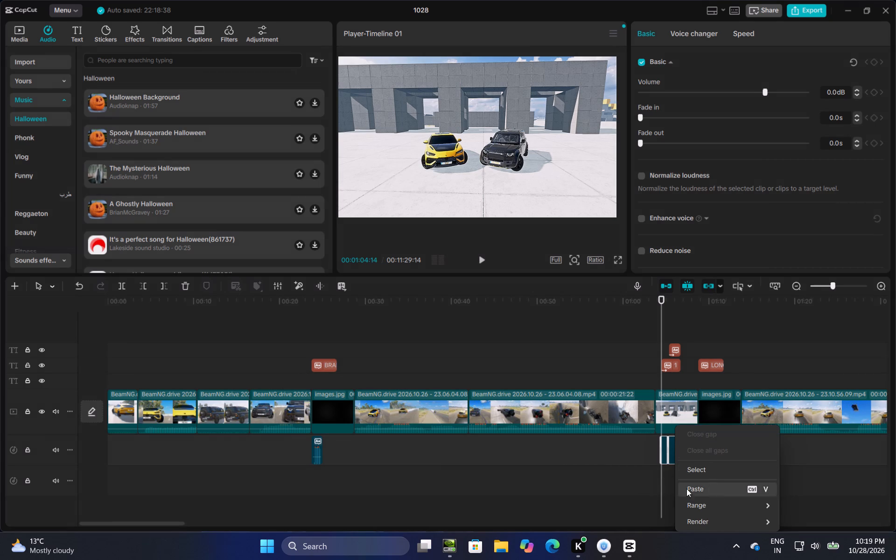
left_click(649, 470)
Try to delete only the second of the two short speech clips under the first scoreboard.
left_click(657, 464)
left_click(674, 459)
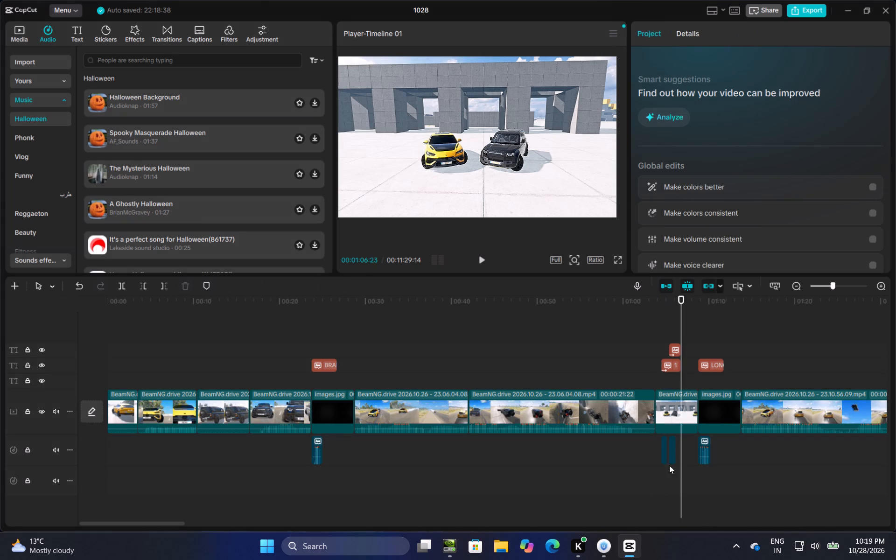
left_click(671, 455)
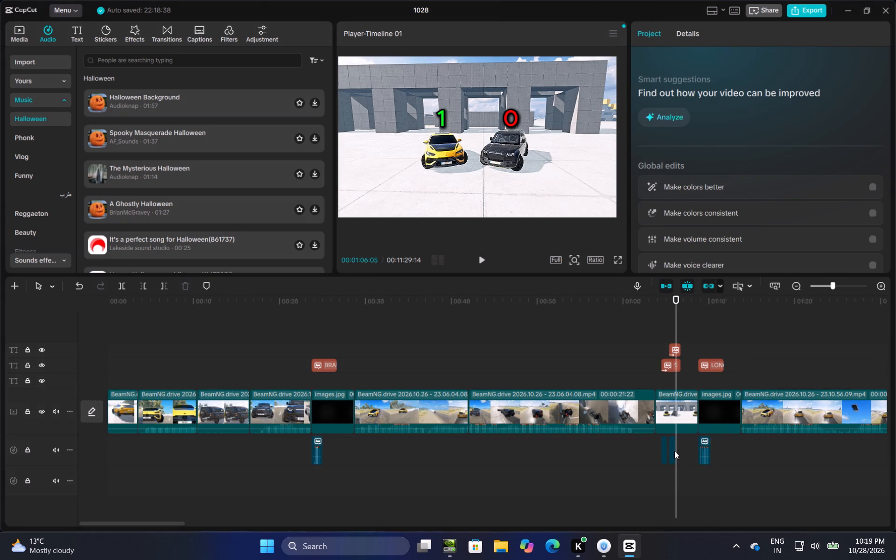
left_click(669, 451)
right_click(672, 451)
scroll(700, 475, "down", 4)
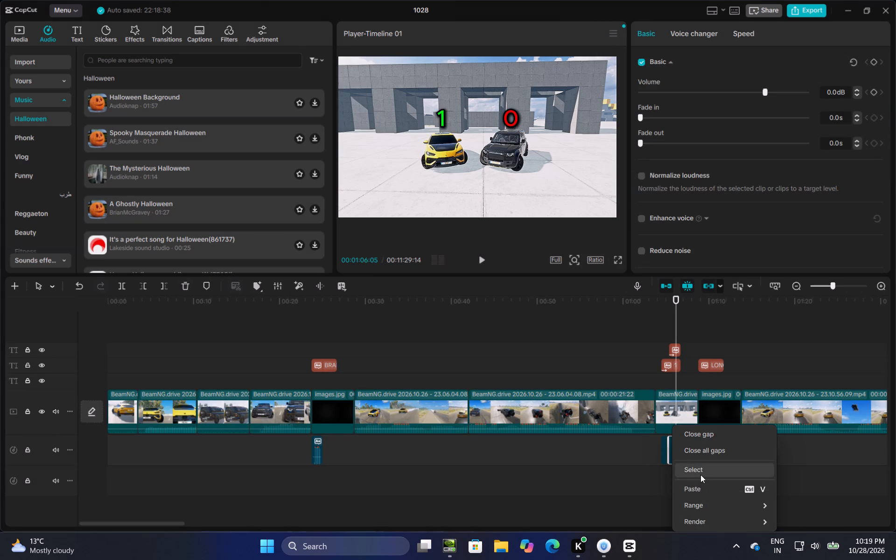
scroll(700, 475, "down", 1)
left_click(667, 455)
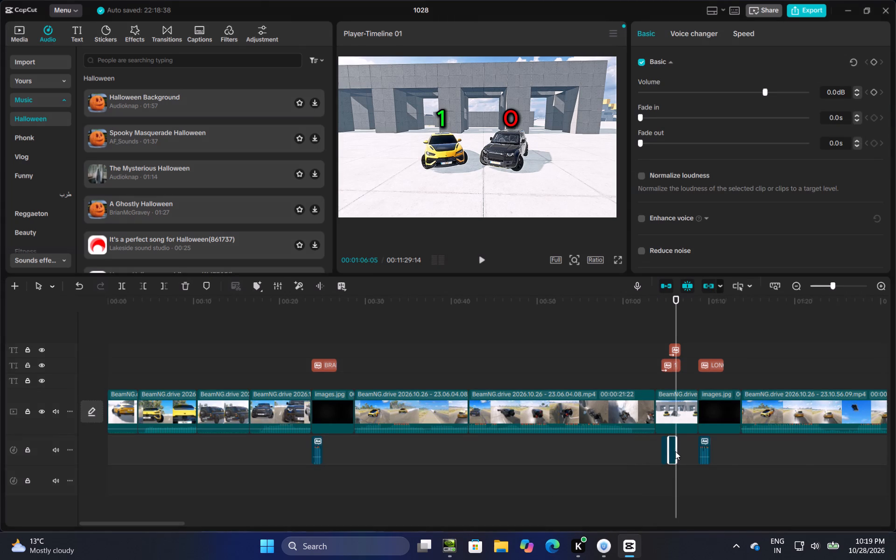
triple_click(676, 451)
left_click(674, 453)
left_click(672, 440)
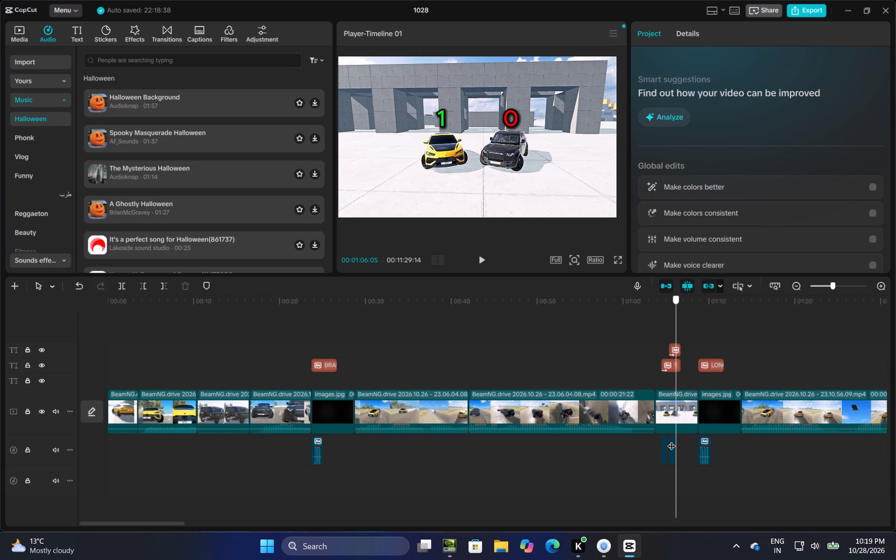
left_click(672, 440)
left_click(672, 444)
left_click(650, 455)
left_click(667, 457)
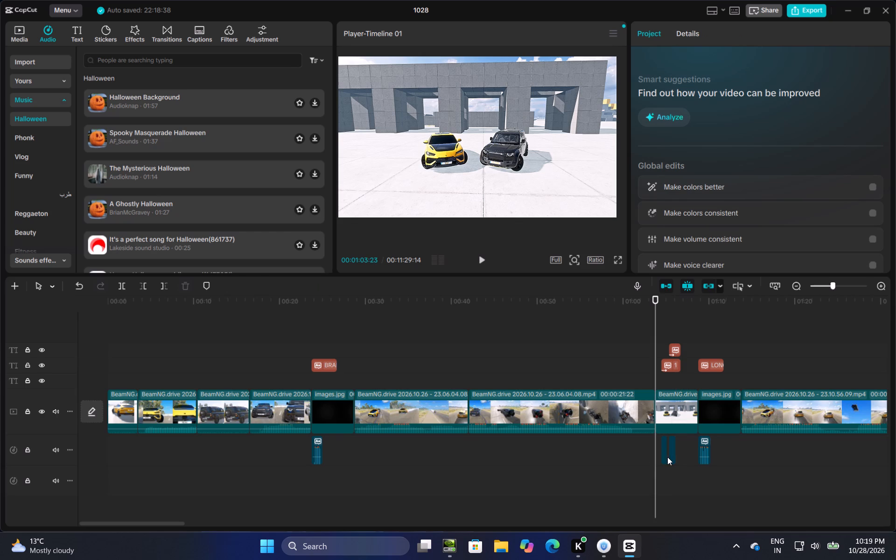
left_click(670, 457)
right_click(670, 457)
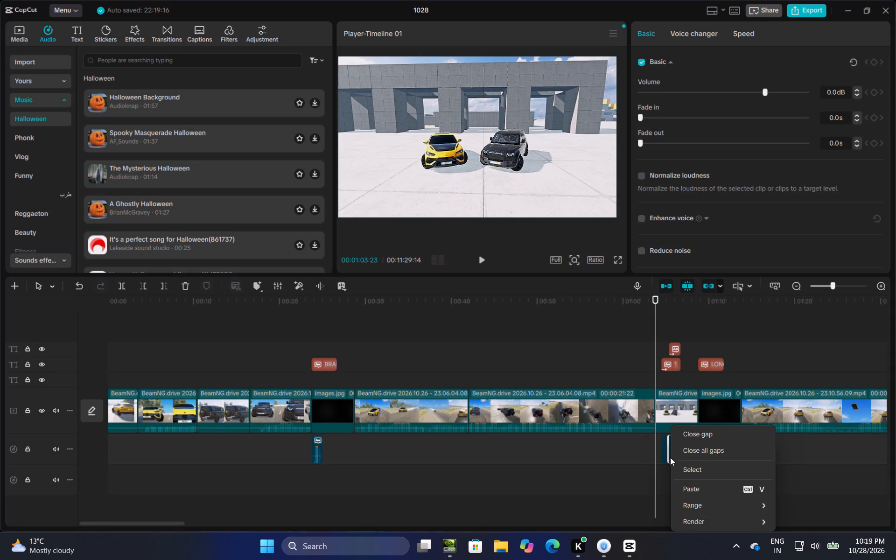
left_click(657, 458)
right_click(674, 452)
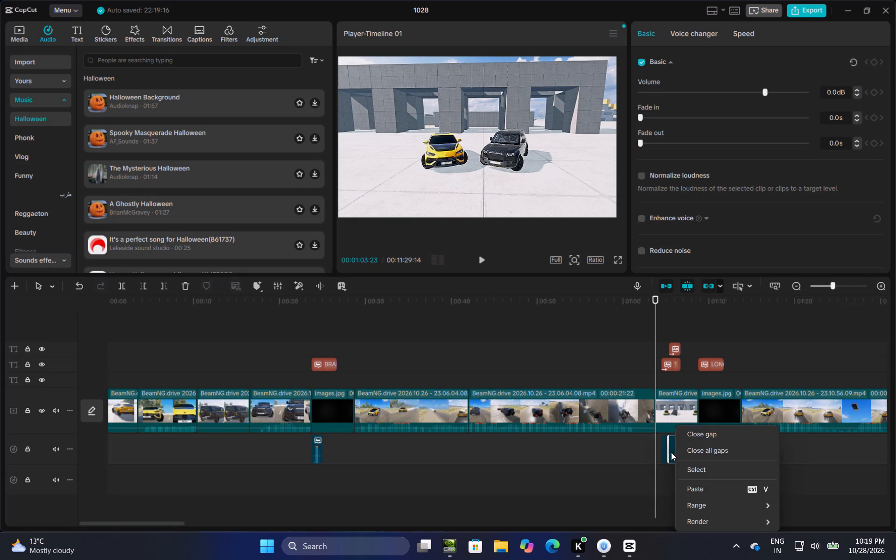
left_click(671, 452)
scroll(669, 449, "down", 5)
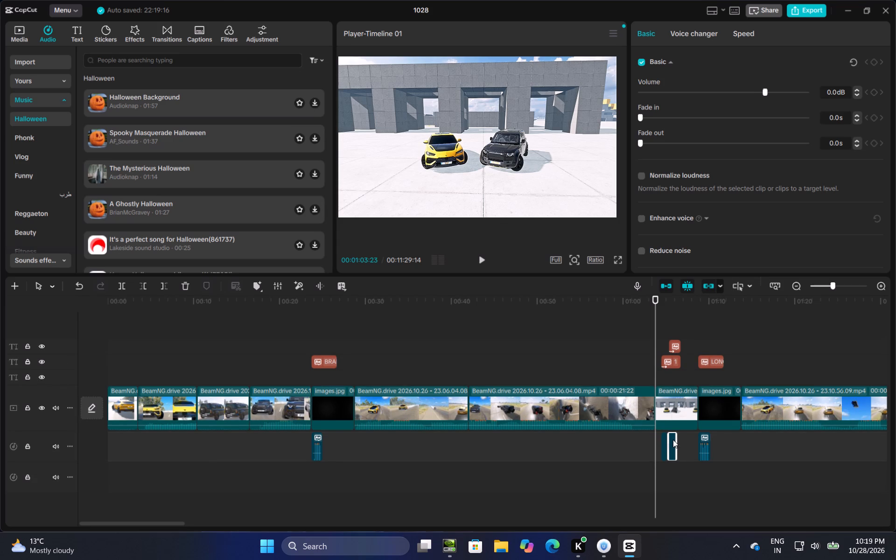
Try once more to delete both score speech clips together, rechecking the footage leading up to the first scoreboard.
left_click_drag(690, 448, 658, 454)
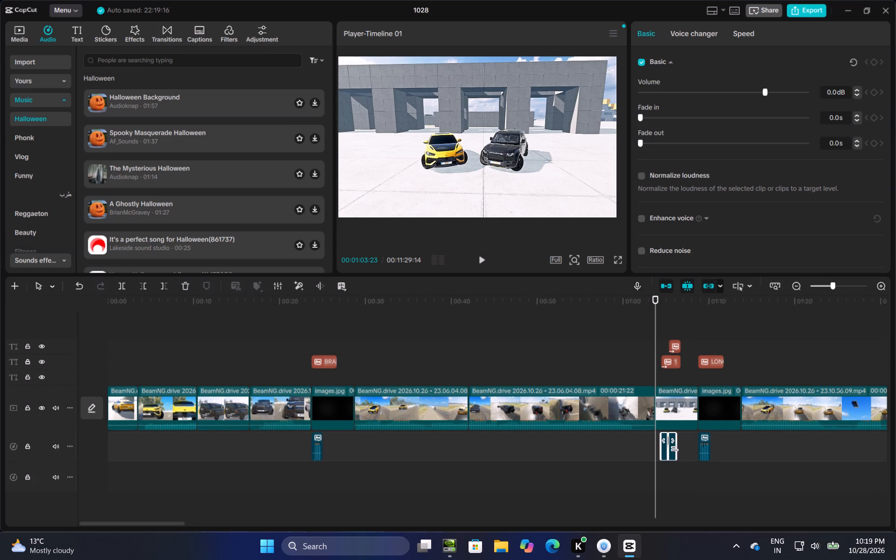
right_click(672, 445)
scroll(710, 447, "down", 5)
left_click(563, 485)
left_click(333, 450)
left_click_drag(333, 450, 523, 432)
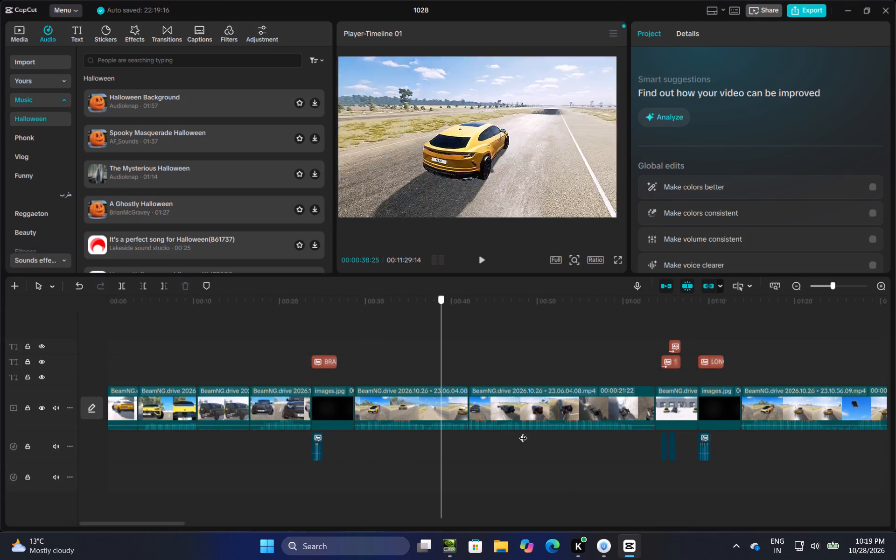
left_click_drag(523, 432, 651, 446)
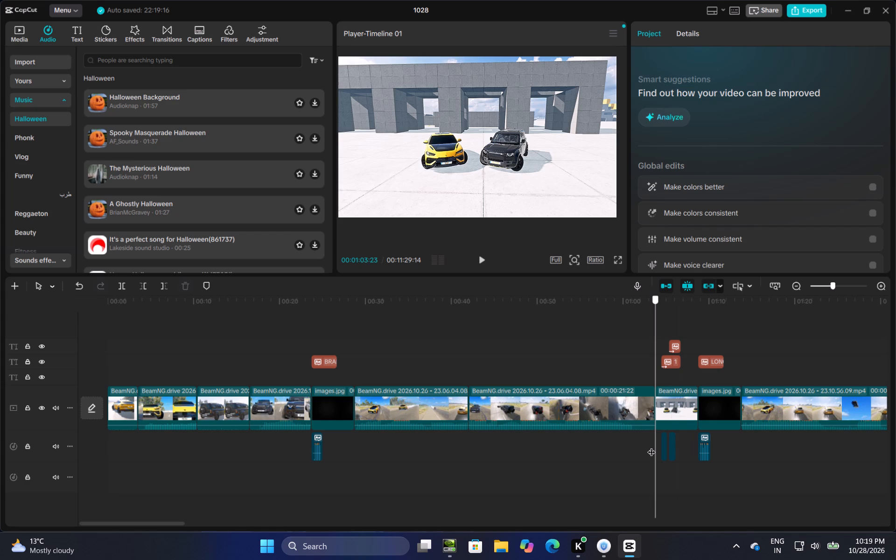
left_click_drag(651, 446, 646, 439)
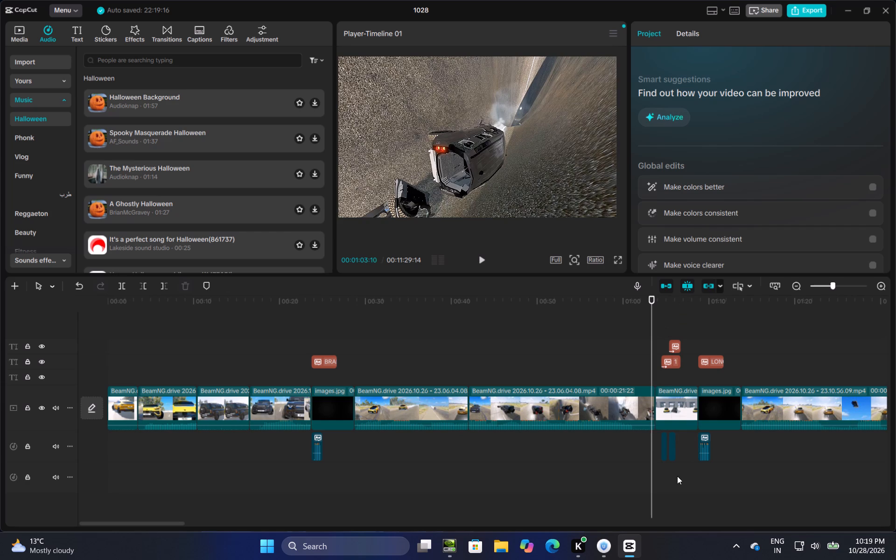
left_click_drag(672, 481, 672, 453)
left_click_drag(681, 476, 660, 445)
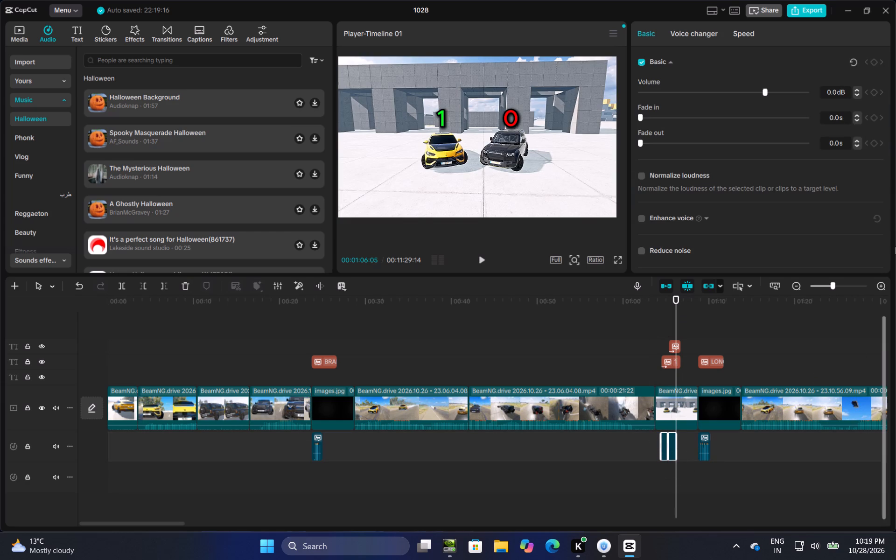
Delete the generated speech clips for the 1 and 0 score texts at the first scoreboard, one after the other.
left_click(875, 282)
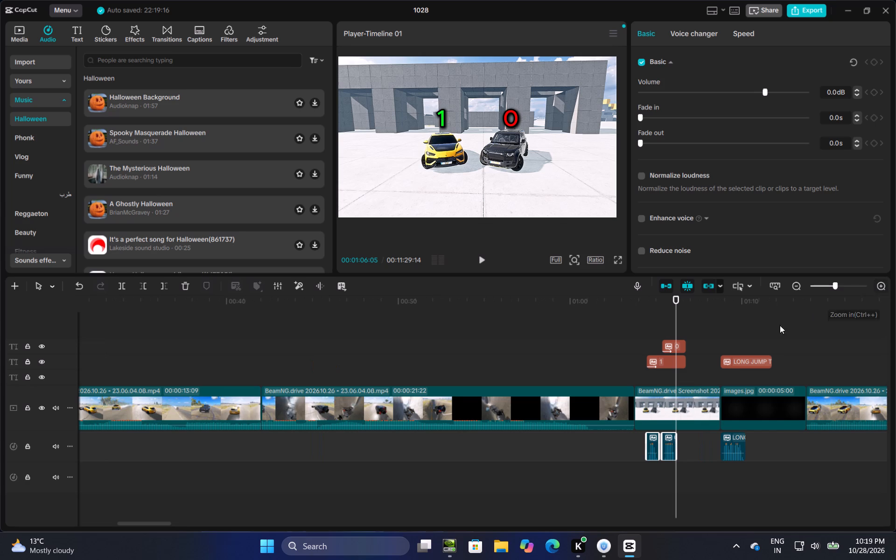
left_click(628, 463)
left_click(648, 447)
right_click(649, 445)
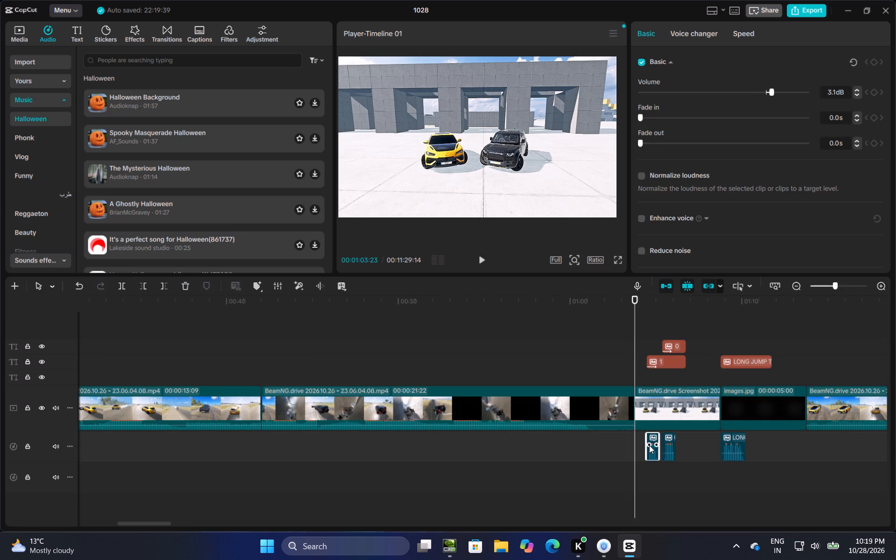
left_click(699, 309)
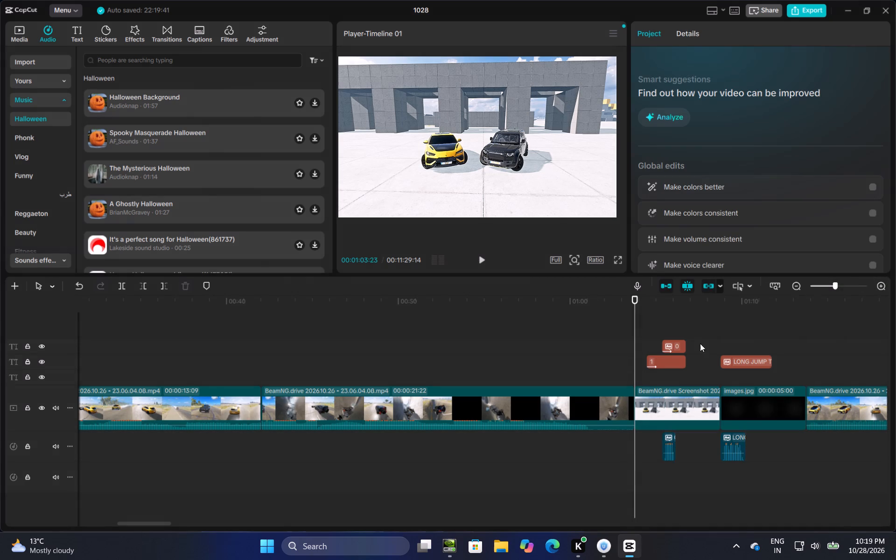
left_click(665, 451)
right_click(665, 451)
left_click(697, 315)
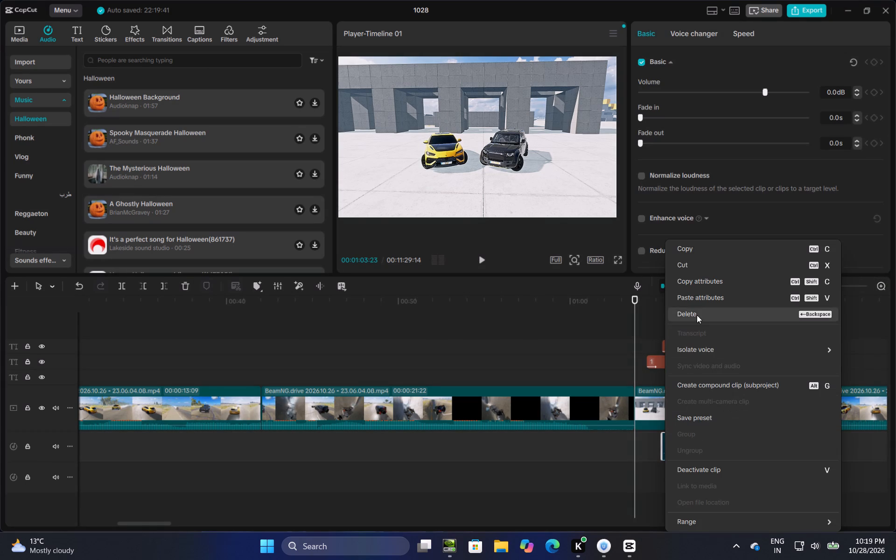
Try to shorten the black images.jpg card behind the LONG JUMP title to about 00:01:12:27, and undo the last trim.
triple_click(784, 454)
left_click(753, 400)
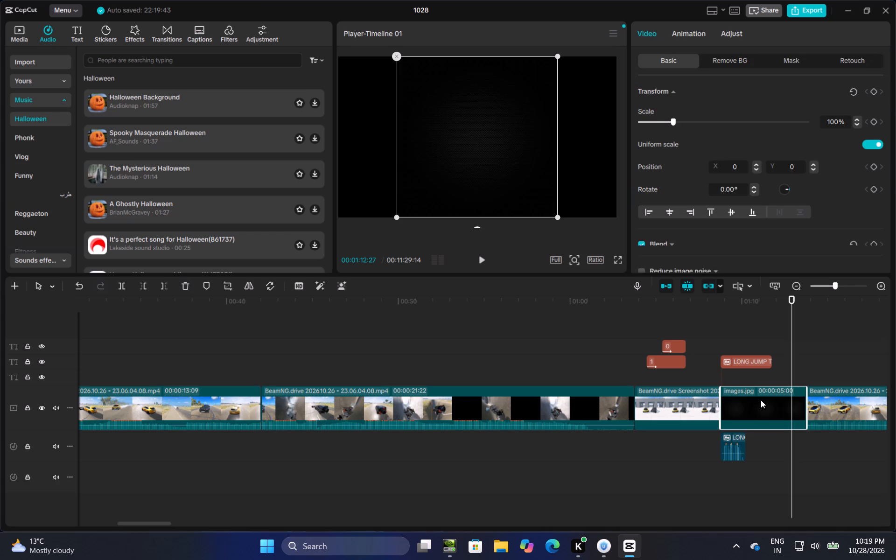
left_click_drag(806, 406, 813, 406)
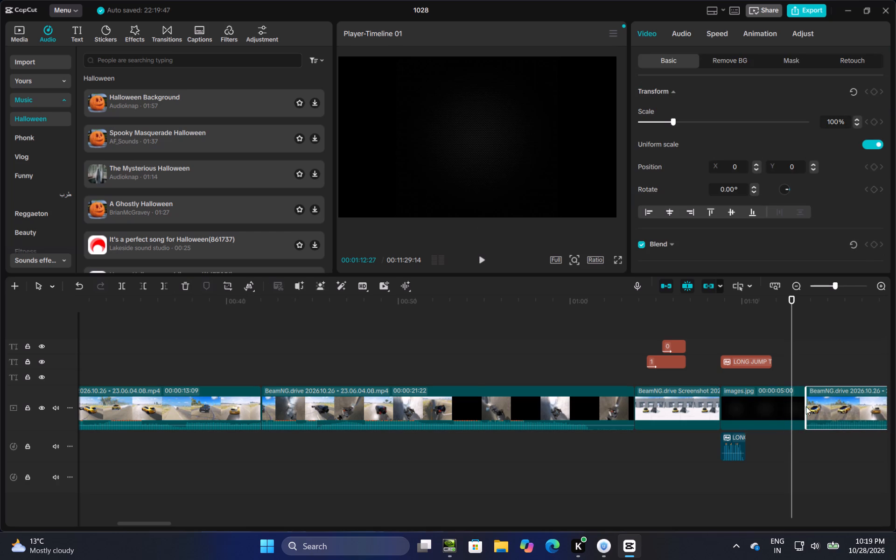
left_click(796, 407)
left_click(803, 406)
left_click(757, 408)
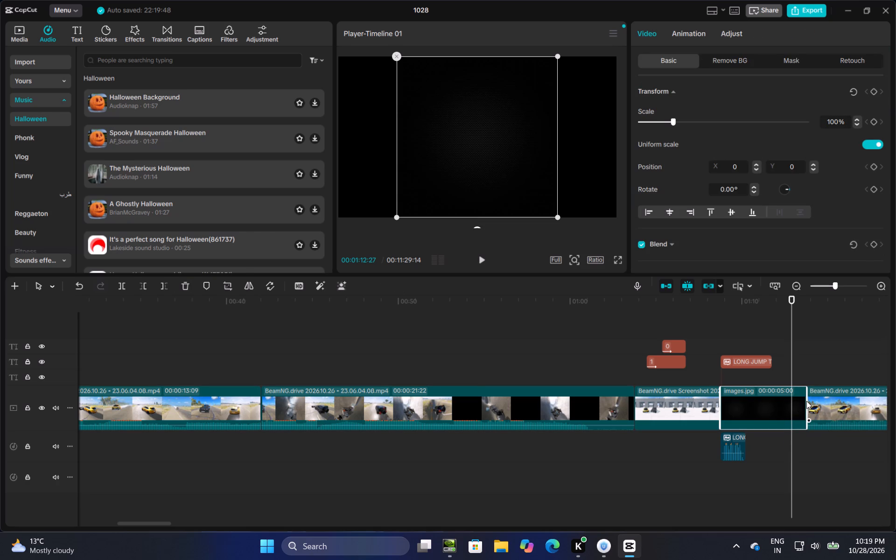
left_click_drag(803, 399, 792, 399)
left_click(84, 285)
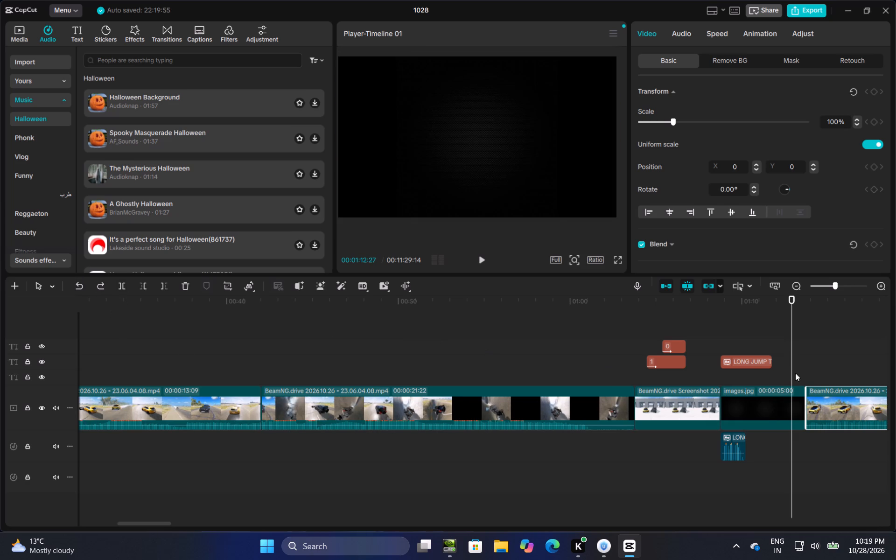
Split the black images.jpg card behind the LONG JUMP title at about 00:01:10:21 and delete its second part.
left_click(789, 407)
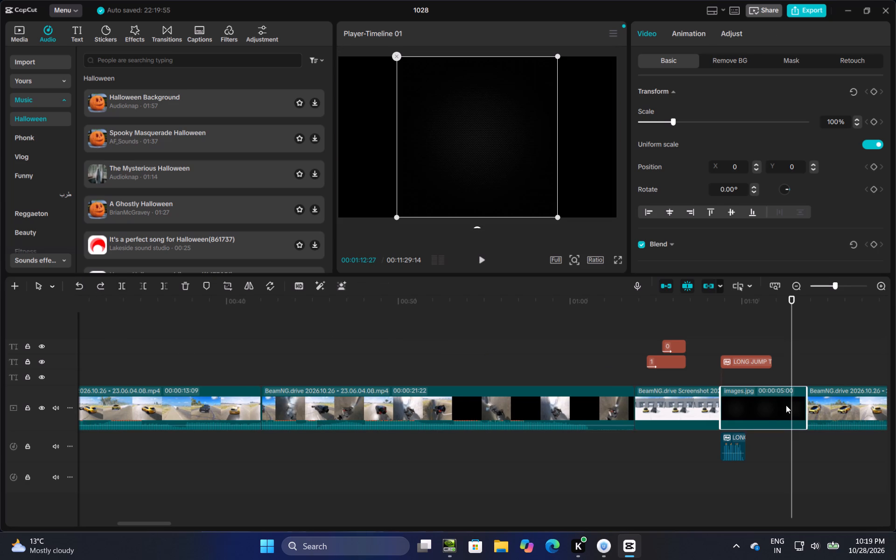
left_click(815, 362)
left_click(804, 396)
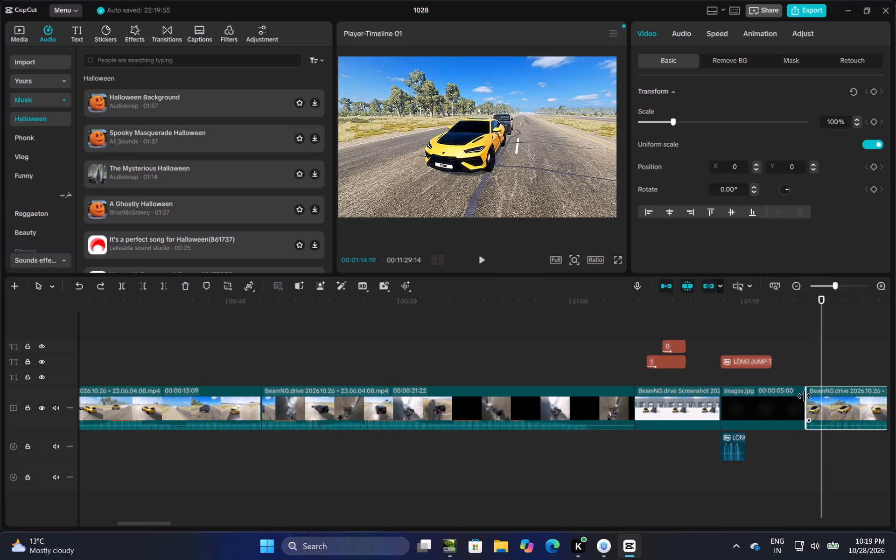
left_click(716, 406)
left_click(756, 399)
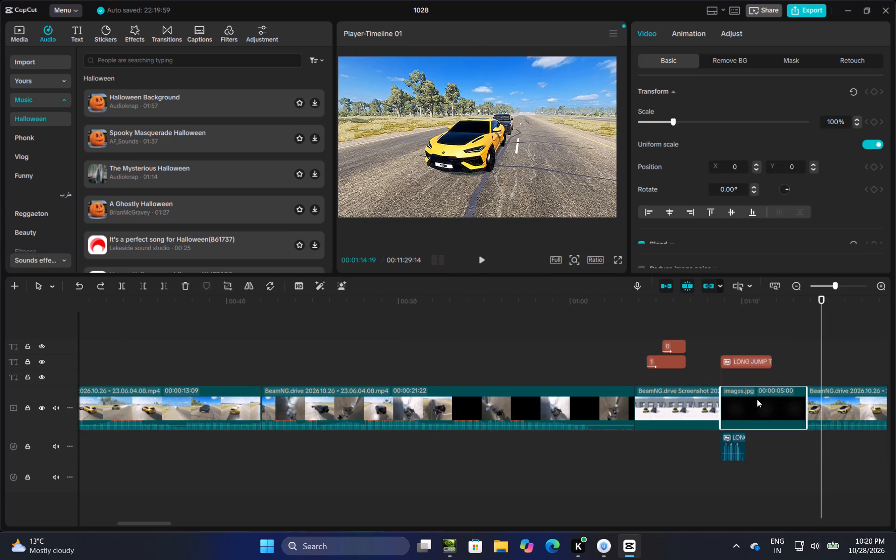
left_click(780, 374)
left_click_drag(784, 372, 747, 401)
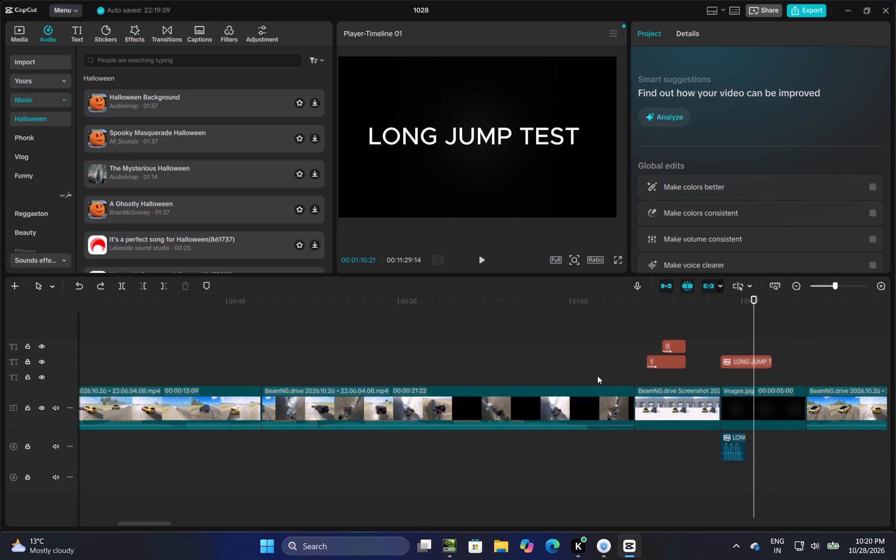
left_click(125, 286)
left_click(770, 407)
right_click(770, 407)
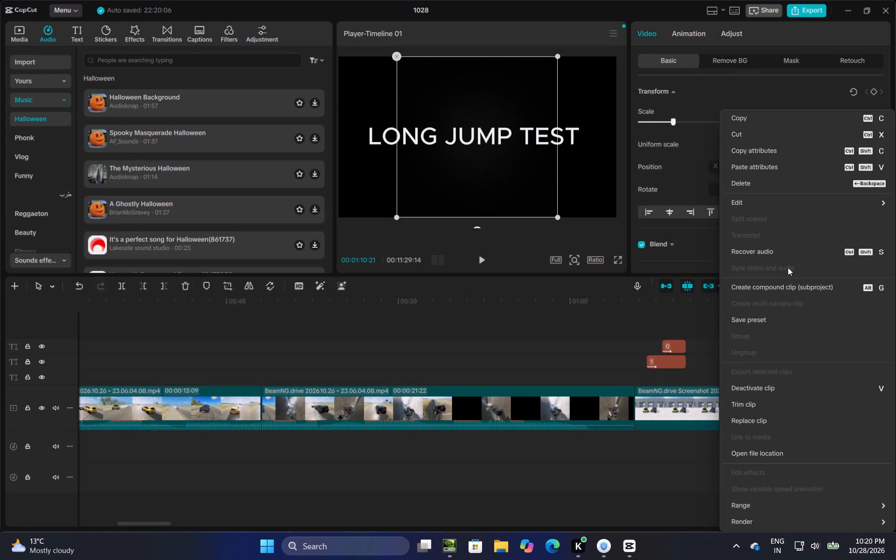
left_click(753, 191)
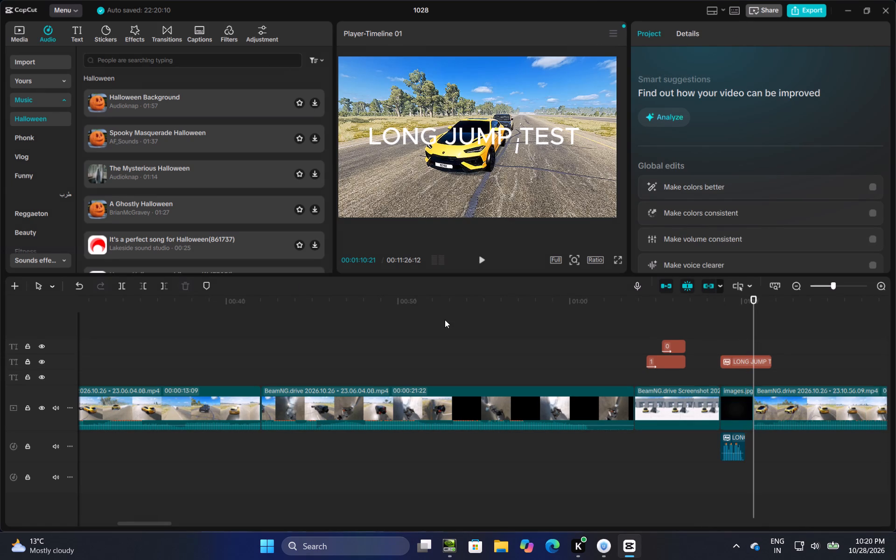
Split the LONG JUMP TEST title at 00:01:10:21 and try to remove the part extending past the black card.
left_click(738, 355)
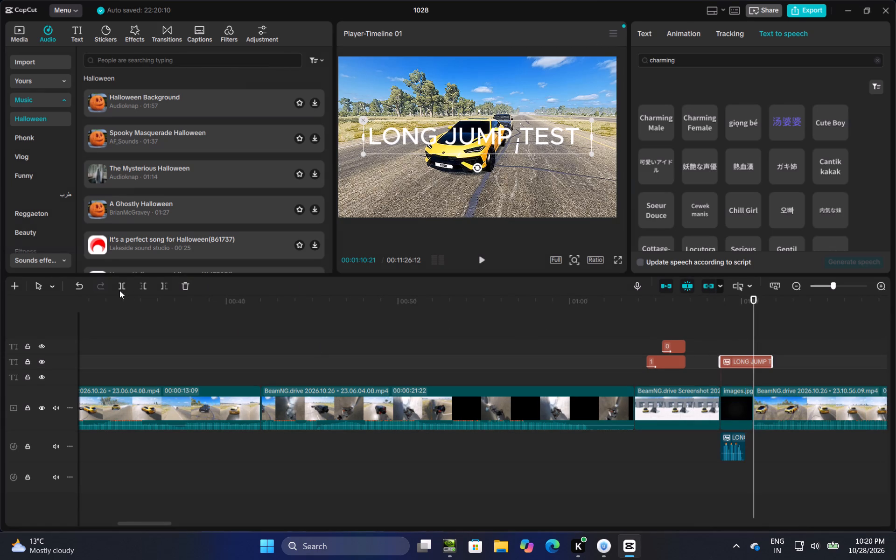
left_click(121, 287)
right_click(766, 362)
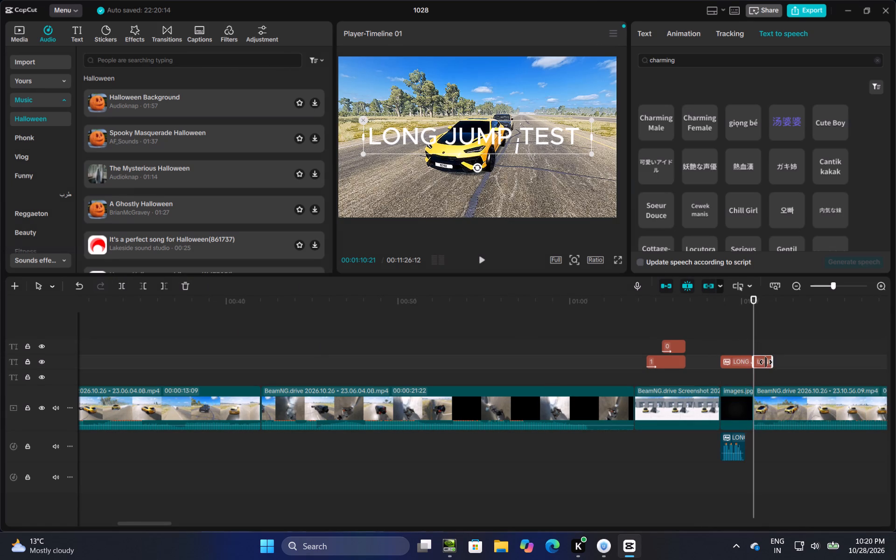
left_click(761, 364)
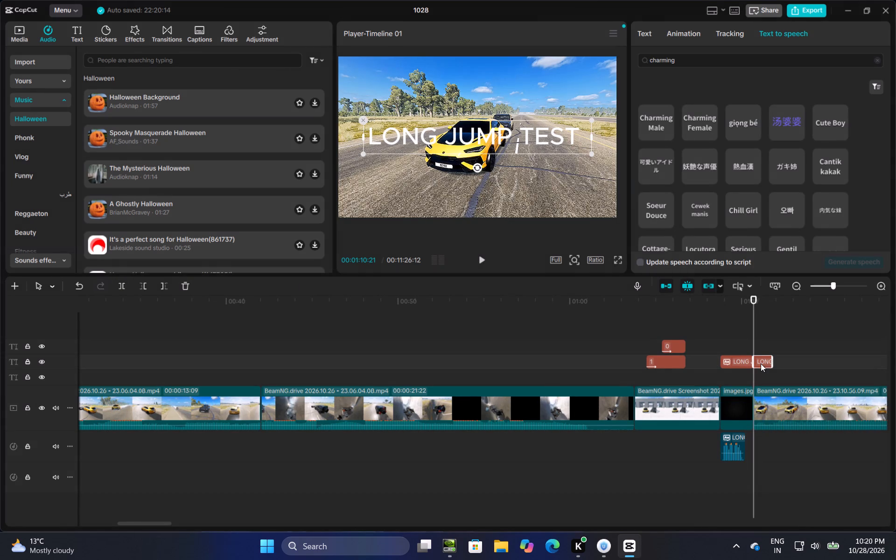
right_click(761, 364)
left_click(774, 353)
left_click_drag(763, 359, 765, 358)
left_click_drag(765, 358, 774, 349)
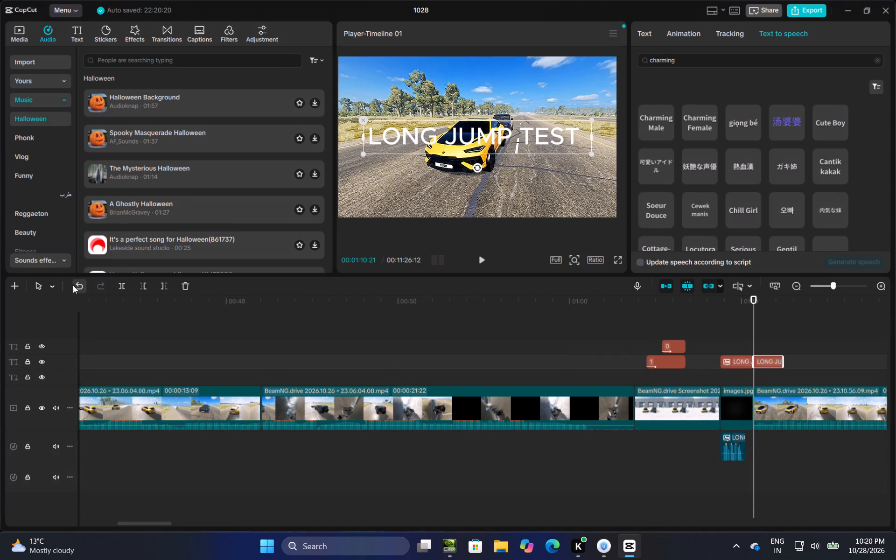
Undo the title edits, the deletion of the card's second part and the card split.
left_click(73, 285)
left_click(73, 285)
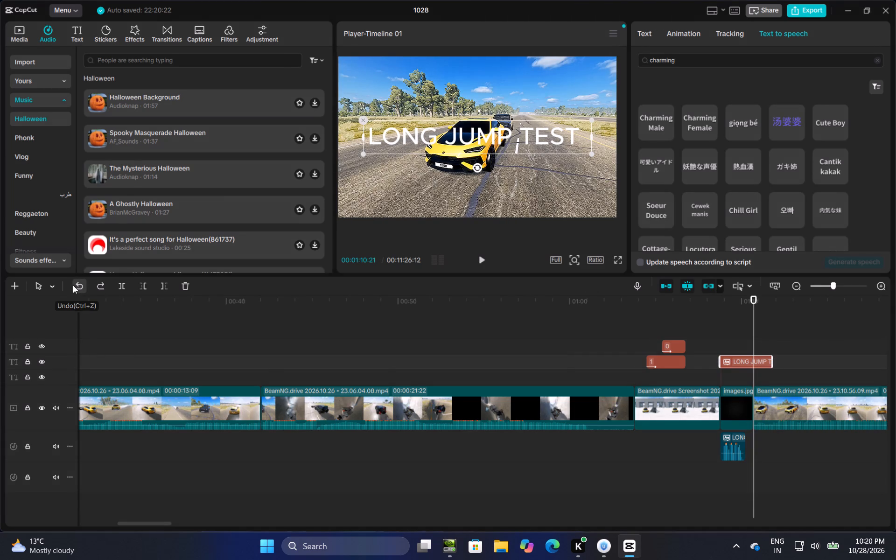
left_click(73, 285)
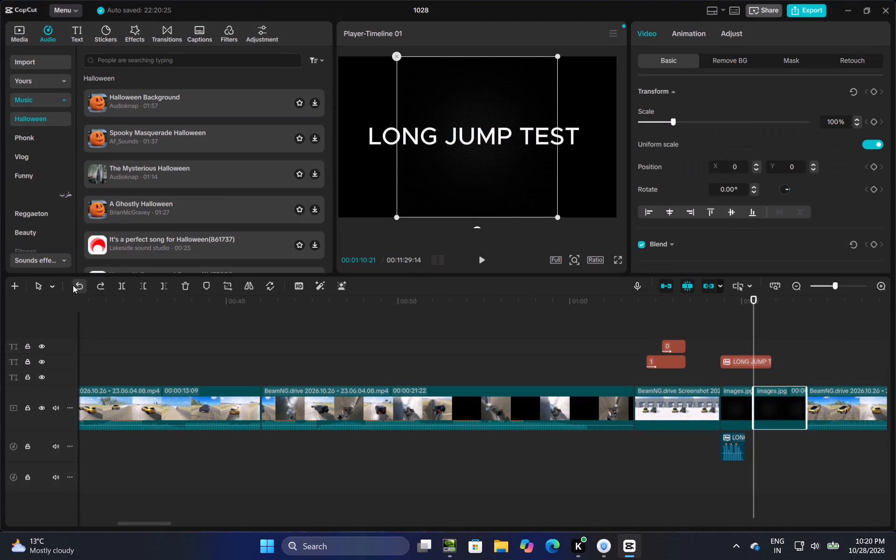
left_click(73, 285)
Trim the end of the black card behind the LONG JUMP title to about 2 seconds and play the result.
left_click(814, 367)
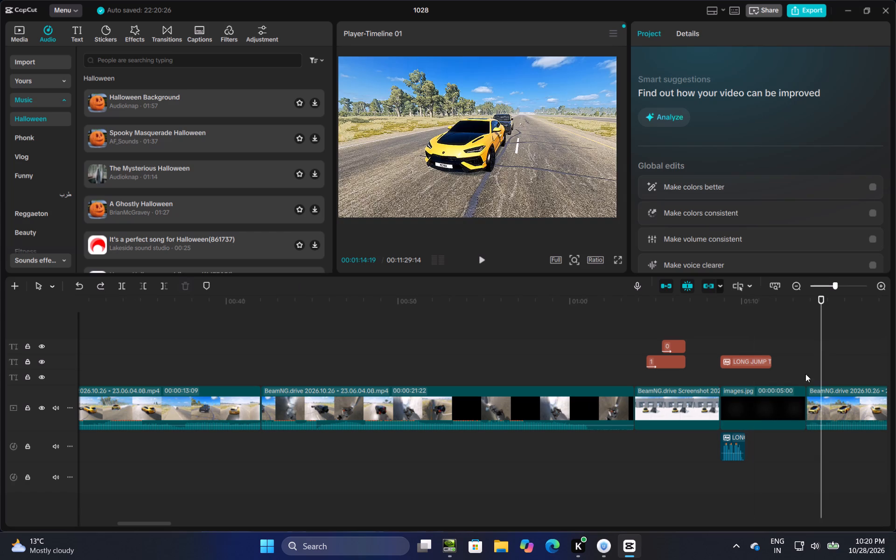
left_click(790, 395)
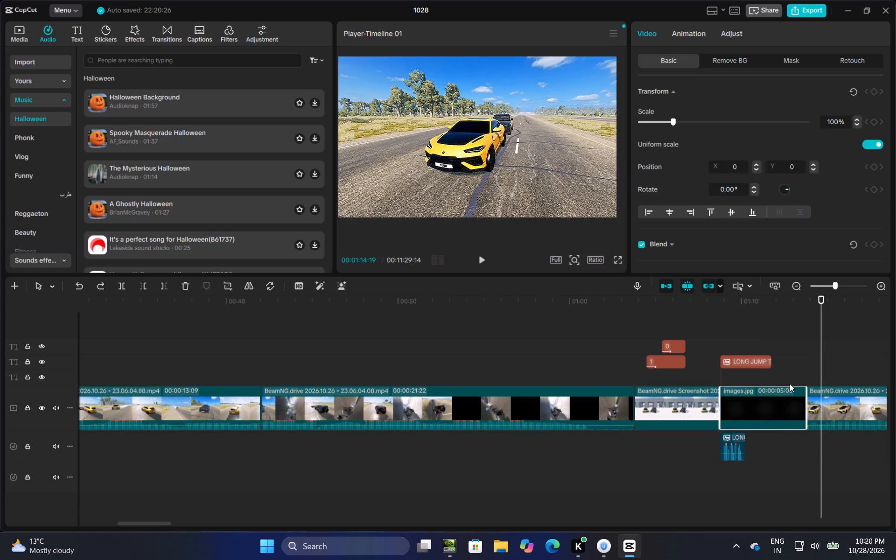
left_click_drag(802, 385, 775, 385)
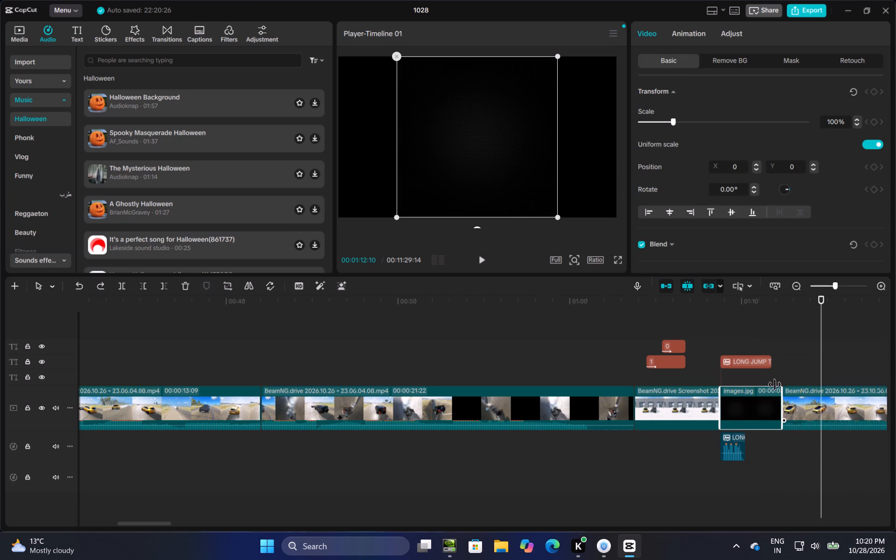
left_click_drag(775, 385, 748, 403)
left_click(713, 342)
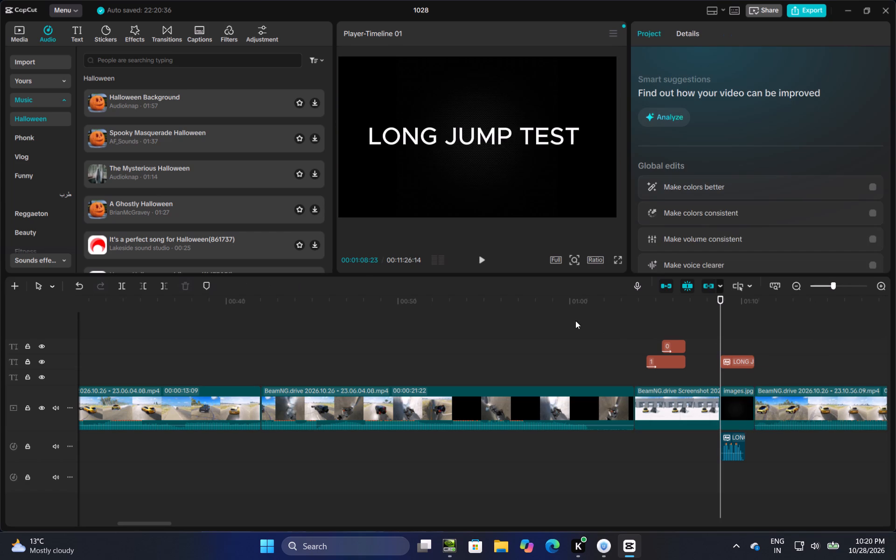
left_click(483, 253)
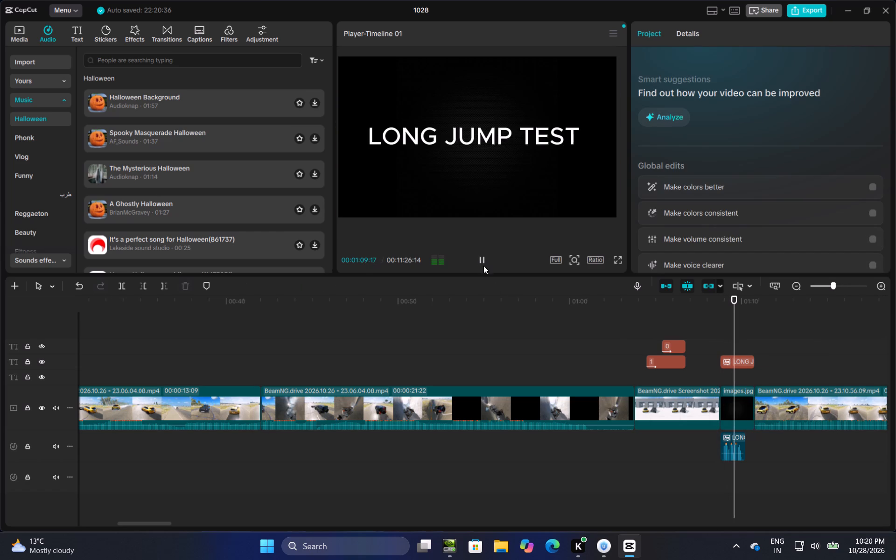
left_click(768, 353)
left_click_drag(768, 353, 792, 352)
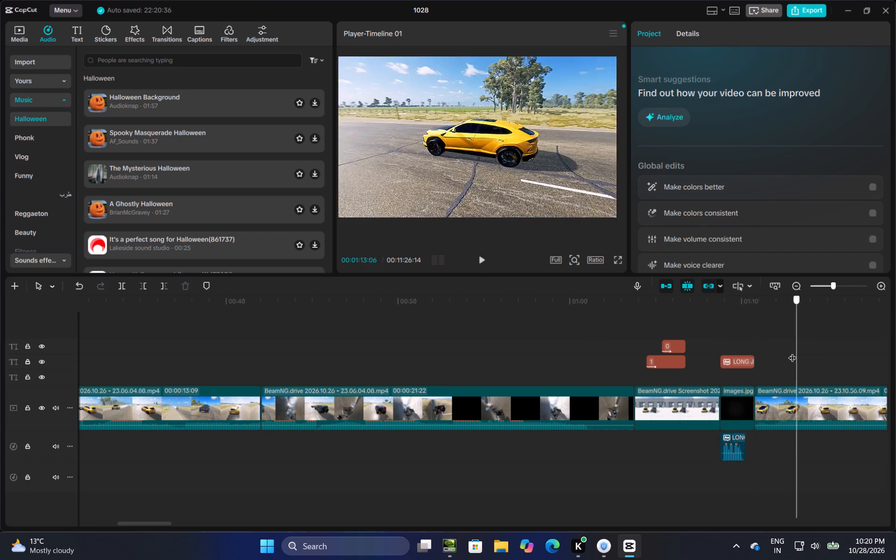
Trim the end of the black images.jpg card behind the BRAKE TEST title to about 2 seconds.
left_click_drag(792, 352, 9, 429)
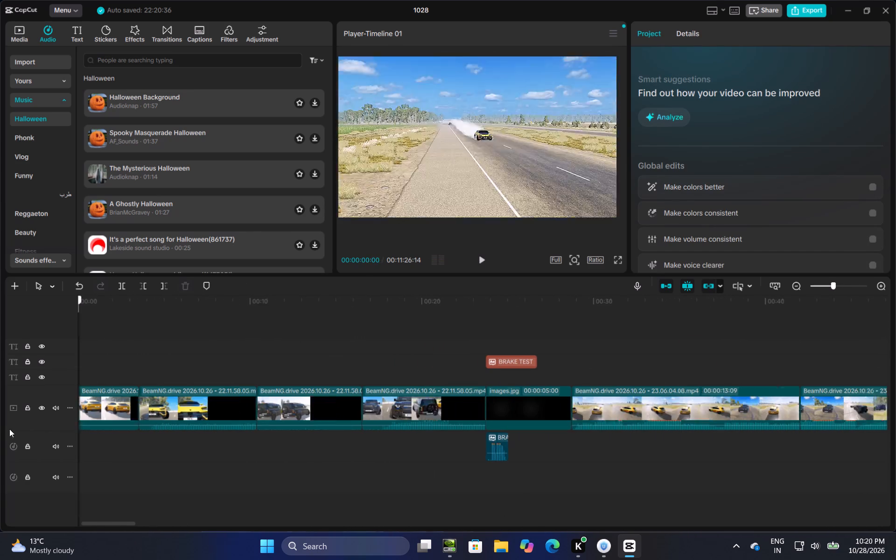
left_click_drag(9, 429, 518, 393)
left_click(567, 394)
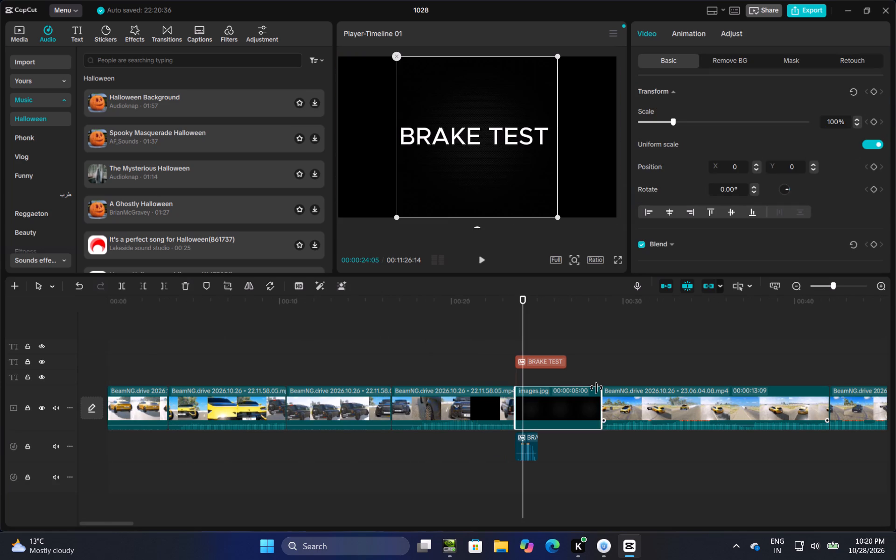
left_click_drag(597, 388, 542, 393)
left_click(517, 346)
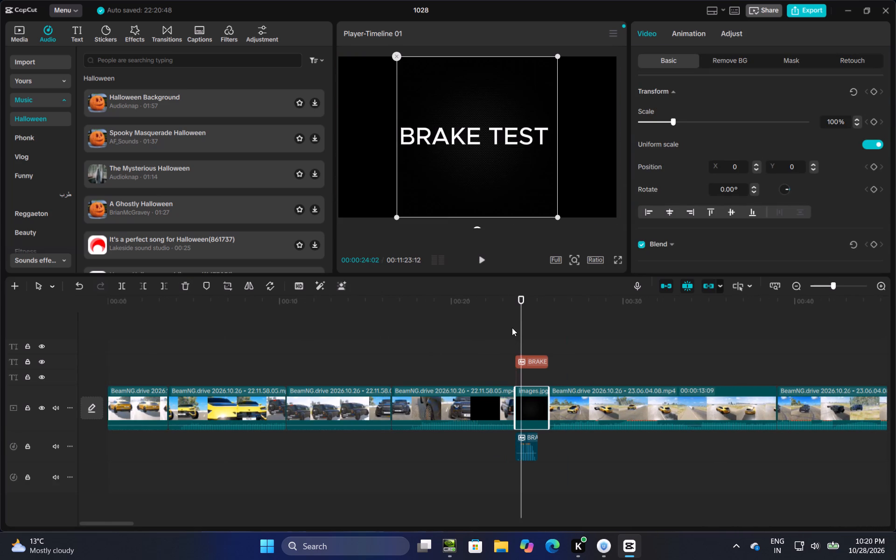
left_click(512, 328)
Add the Classic Black Fade transition at the cut between the 22.11.58.05 intro clips at about 00:00:10:12.
left_click_drag(291, 361, 286, 364)
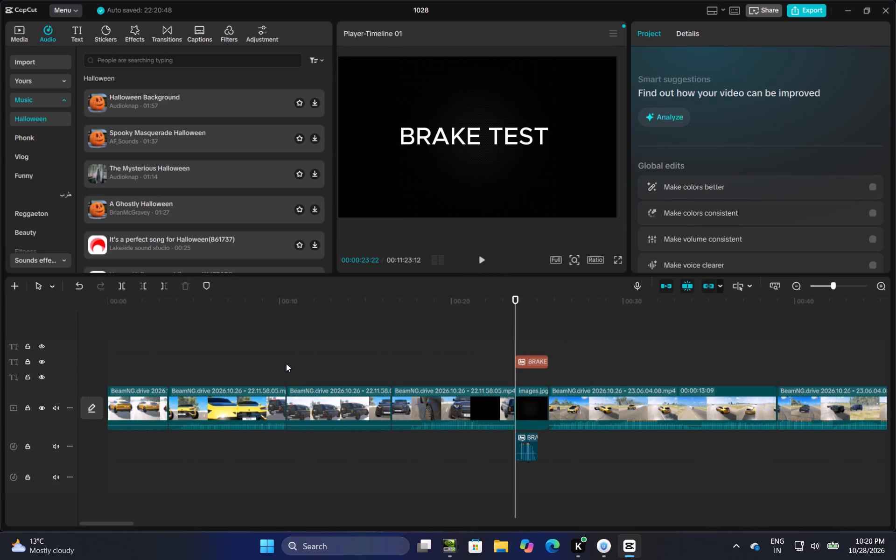
left_click(286, 364)
left_click(171, 38)
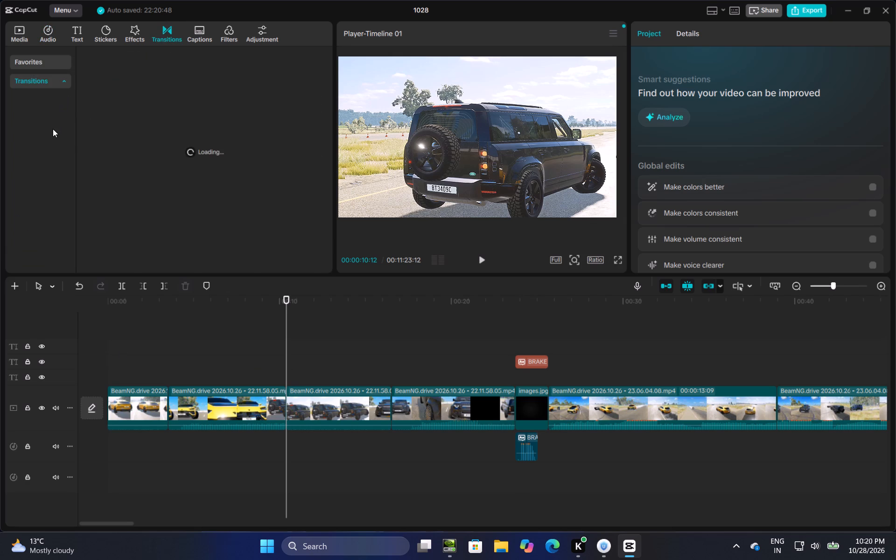
left_click(49, 175)
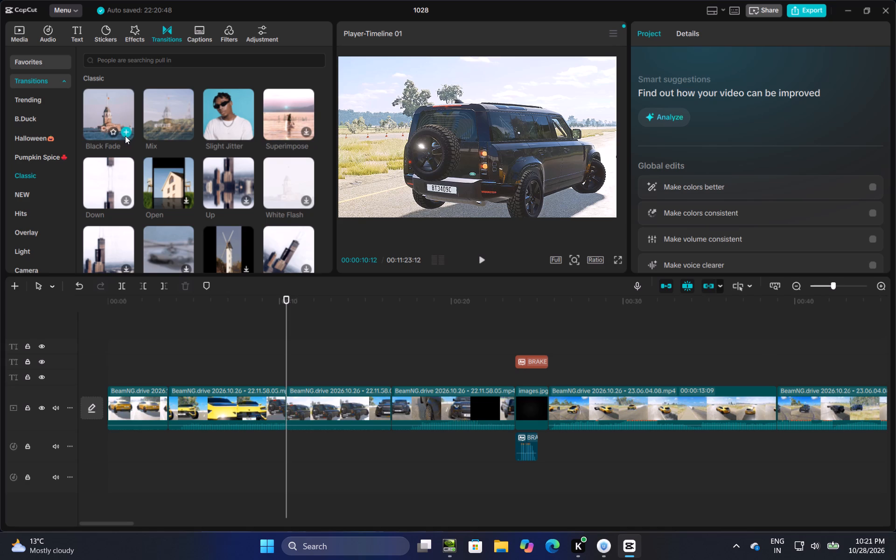
left_click(130, 131)
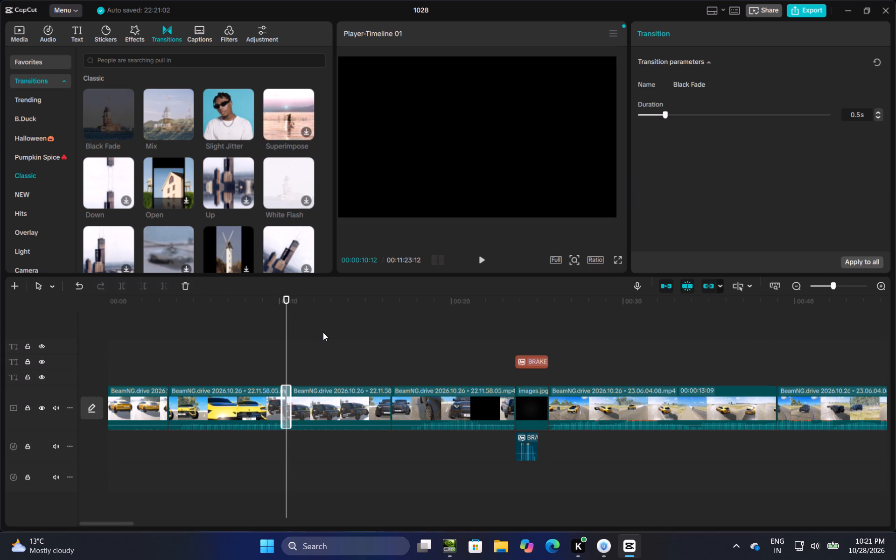
Add a Black Fade transition between the last intro clip and the BRAKE TEST card, at about 00:00:23:22.
left_click(323, 332)
left_click_drag(323, 332, 507, 337)
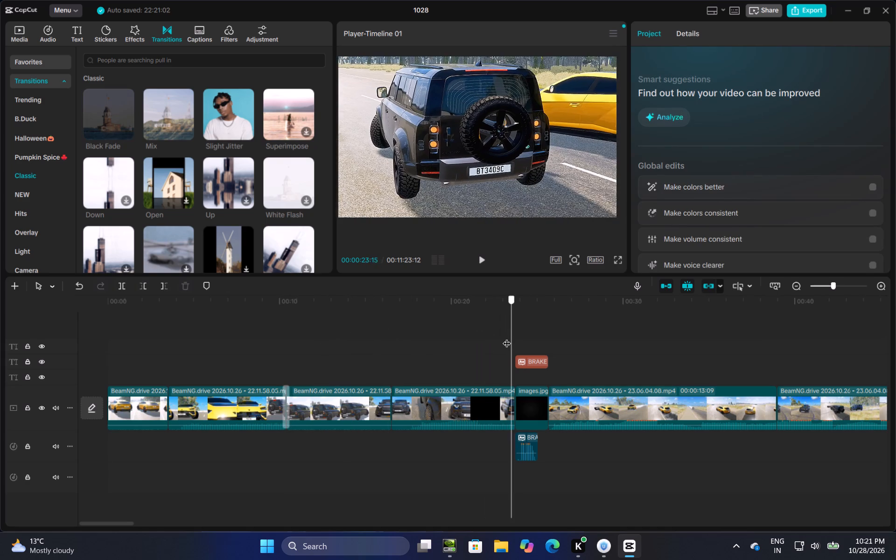
left_click_drag(507, 337, 513, 330)
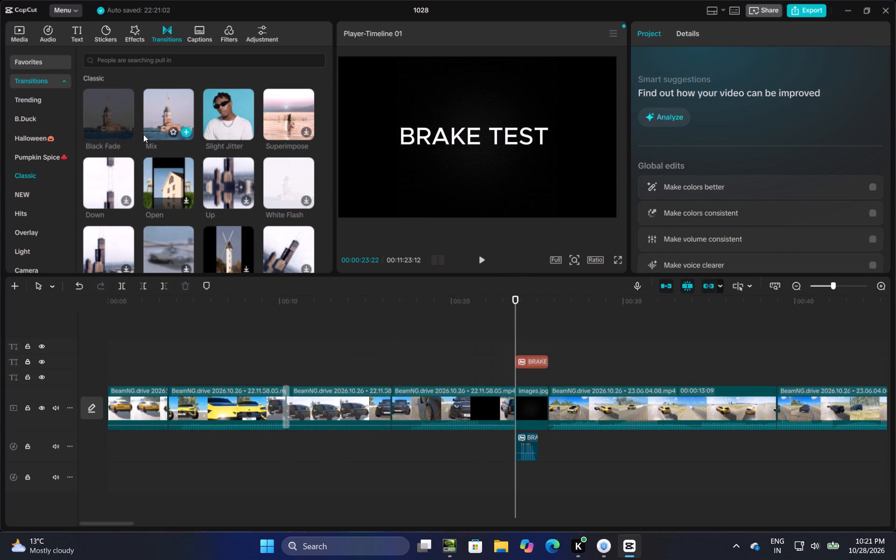
left_click(126, 133)
Add a Black Fade transition between the BRAKE TEST card and the following 23.06.04.08 clip, at about 00:00:25:20.
left_click(550, 325)
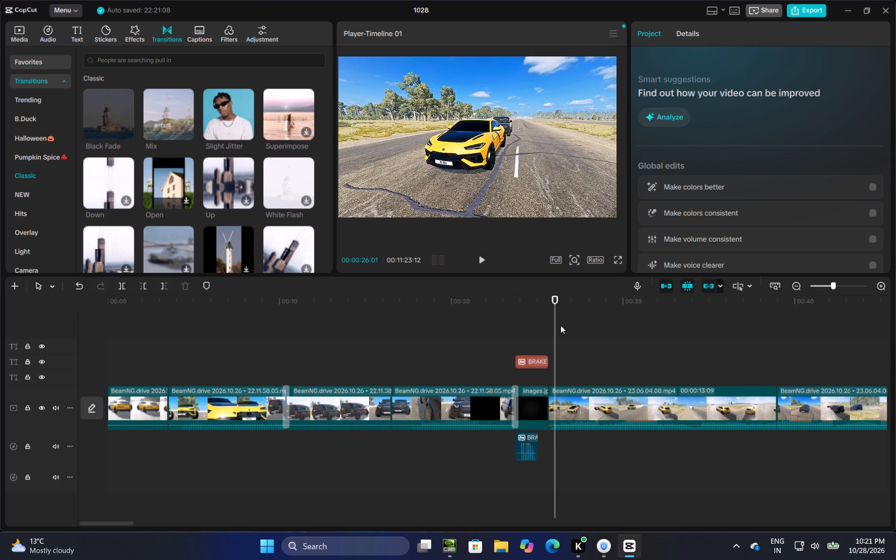
left_click(560, 325)
left_click_drag(560, 325, 895, 314)
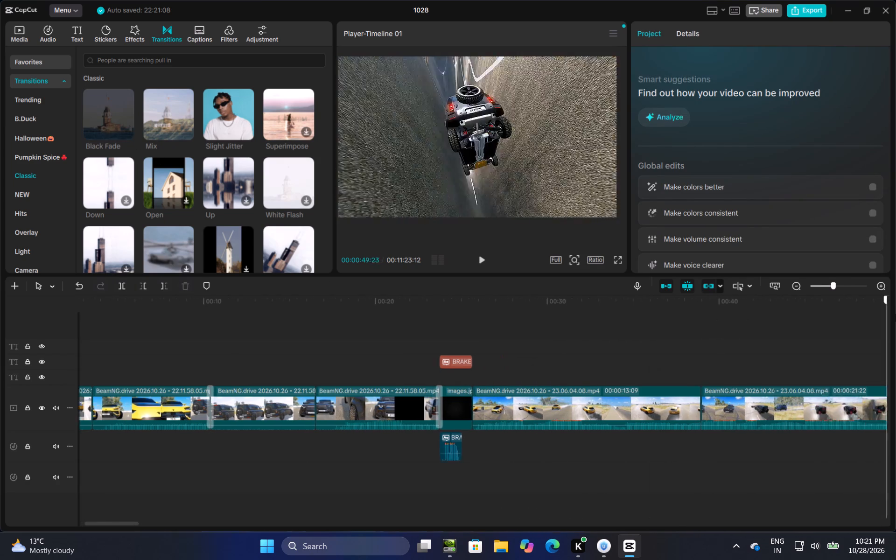
left_click_drag(895, 314, 196, 374)
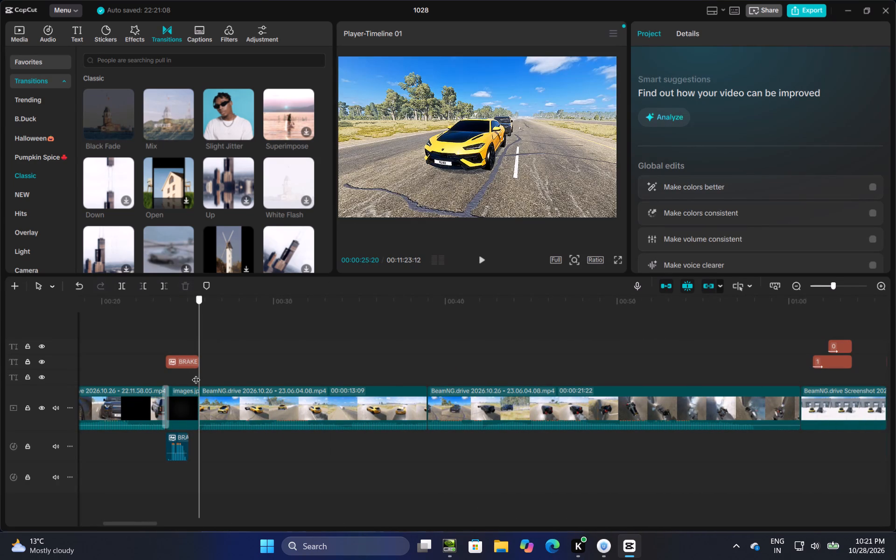
left_click_drag(196, 374, 198, 373)
left_click(124, 135)
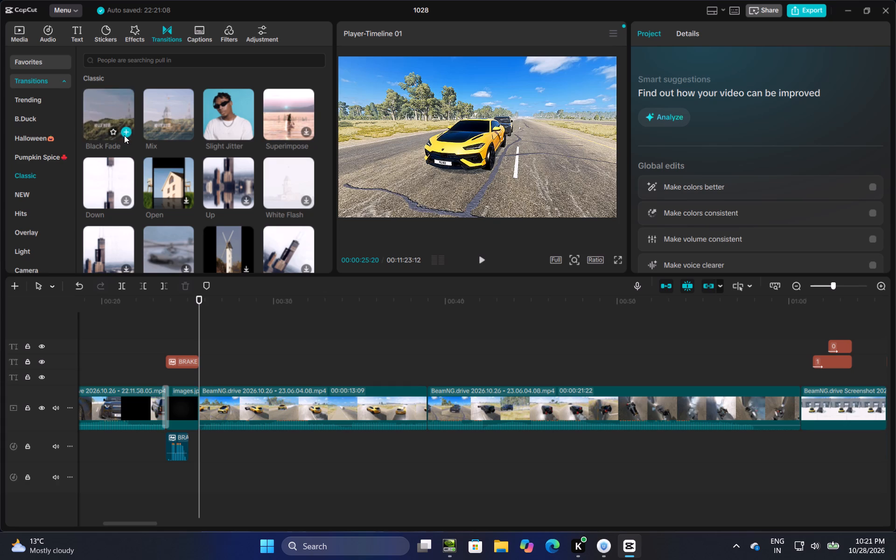
left_click(130, 130)
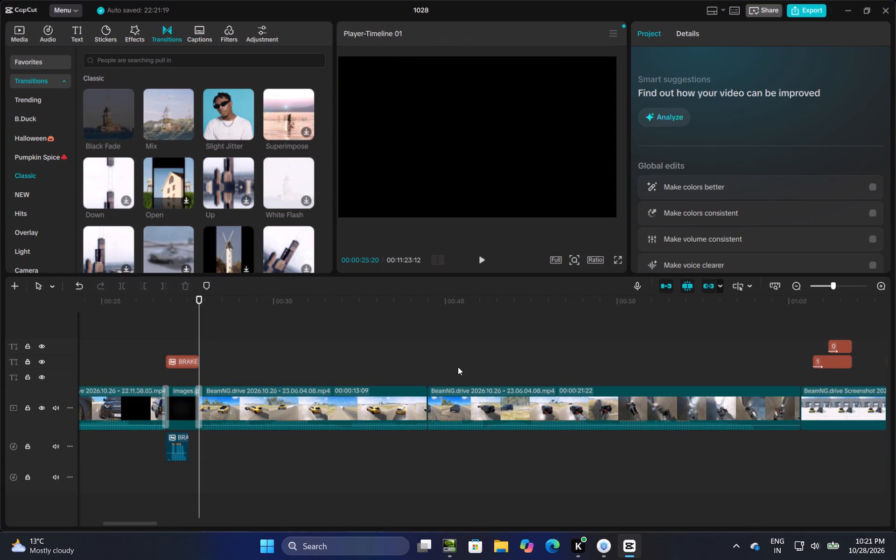
Add a Black Fade transition between the two 23.06.04.08 clips, at about 00:00:38:29.
double_click(432, 359)
left_click(421, 362)
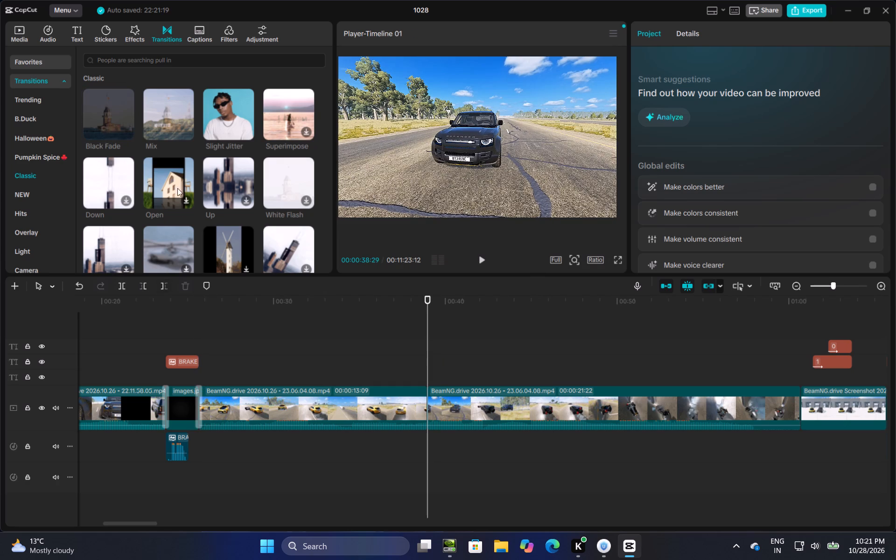
left_click(124, 132)
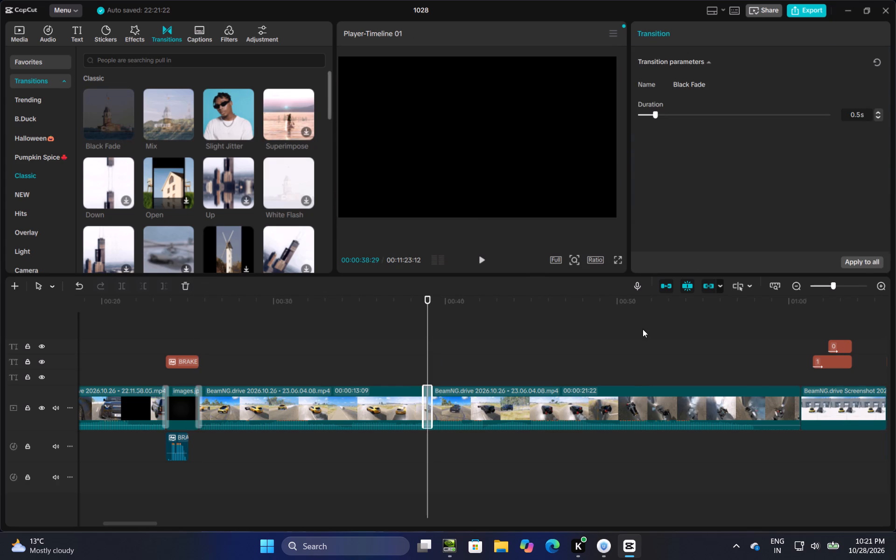
Add a Black Fade transition between the second 23.06.04.08 clip and the score screenshot, at about 00:01:00:21.
left_click(643, 329)
left_click_drag(643, 329, 874, 327)
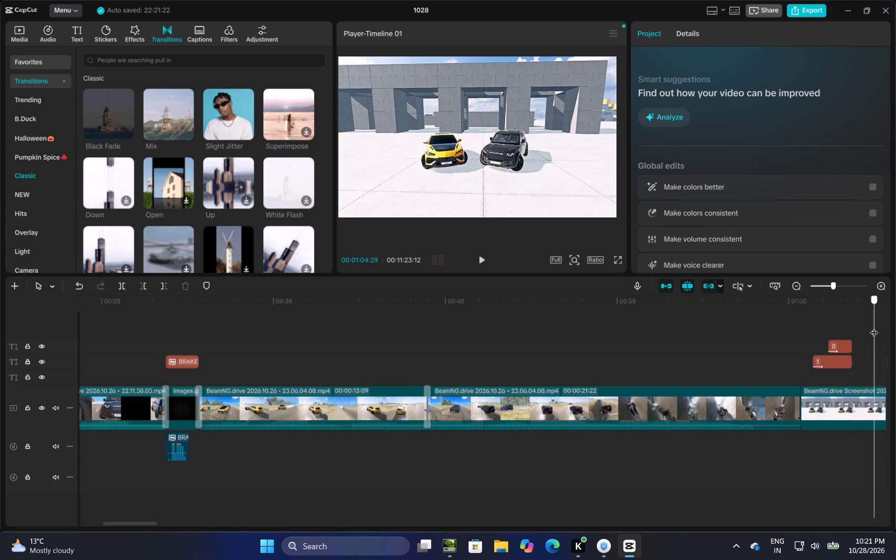
left_click_drag(874, 327, 650, 347)
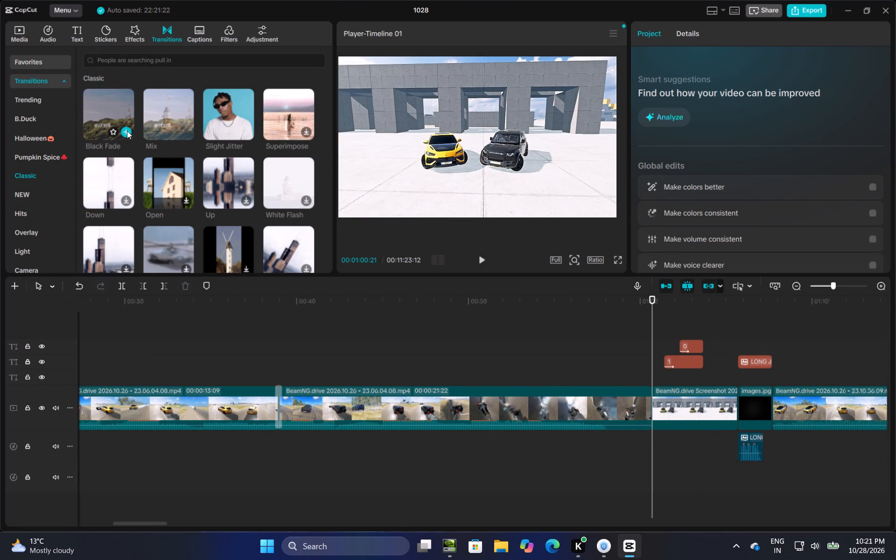
left_click(127, 131)
Review the section from the first score screenshot through the LONG JUMP TEST card to the end of the following 23.10.56.09 clip.
left_click(590, 356)
left_click_drag(589, 356, 589, 355)
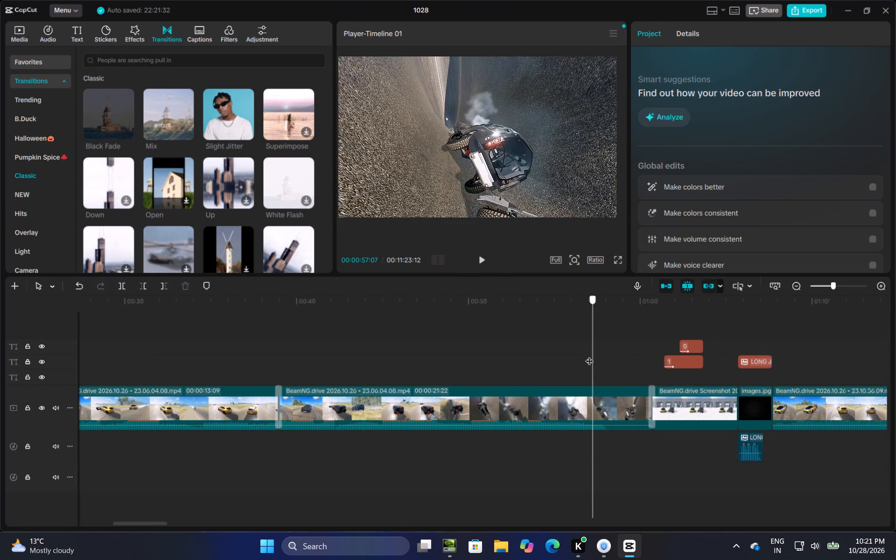
left_click_drag(589, 355, 656, 352)
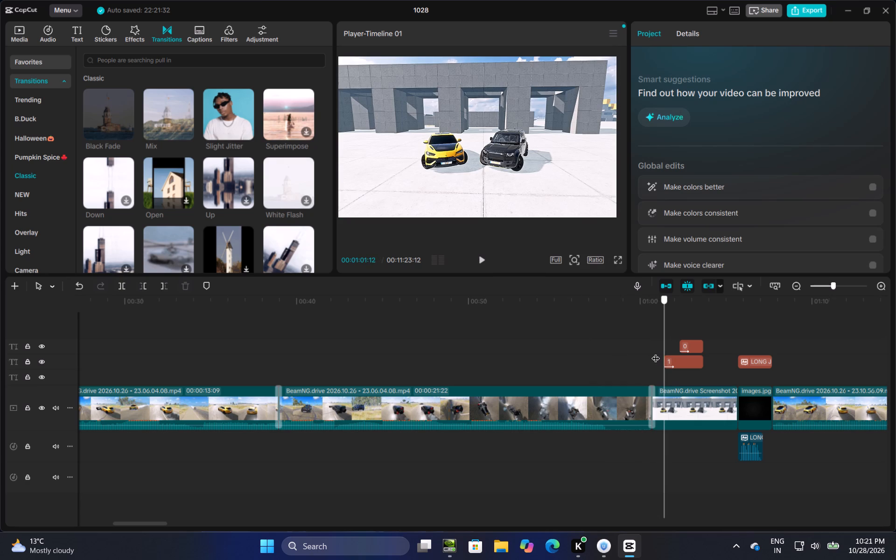
left_click_drag(656, 352, 700, 348)
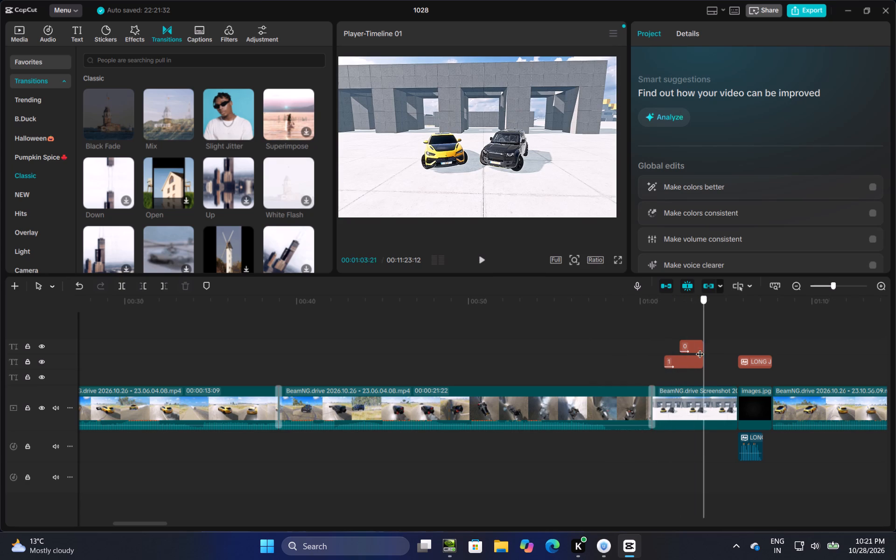
left_click_drag(700, 348, 838, 352)
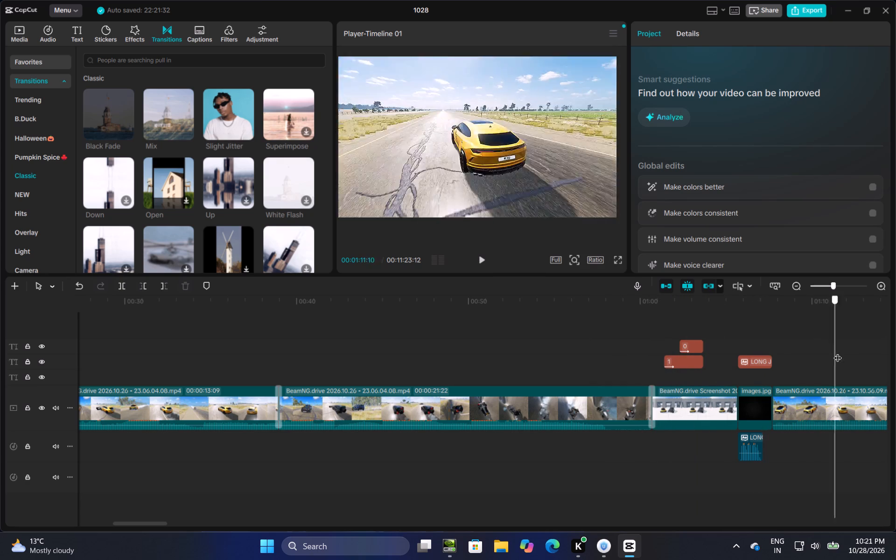
left_click_drag(838, 352, 436, 366)
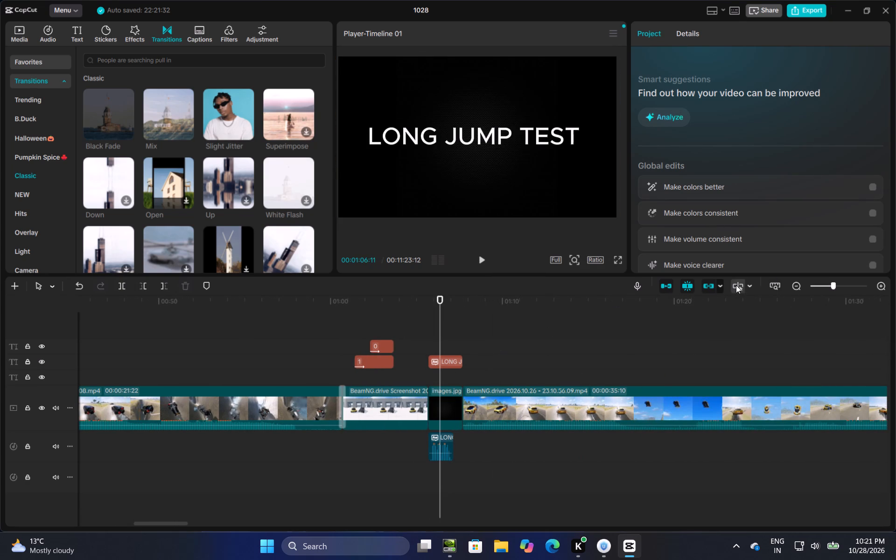
left_click(736, 285)
left_click(735, 288)
left_click(453, 403)
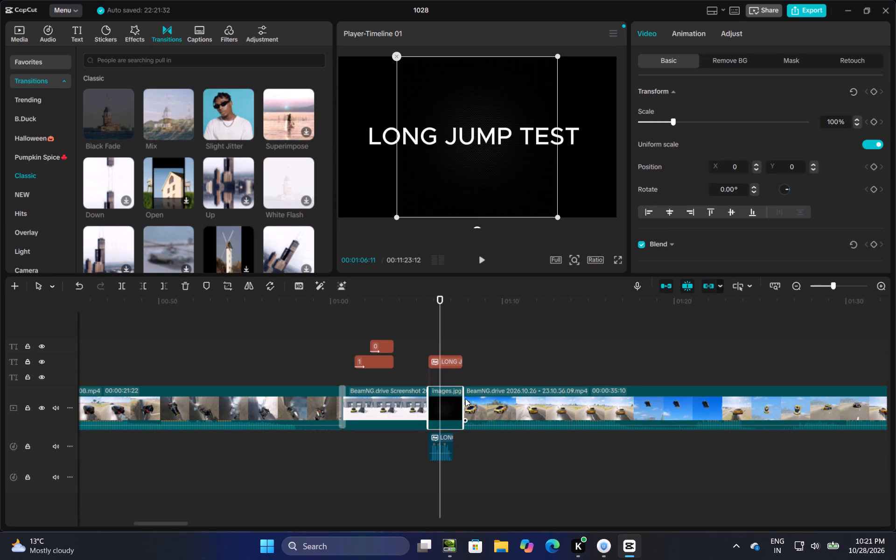
left_click(491, 362)
left_click_drag(491, 362, 895, 343)
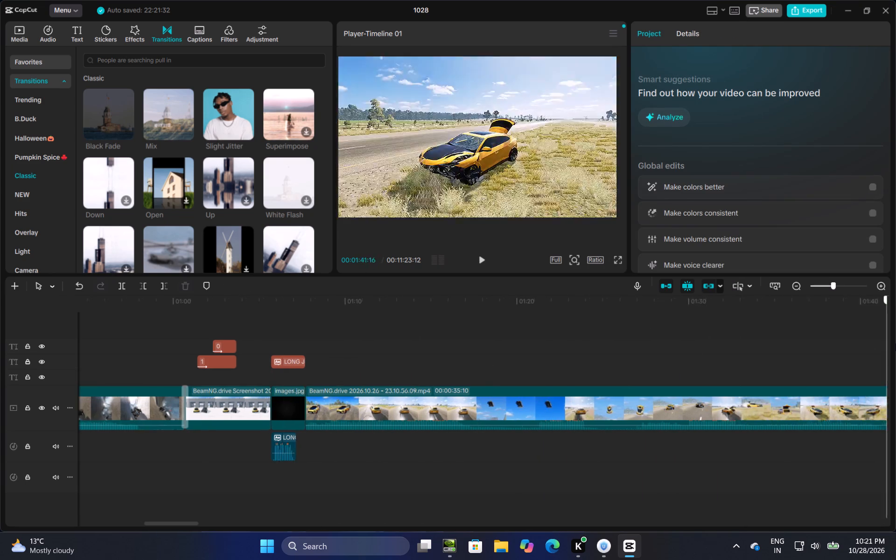
Delete the three speech audio clips under the score screenshot before the COLLISION TEST card, keeping the title's speech.
left_click_drag(895, 343, 572, 383)
left_click_drag(669, 436, 663, 446)
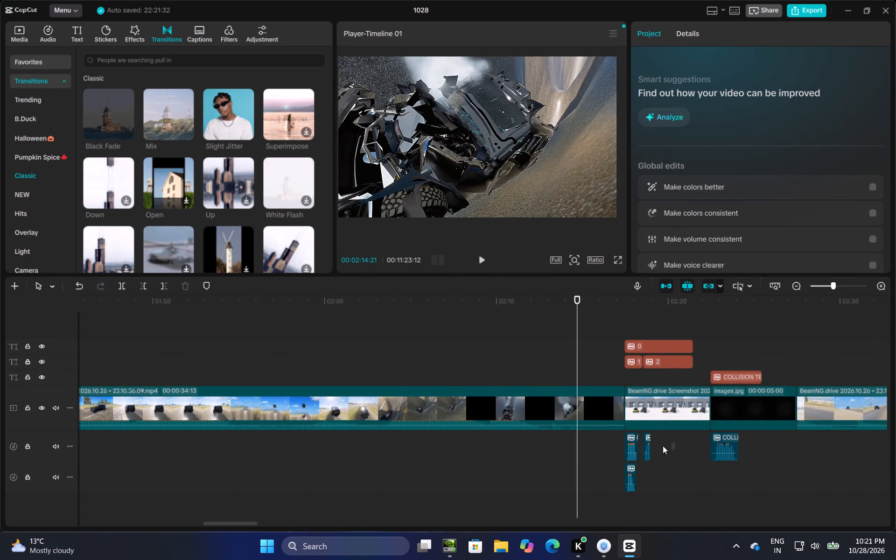
left_click_drag(663, 446, 628, 483)
right_click(626, 448)
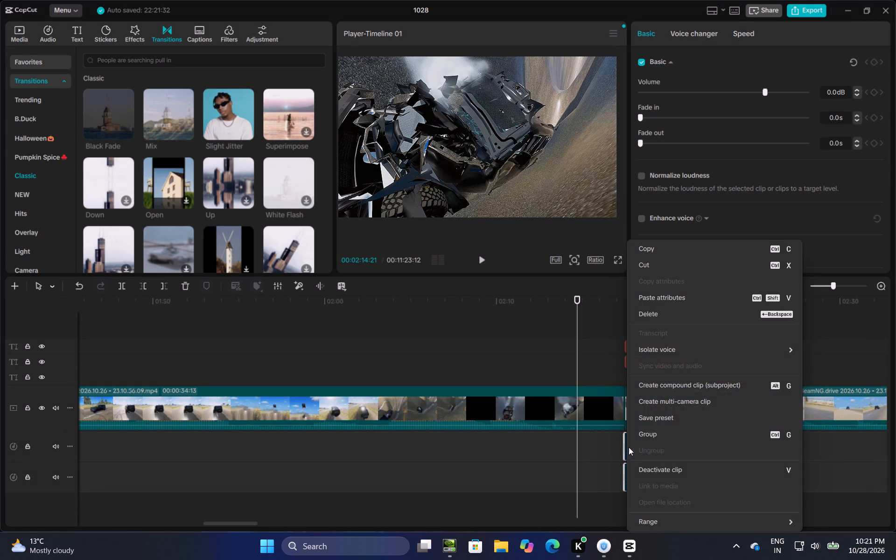
left_click(671, 315)
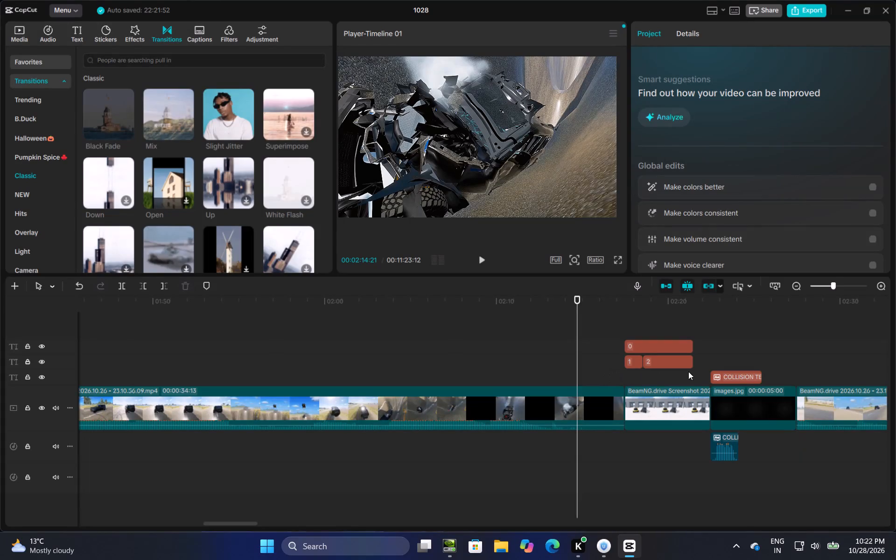
Trim the end of score text 1 above the screenshot before COLLISION TEST to about 00:02:18:05.
left_click(637, 361)
left_click(643, 361)
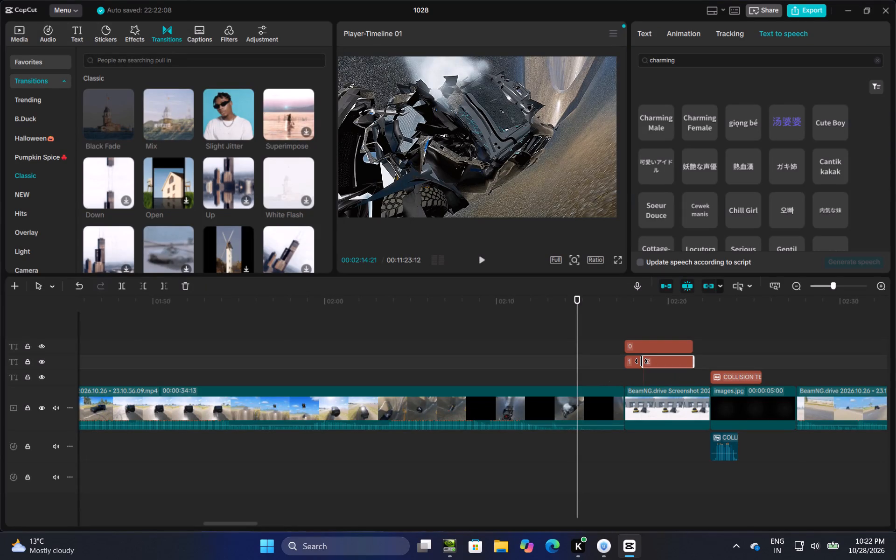
left_click(632, 361)
left_click(641, 361)
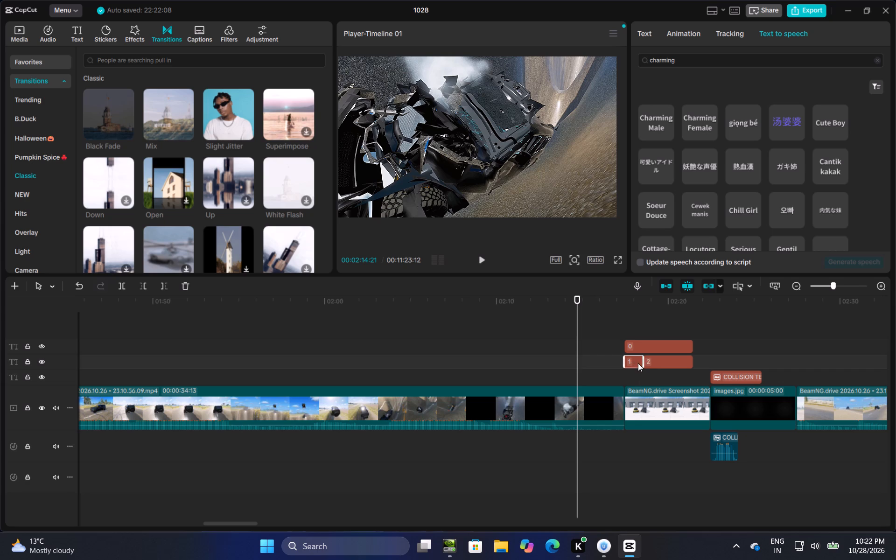
left_click(630, 361)
left_click_drag(637, 361, 628, 362)
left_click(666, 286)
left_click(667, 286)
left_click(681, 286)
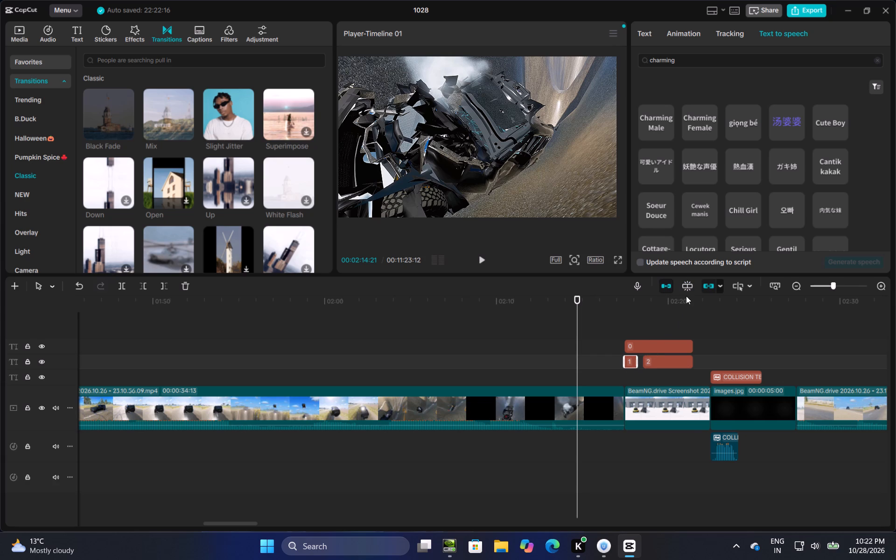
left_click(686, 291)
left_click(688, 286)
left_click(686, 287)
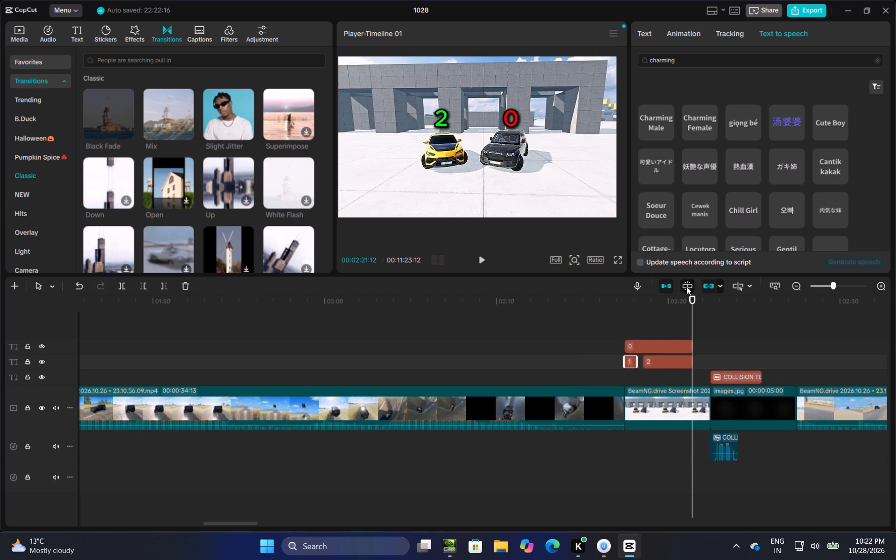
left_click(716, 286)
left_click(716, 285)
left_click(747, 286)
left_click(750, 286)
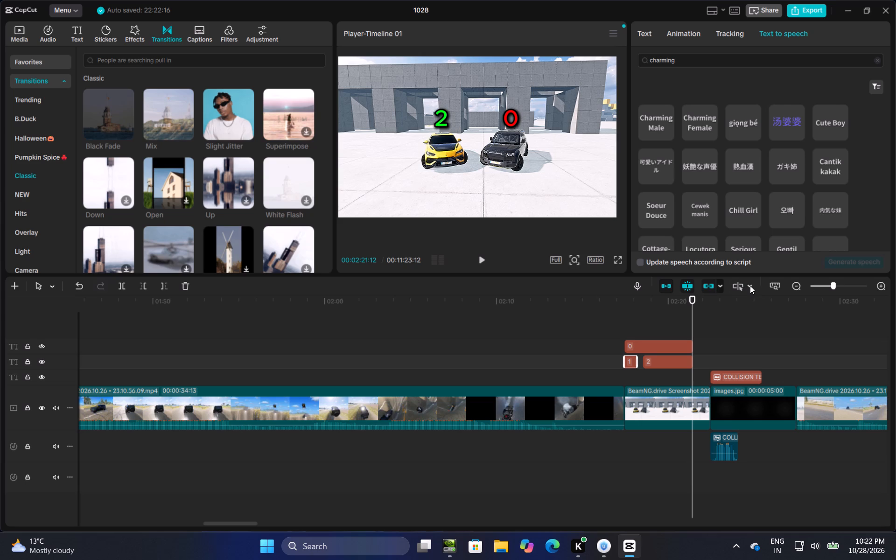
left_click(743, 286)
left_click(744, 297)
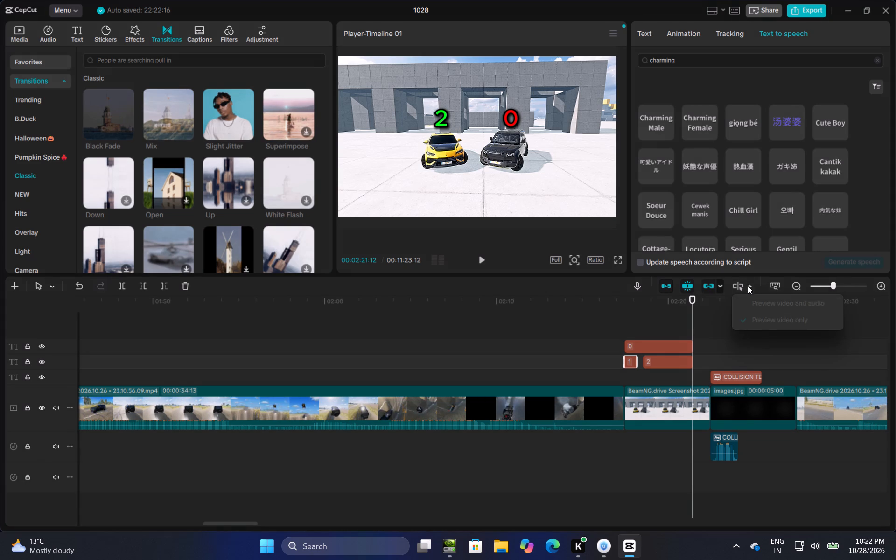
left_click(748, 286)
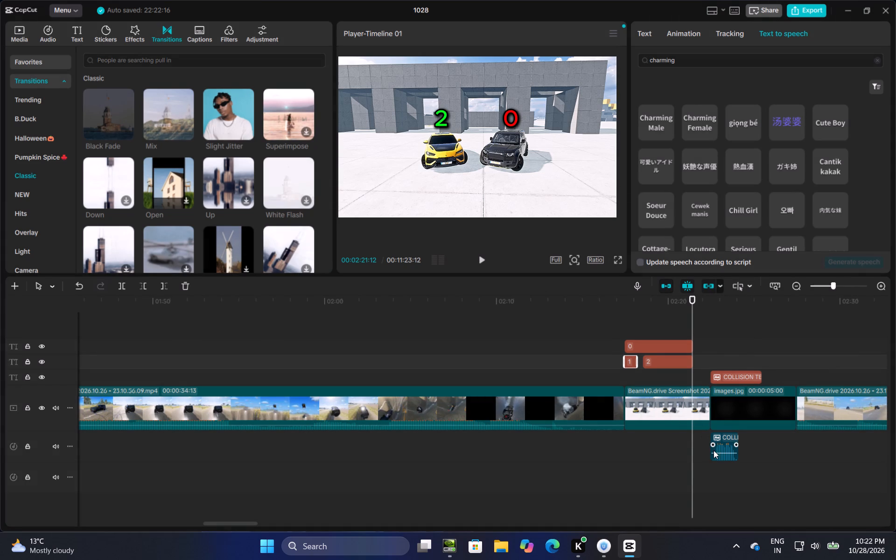
Move score text 2 directly against the end of text 1, at about 00:02:18:05, and play back the score change.
left_click(670, 400)
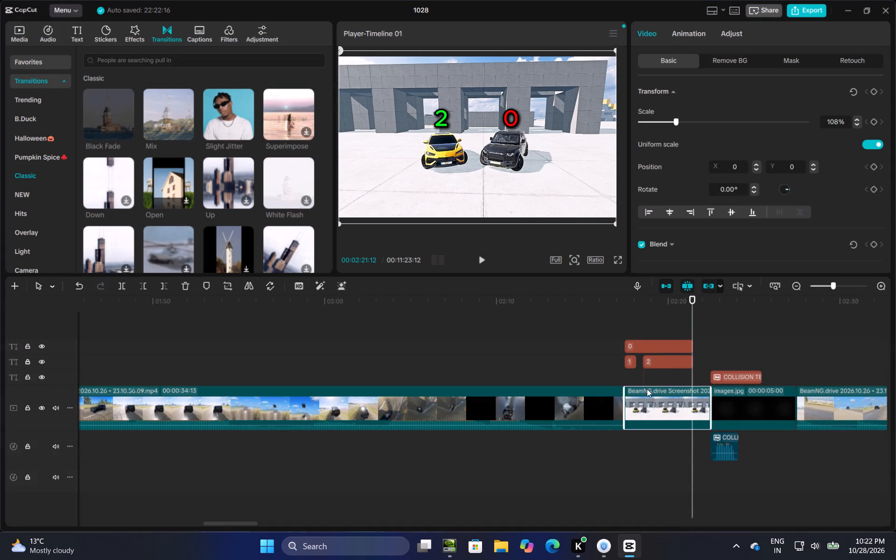
left_click(636, 362)
left_click(636, 362)
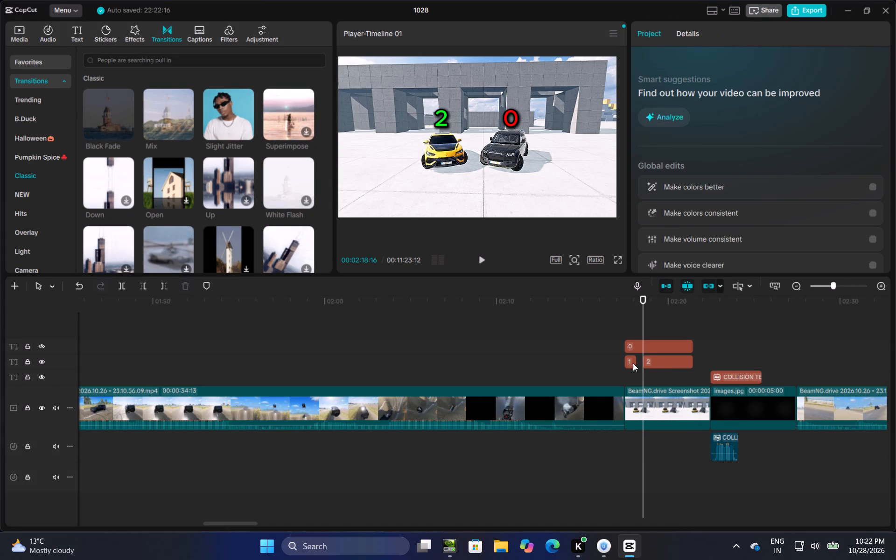
left_click(632, 363)
left_click(624, 363)
left_click(630, 362)
left_click(635, 362)
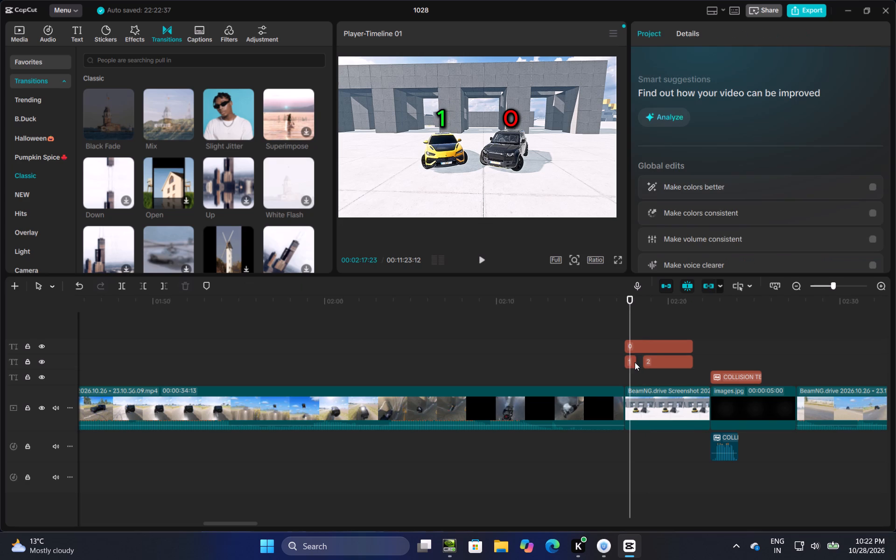
left_click(633, 360)
left_click(633, 357)
left_click(648, 357)
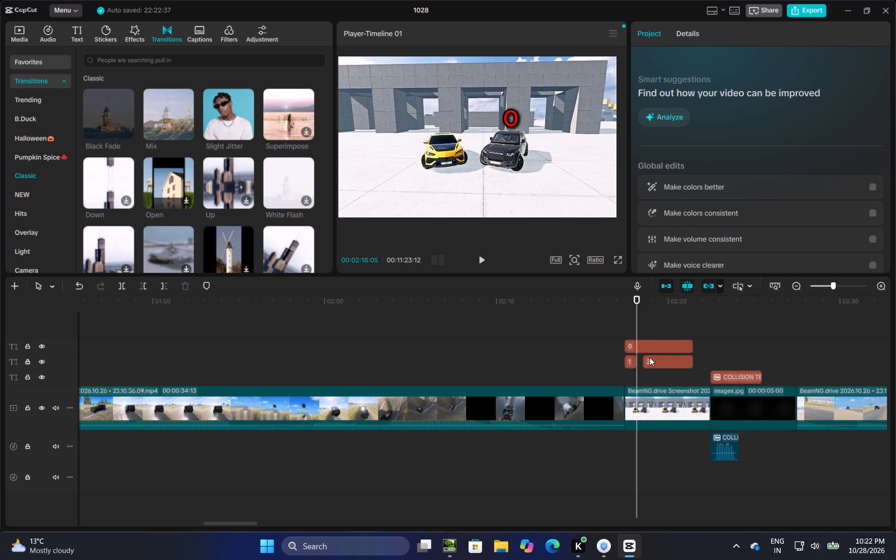
left_click_drag(653, 358, 647, 358)
left_click(617, 357)
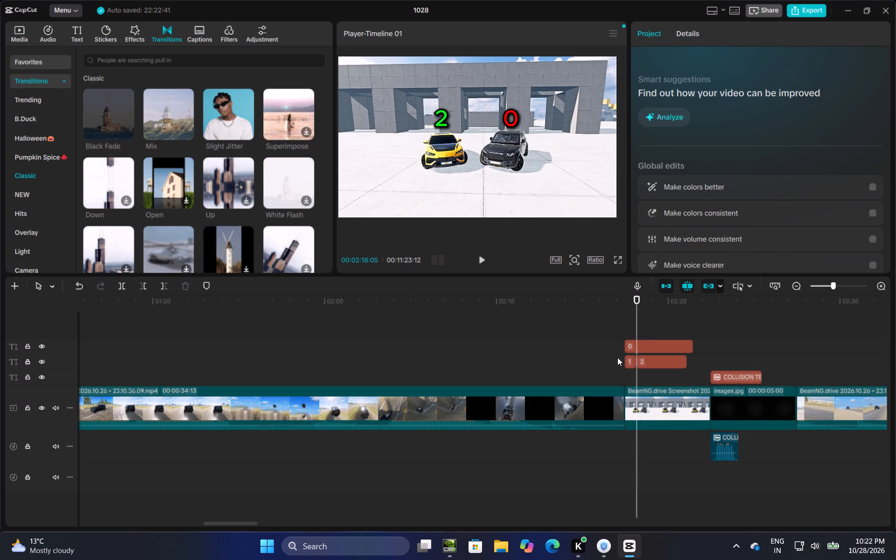
left_click(478, 265)
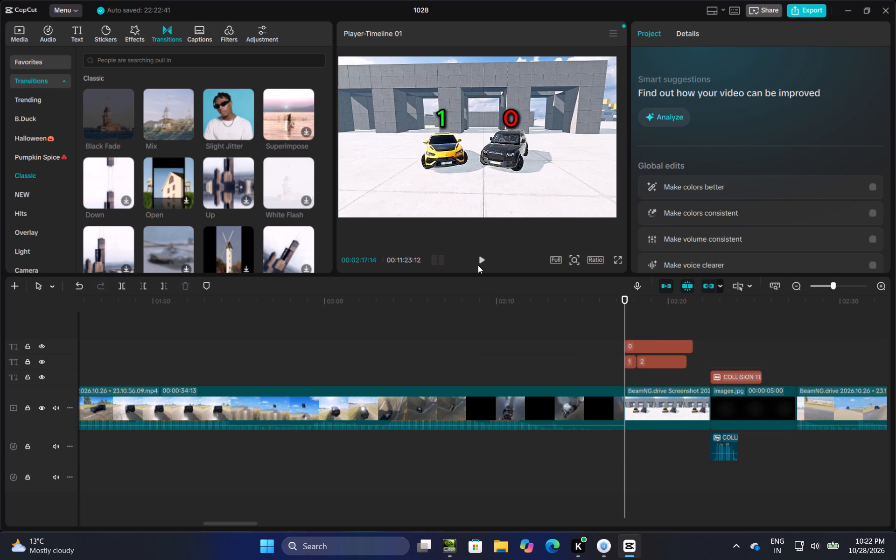
left_click(478, 265)
double_click(481, 265)
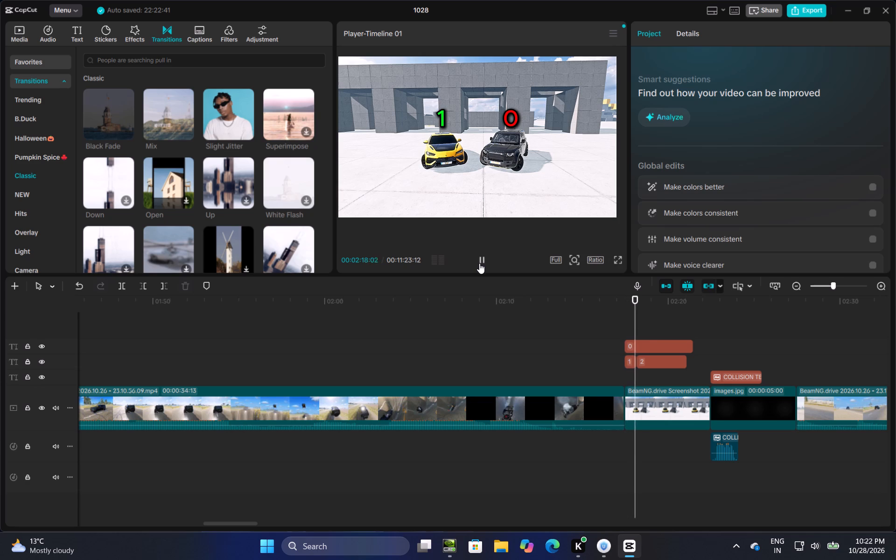
left_click(634, 325)
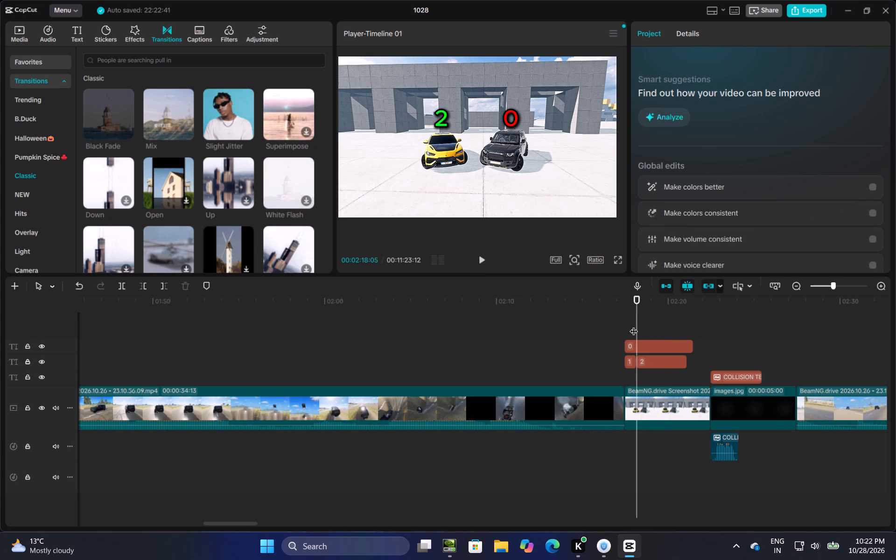
Trim the end of the score screenshot before the COLLISION TEST card to about 2.2 seconds.
left_click_drag(634, 325, 647, 325)
left_click(668, 387)
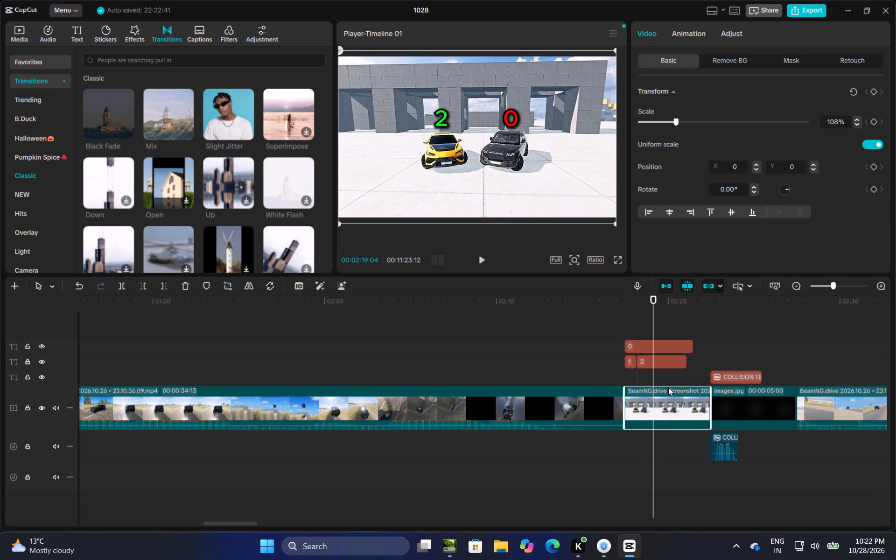
left_click_drag(705, 395, 655, 403)
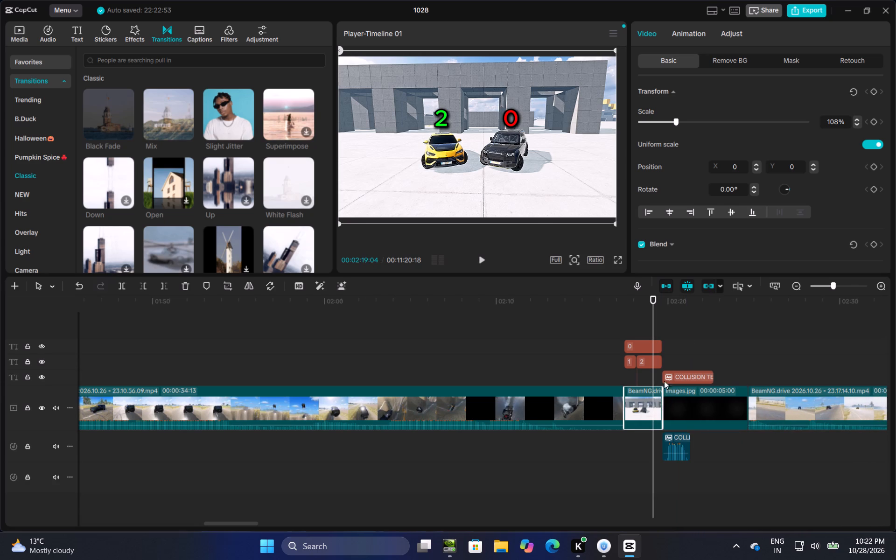
Close the project editor and return to the home screen.
left_click(870, 14)
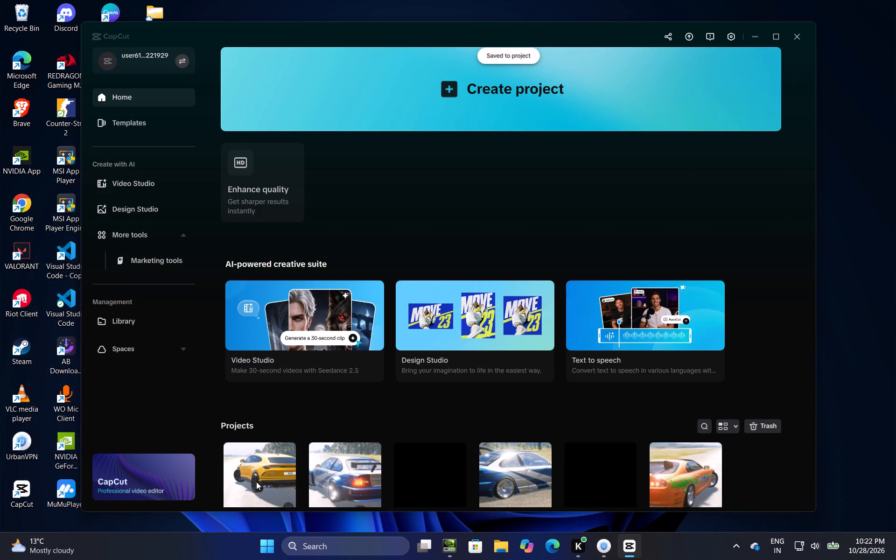
Reopen the car-comparison project with the yellow car thumbnail from the home screen.
left_click(256, 482)
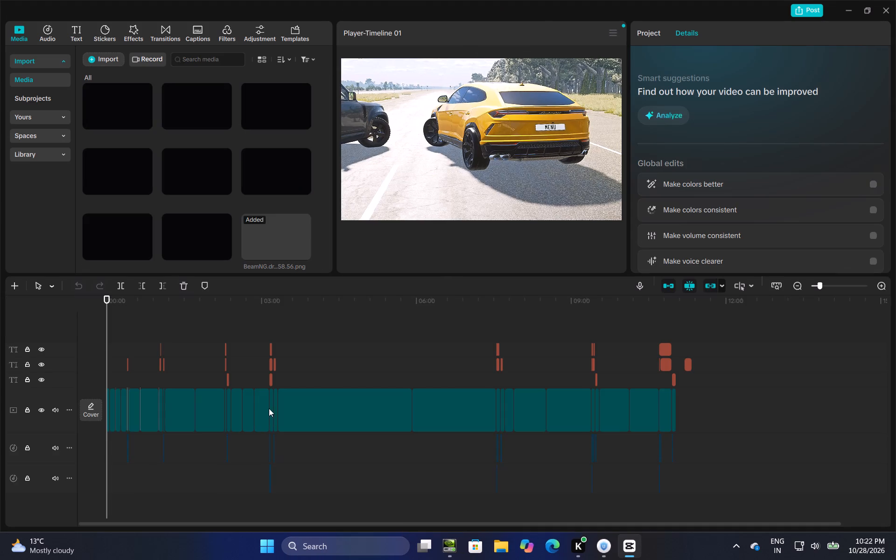
Trim the end of the score screenshot before LONG JUMP TEST to about 00:01:03:21, level with the end of score texts 1 and 0.
left_click(877, 287)
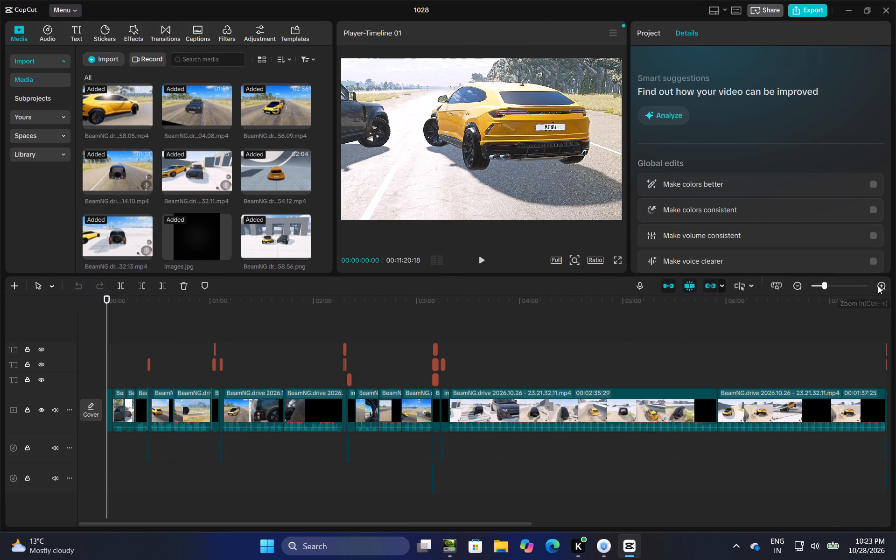
left_click(881, 286)
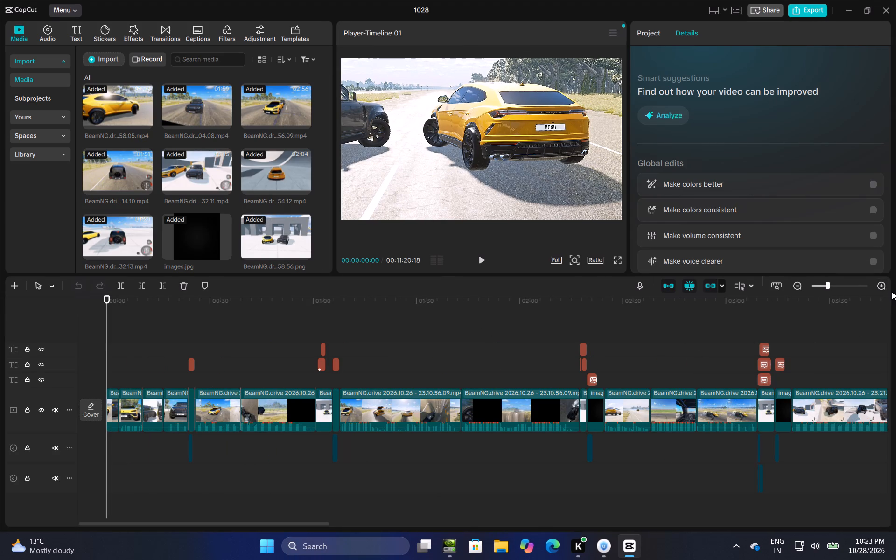
left_click(886, 283)
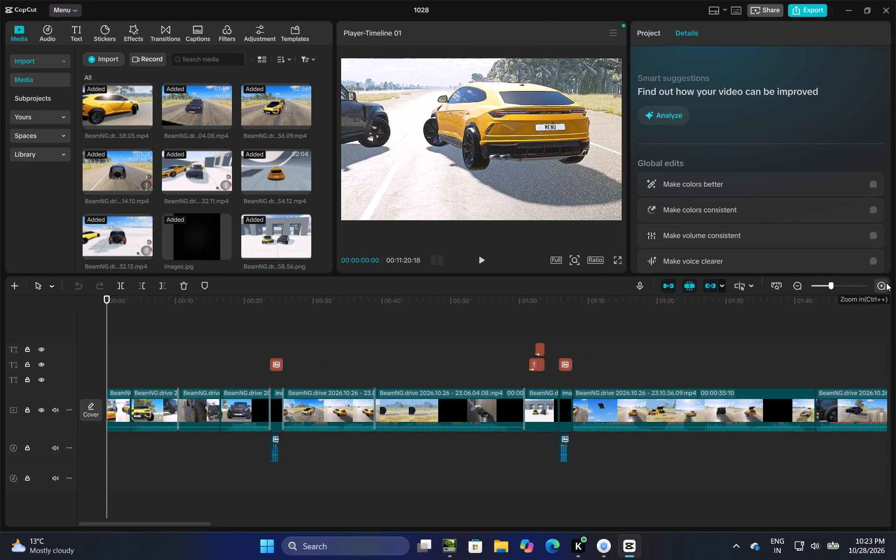
left_click(886, 283)
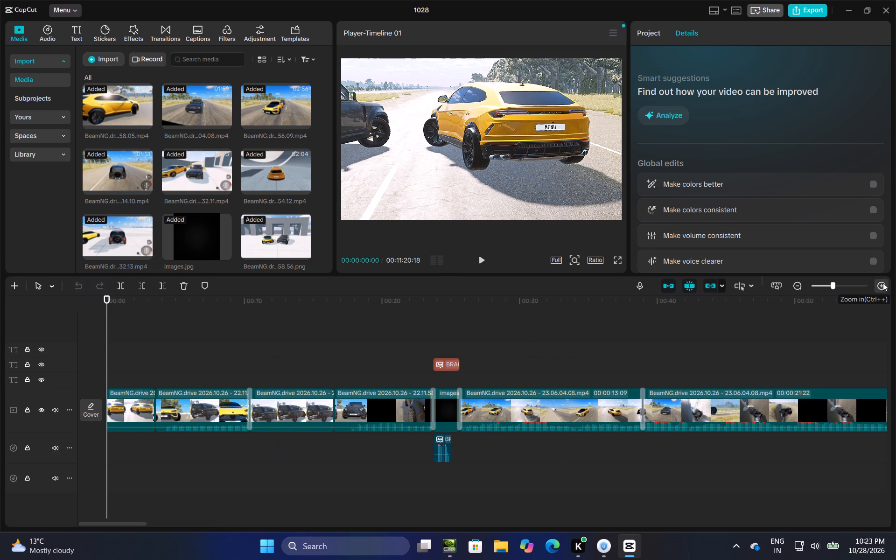
left_click(506, 348)
left_click_drag(506, 348, 757, 340)
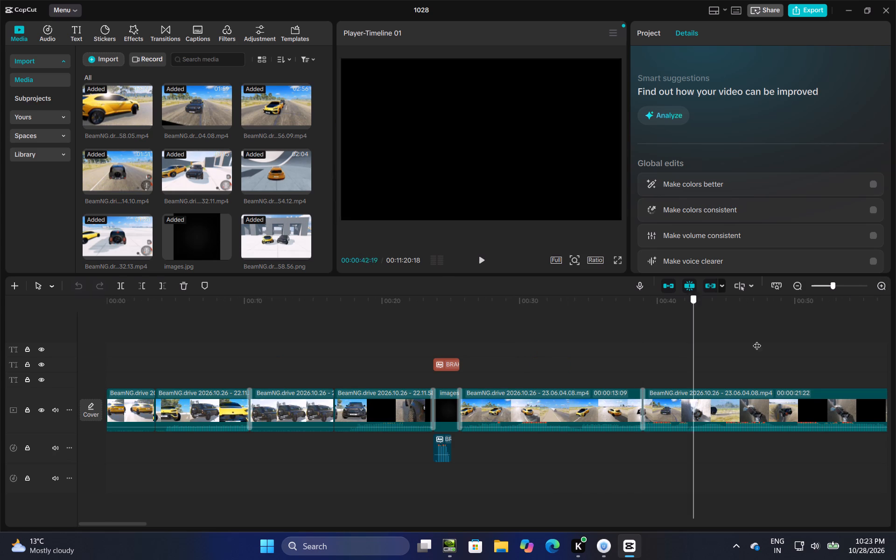
left_click_drag(757, 340, 332, 366)
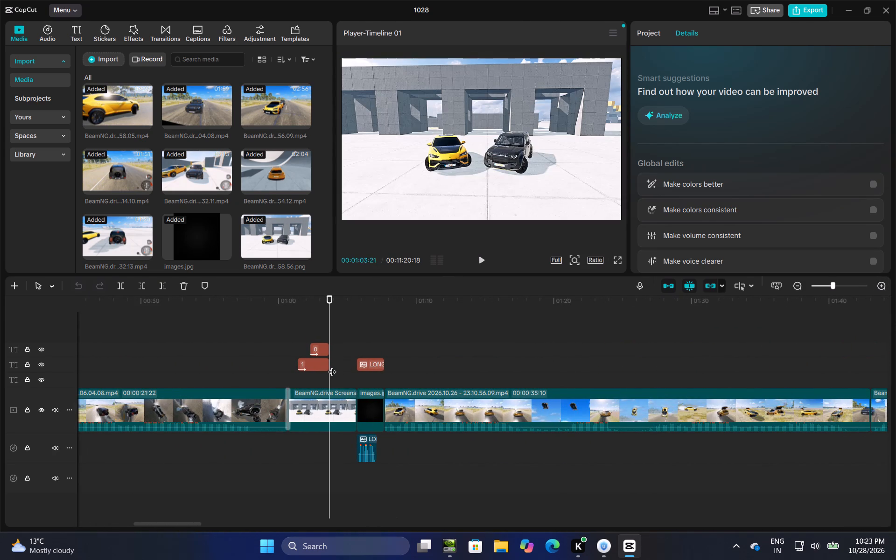
left_click(329, 402)
left_click_drag(356, 405, 329, 411)
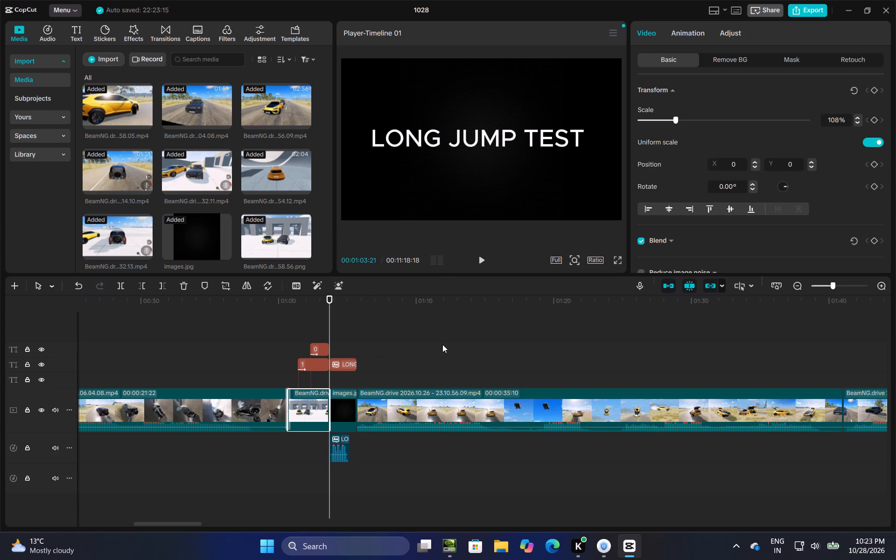
Trim the end of the COLLISION TEST title card to about 2.2 seconds and play back the score-to-title change.
left_click(442, 344)
left_click_drag(442, 344, 877, 345)
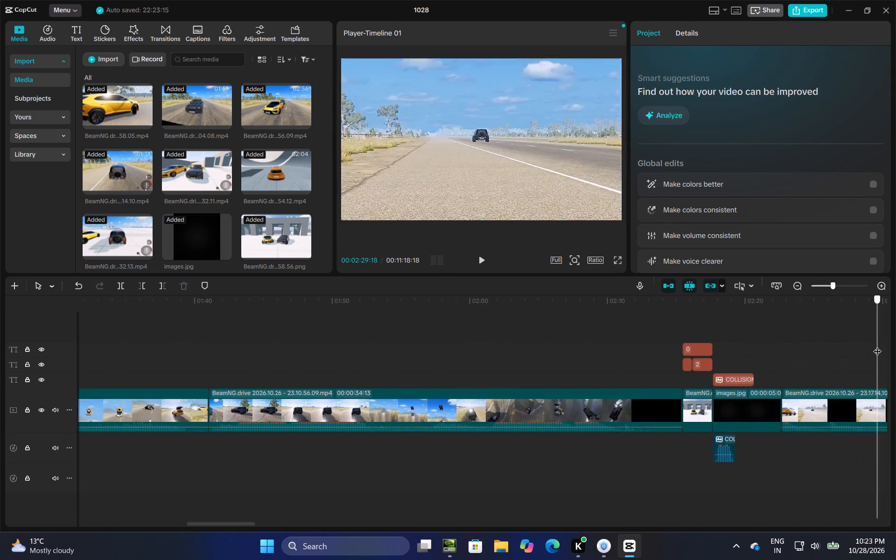
left_click_drag(877, 345, 603, 378)
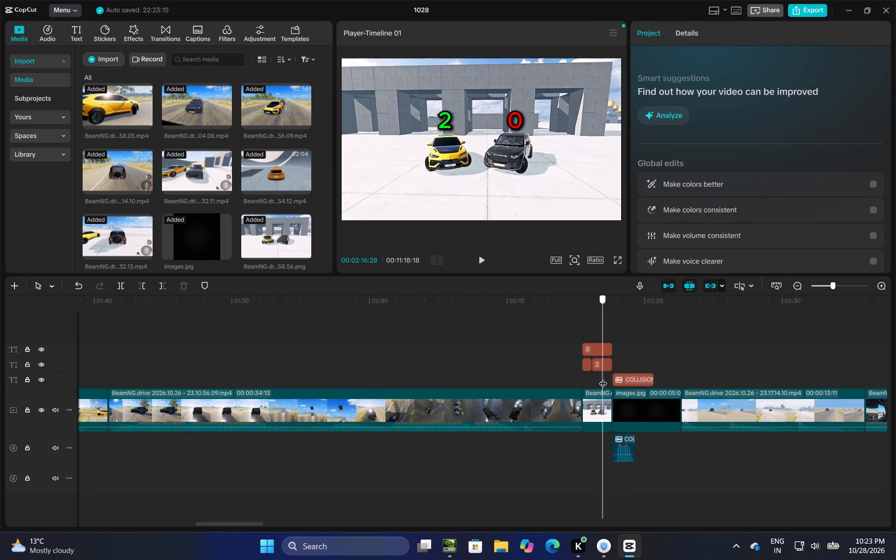
left_click_drag(603, 378, 611, 391)
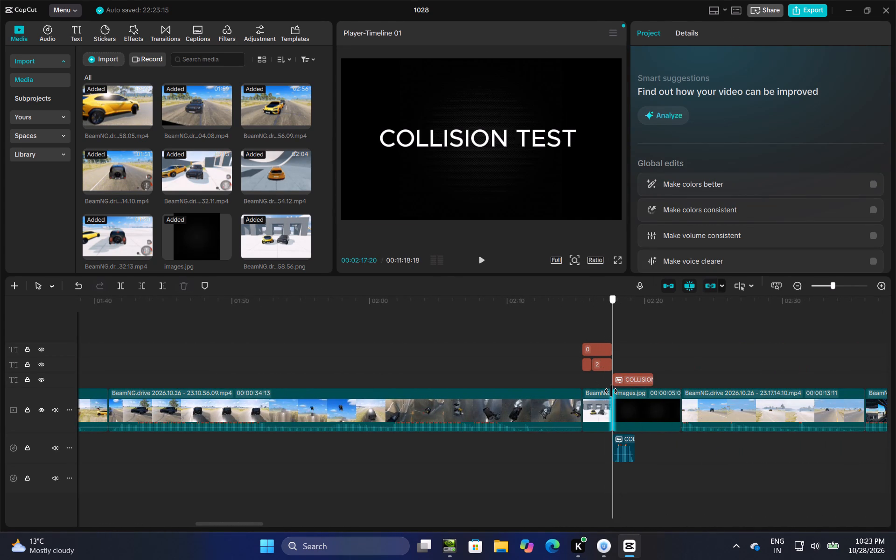
left_click_drag(611, 391, 594, 393)
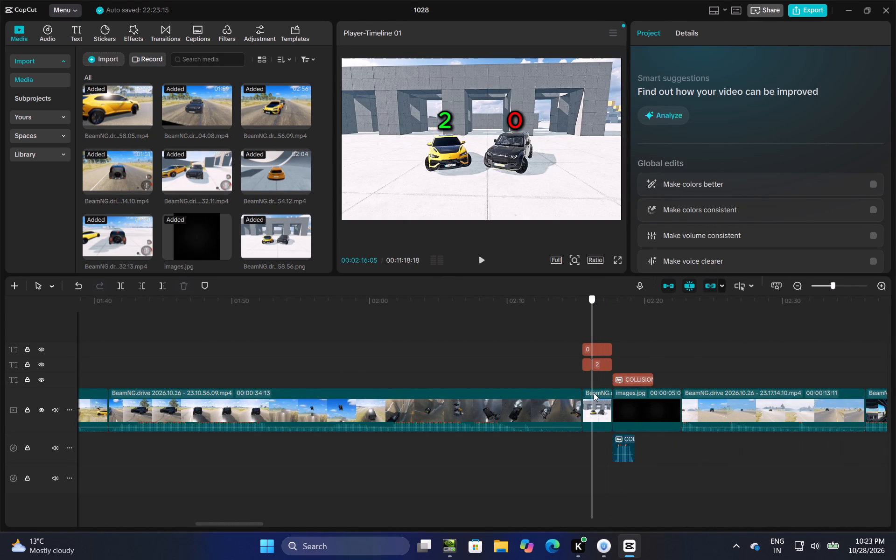
left_click_drag(594, 393, 588, 389)
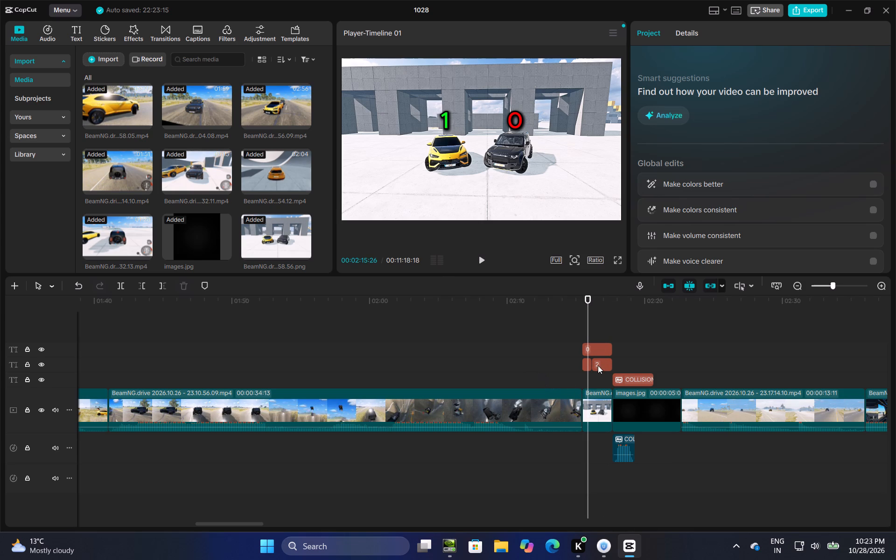
left_click(668, 409)
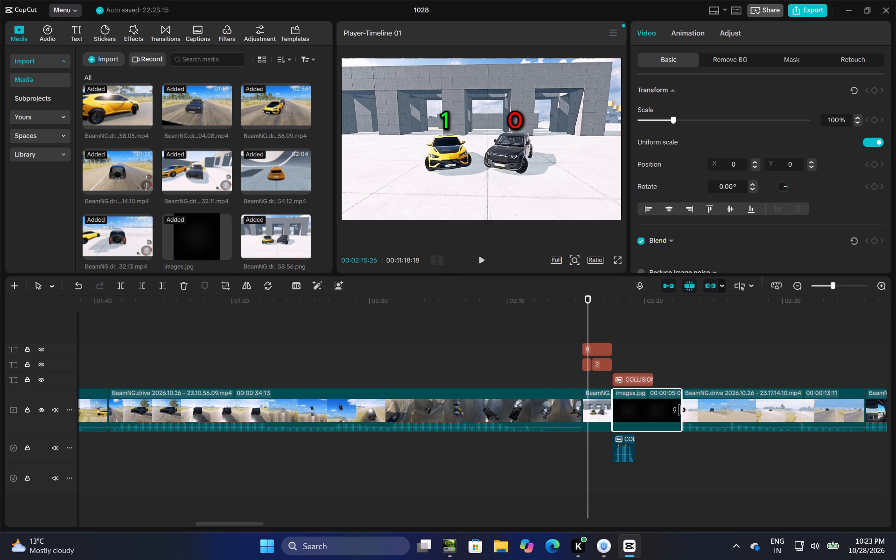
left_click_drag(681, 409, 644, 448)
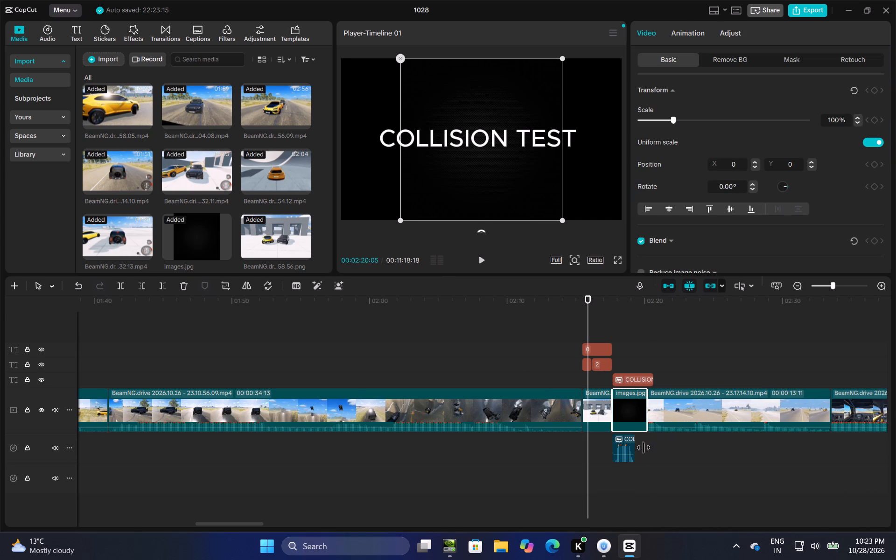
left_click_drag(644, 448, 639, 450)
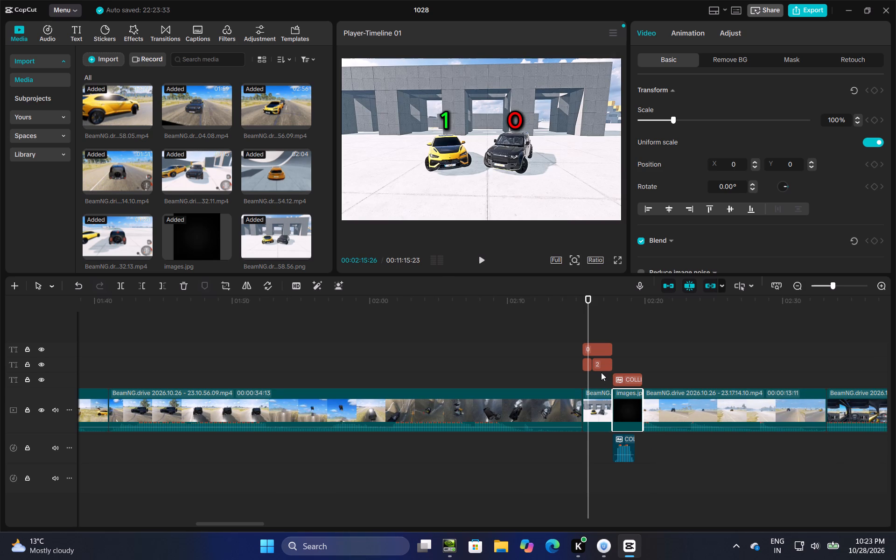
left_click(612, 357)
left_click(477, 261)
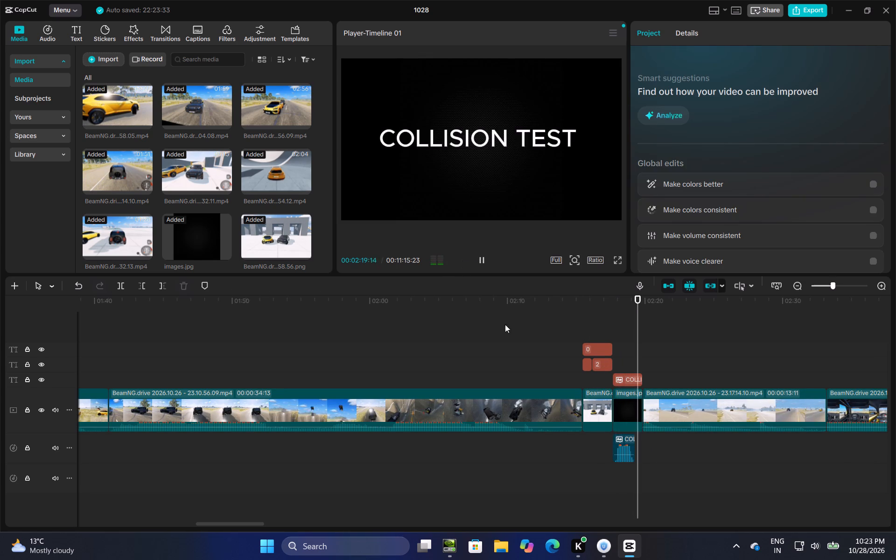
left_click(578, 323)
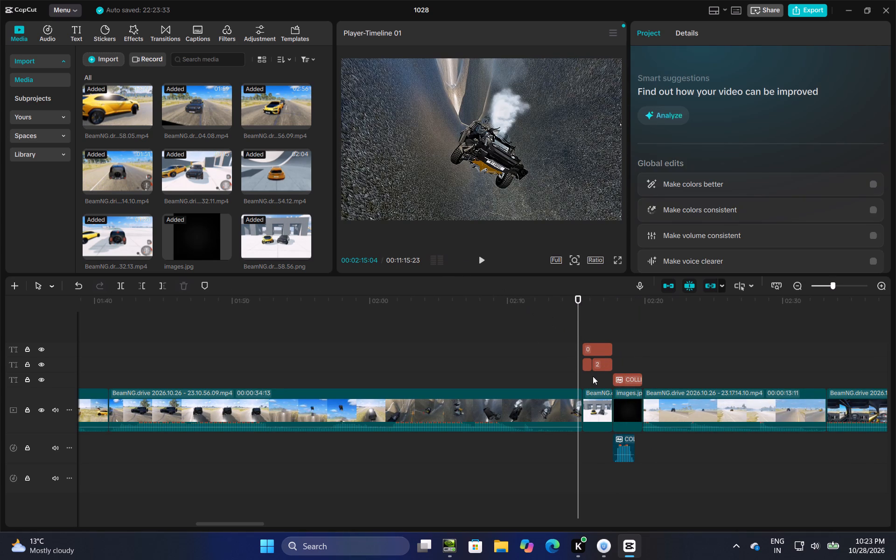
Examine the score texts and speech clips at the NO POINTS EITHER score screenshot to identify which audio belongs to which text.
left_click(589, 324)
left_click_drag(589, 324, 702, 325)
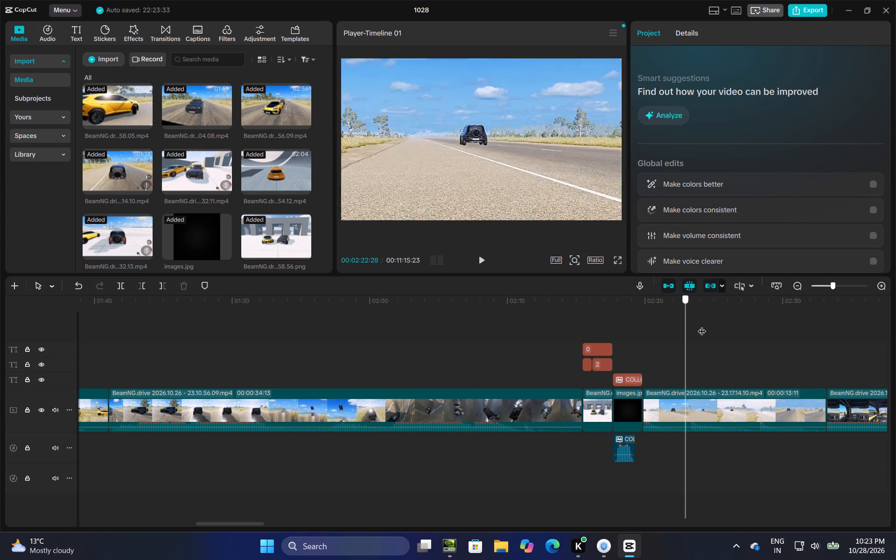
left_click_drag(702, 325, 895, 315)
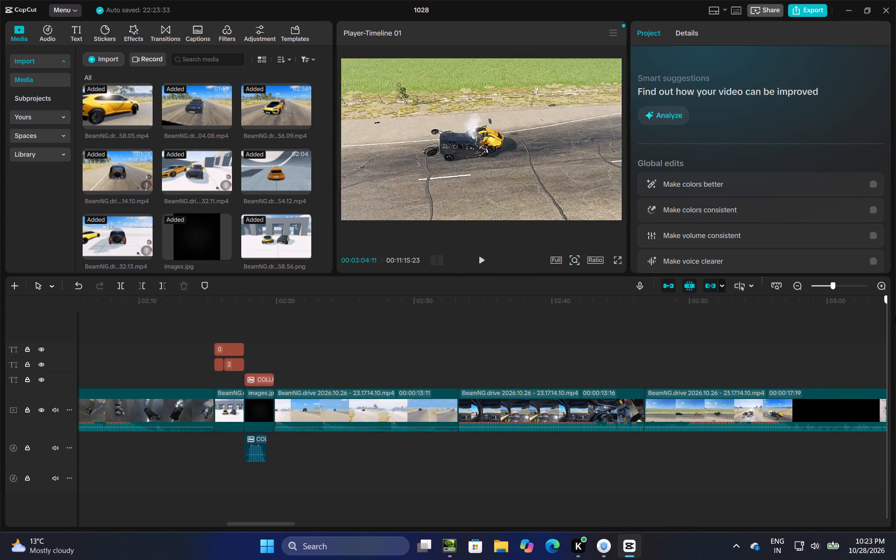
left_click_drag(895, 315, 586, 377)
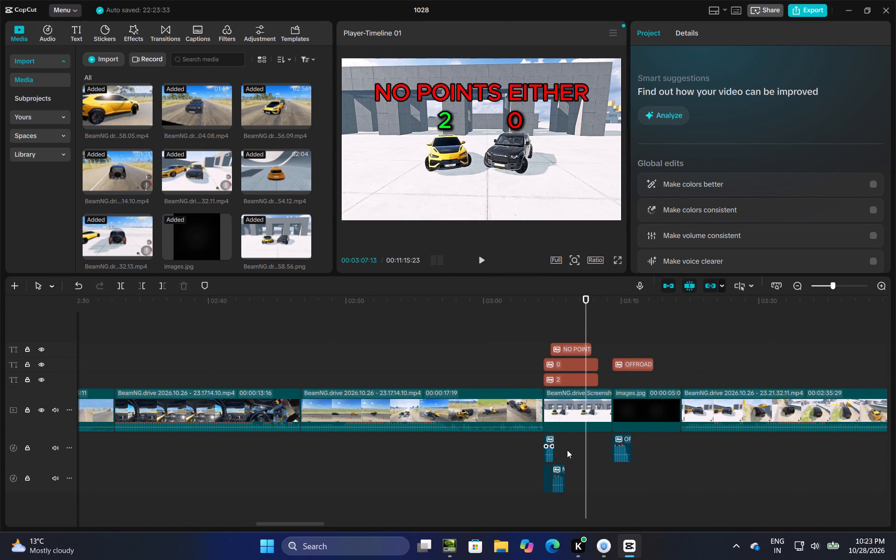
left_click_drag(538, 447, 554, 446)
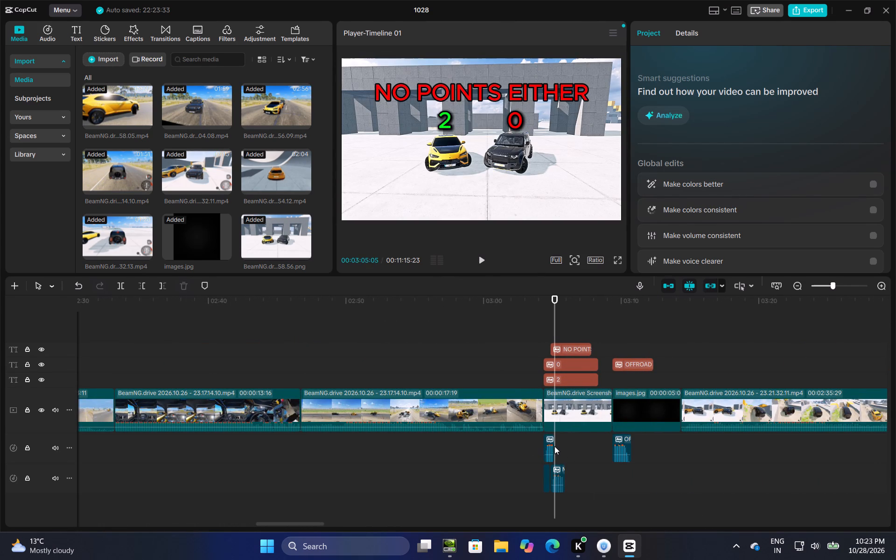
left_click(563, 448)
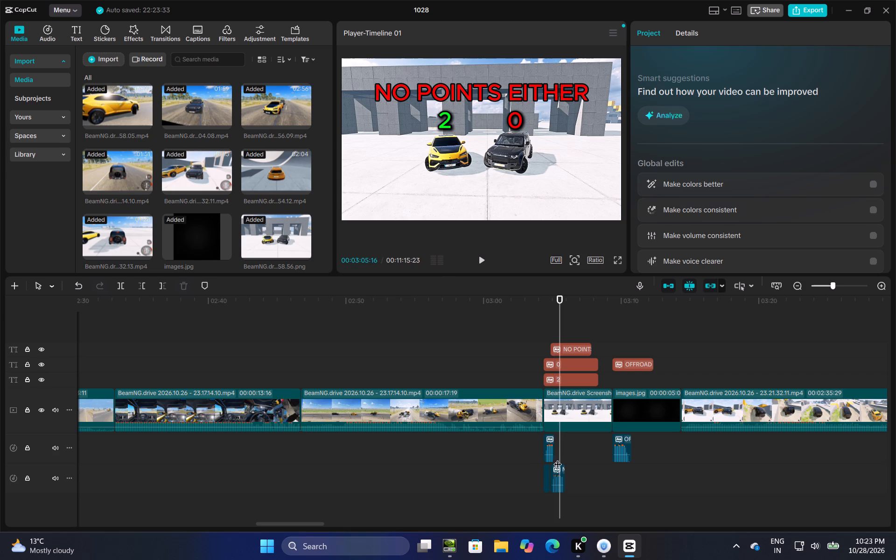
left_click(563, 474)
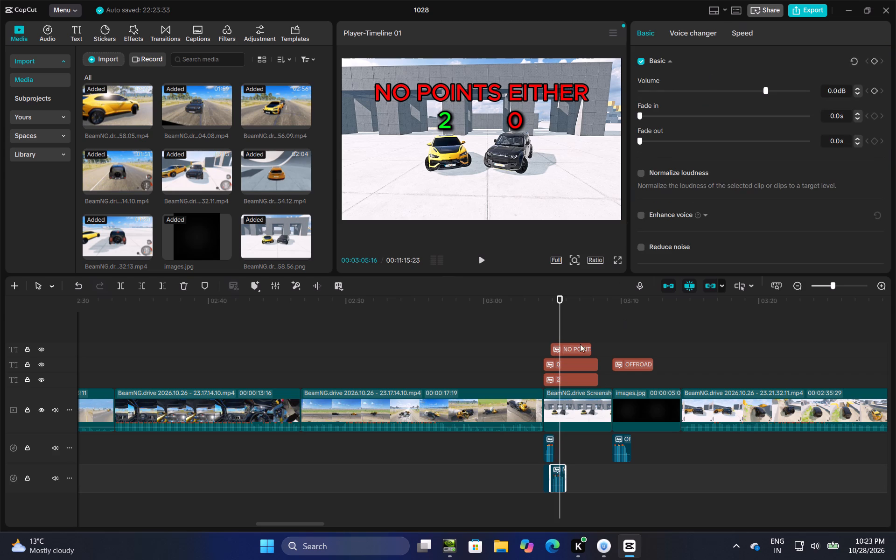
left_click(546, 471)
left_click(574, 446)
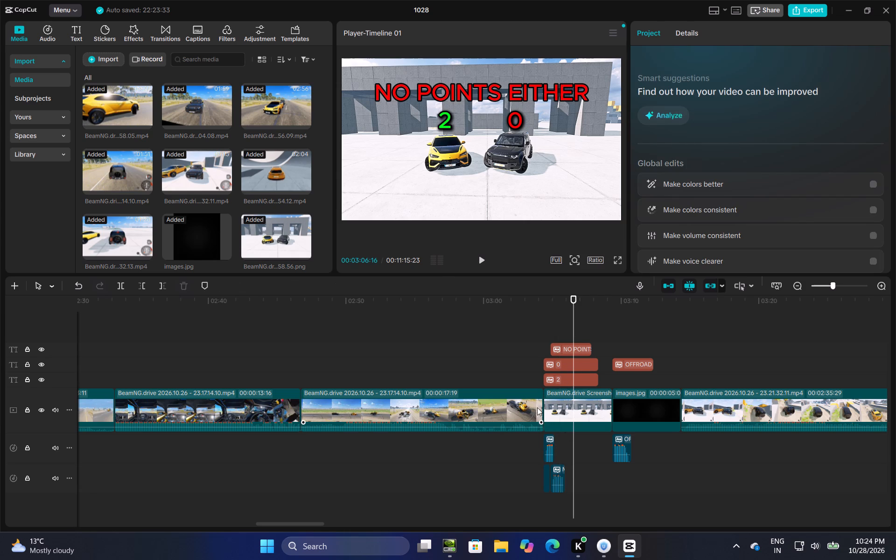
left_click(563, 364)
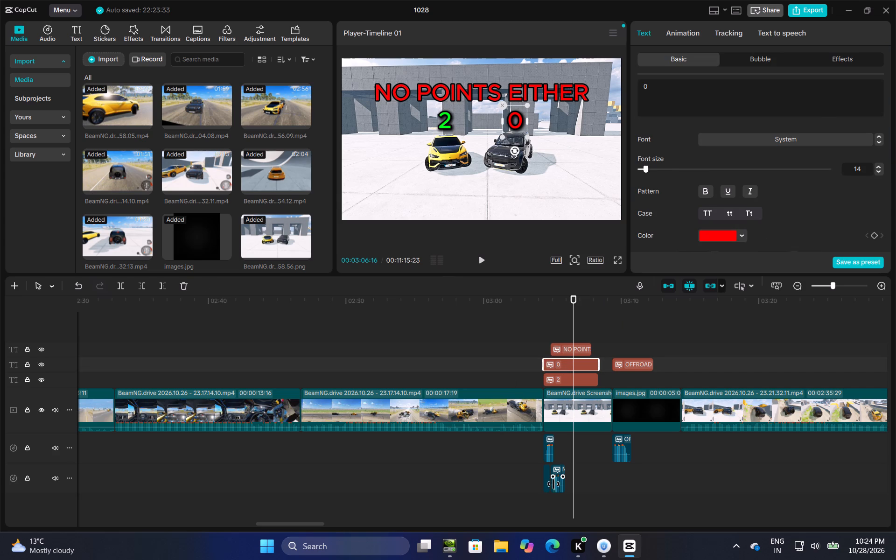
left_click(553, 487)
left_click(549, 489)
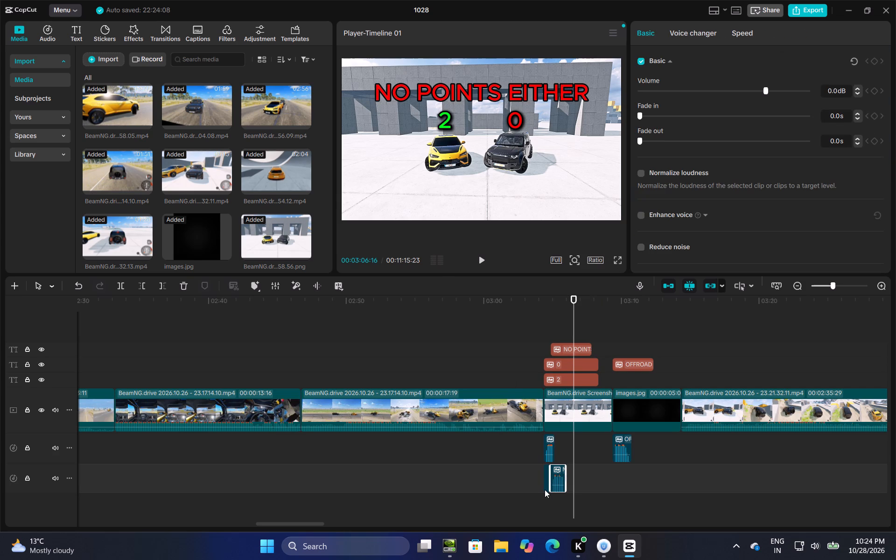
left_click(544, 483)
left_click(698, 31)
left_click(654, 34)
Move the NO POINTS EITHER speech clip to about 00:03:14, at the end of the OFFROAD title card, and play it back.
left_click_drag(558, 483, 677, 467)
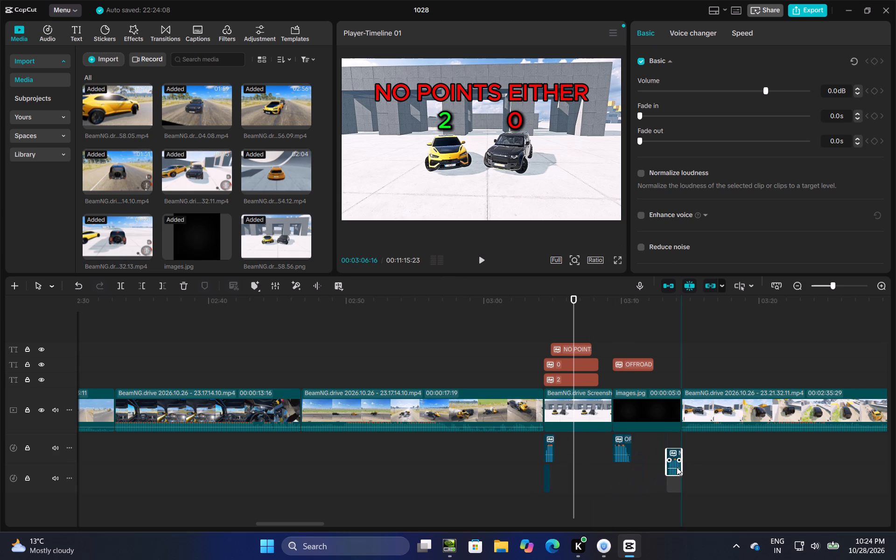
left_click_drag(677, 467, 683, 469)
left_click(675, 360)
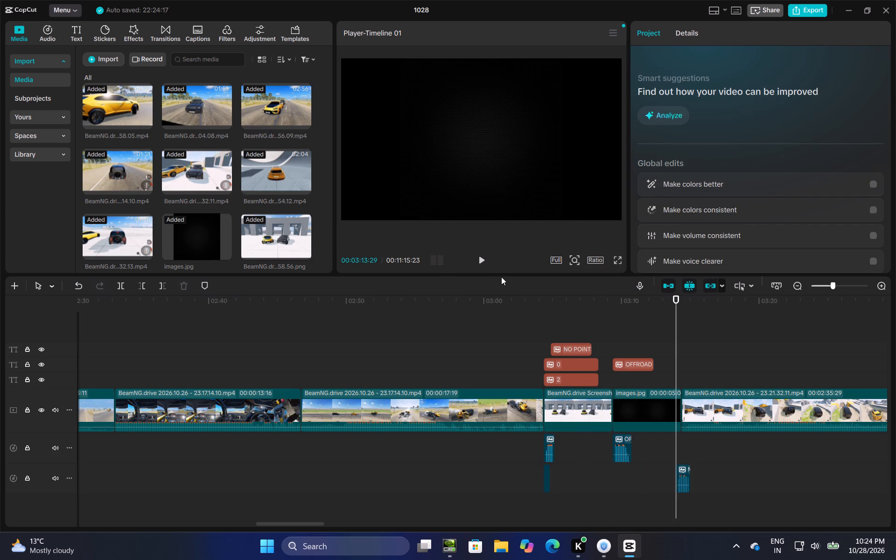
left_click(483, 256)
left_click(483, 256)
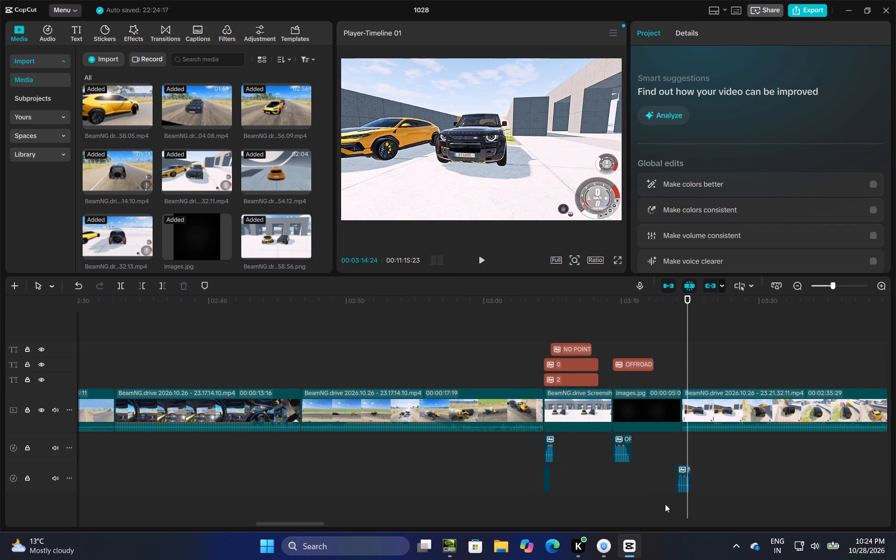
Move the speech clip back under the NO POINTS EITHER text, onto a new third audio track at about 00:03:07.
left_click_drag(682, 480, 581, 497)
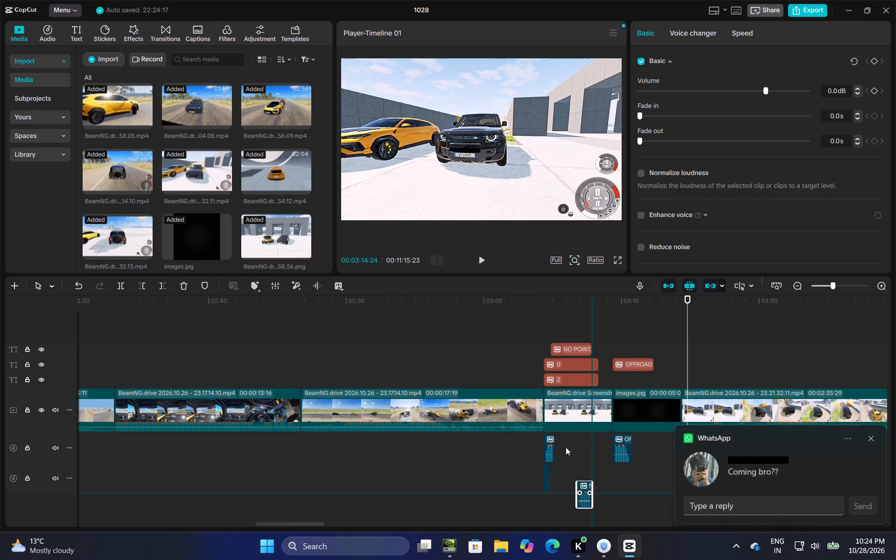
Delete the two speech clips for score texts 2 and 0 under the NO POINTS EITHER score screenshot.
left_click_drag(567, 441, 539, 485)
right_click(551, 448)
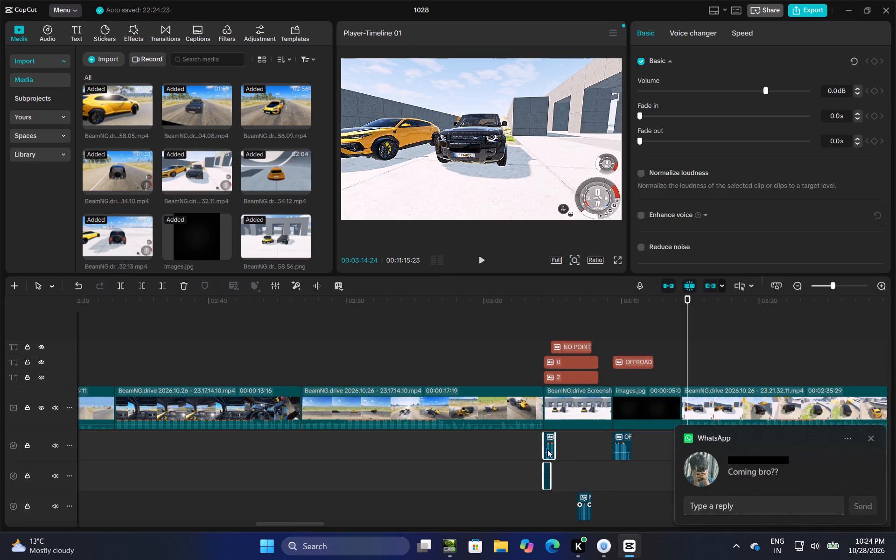
left_click(577, 318)
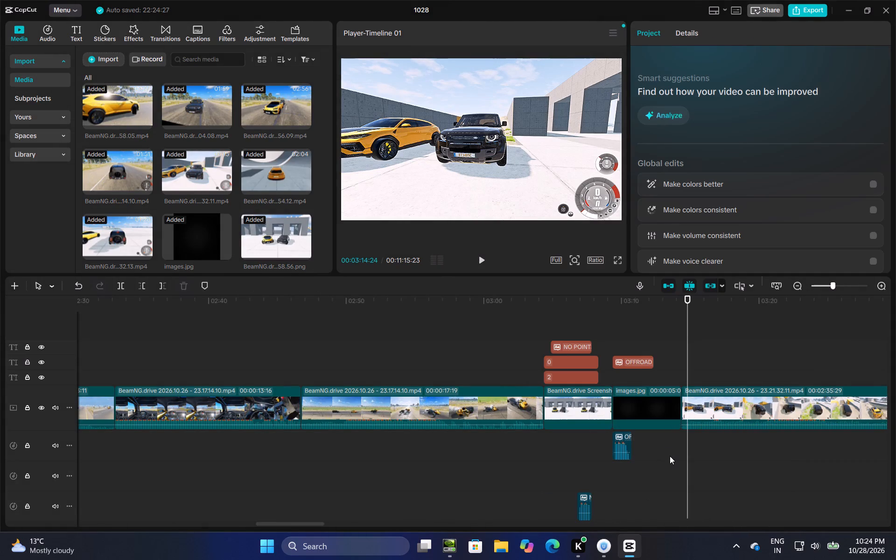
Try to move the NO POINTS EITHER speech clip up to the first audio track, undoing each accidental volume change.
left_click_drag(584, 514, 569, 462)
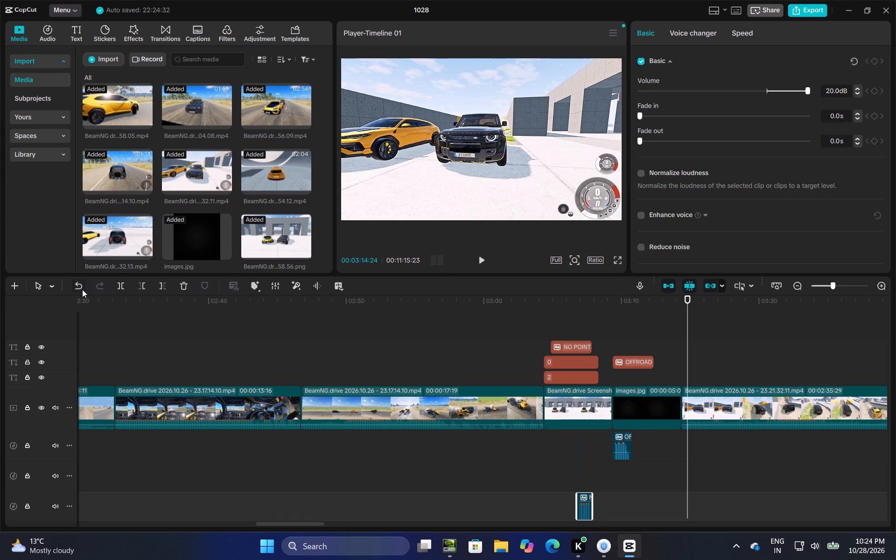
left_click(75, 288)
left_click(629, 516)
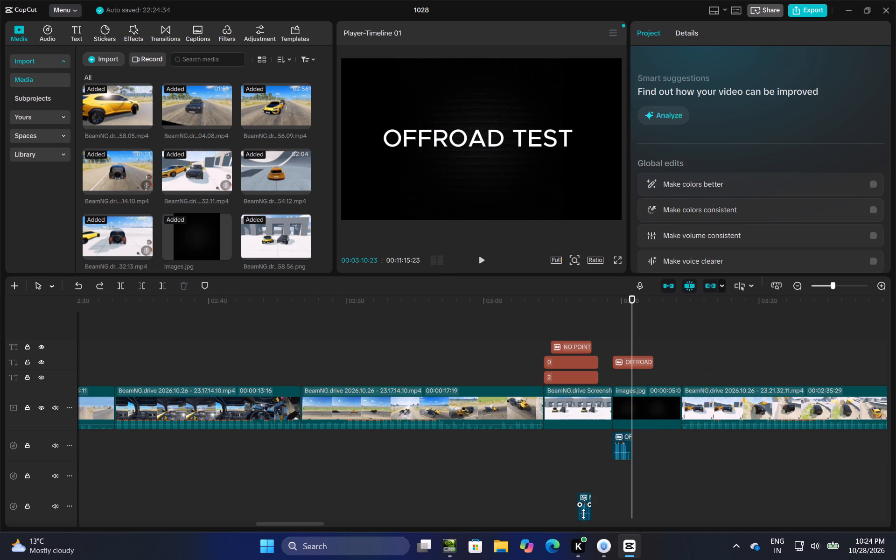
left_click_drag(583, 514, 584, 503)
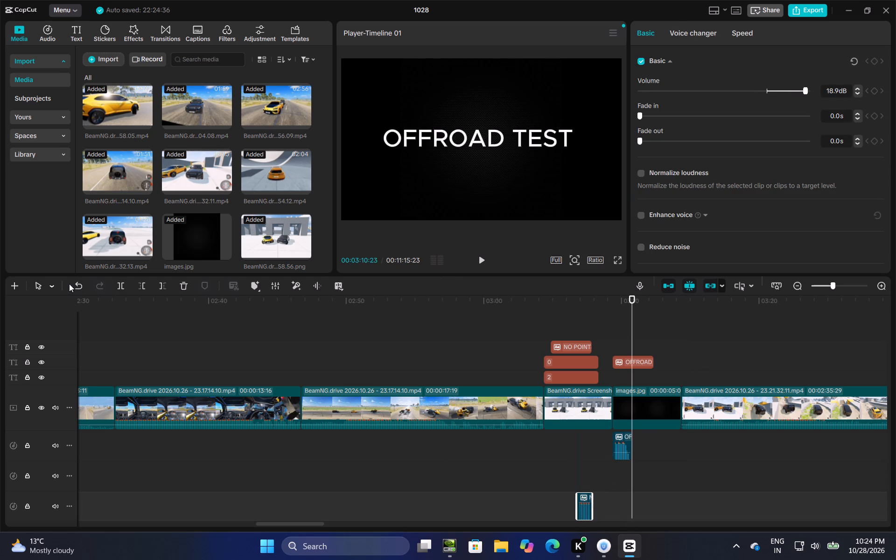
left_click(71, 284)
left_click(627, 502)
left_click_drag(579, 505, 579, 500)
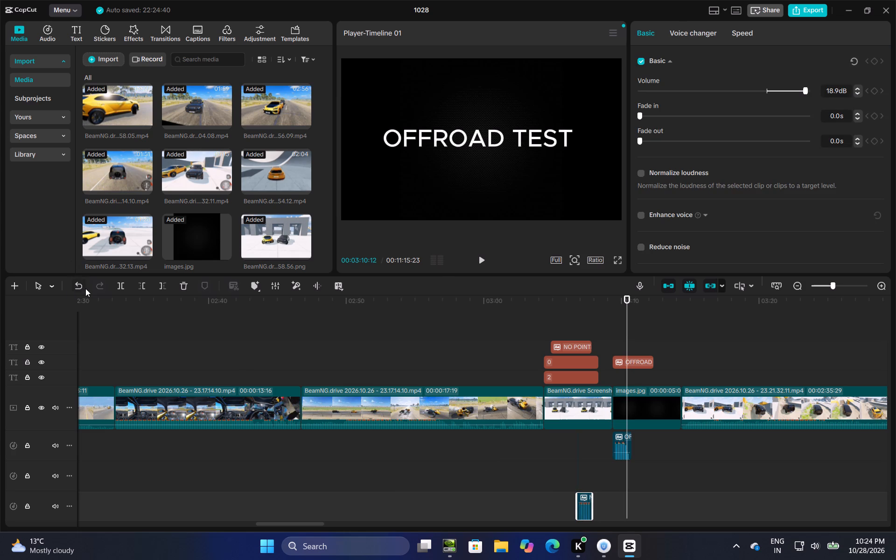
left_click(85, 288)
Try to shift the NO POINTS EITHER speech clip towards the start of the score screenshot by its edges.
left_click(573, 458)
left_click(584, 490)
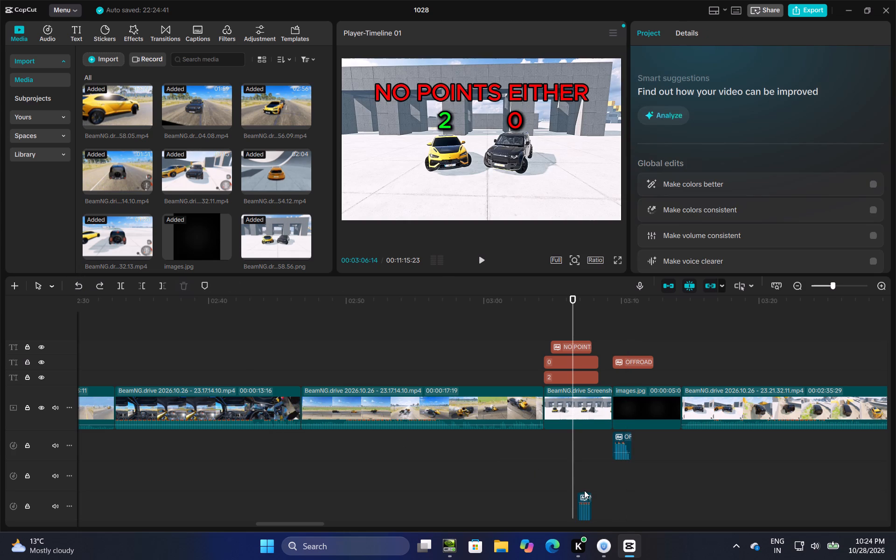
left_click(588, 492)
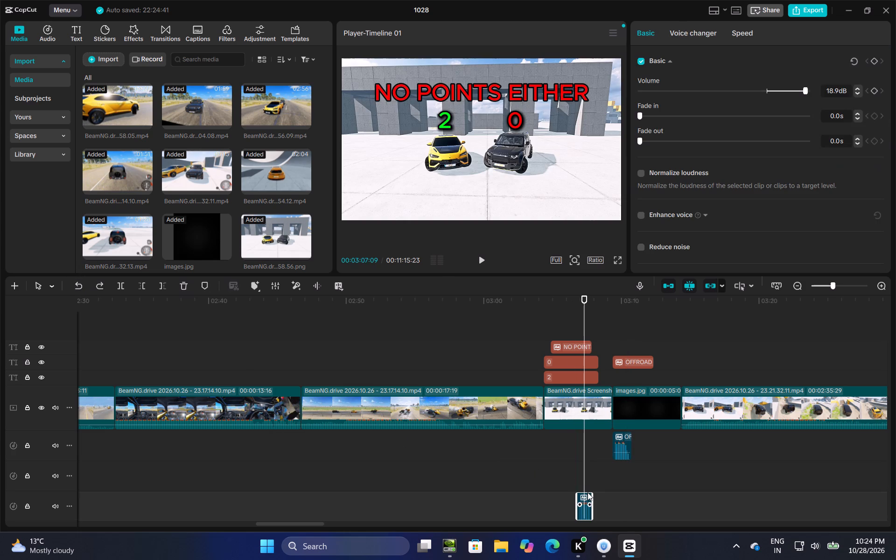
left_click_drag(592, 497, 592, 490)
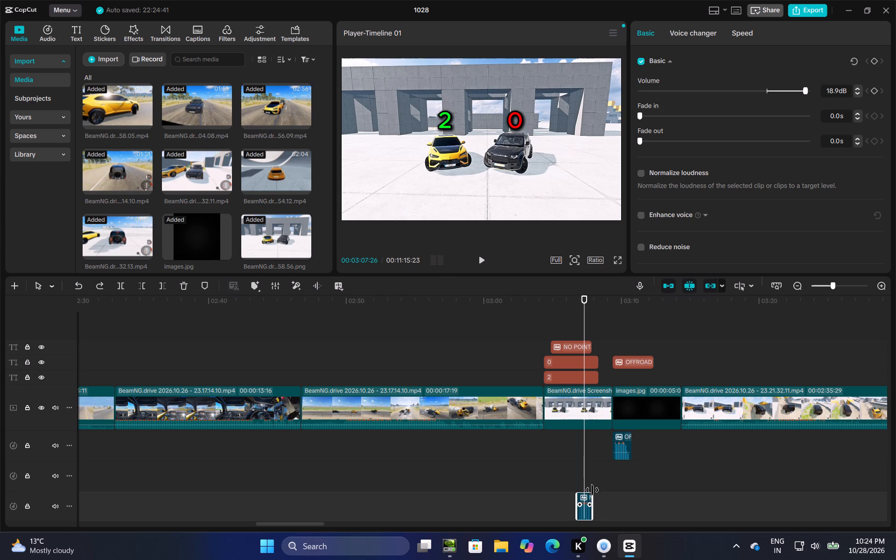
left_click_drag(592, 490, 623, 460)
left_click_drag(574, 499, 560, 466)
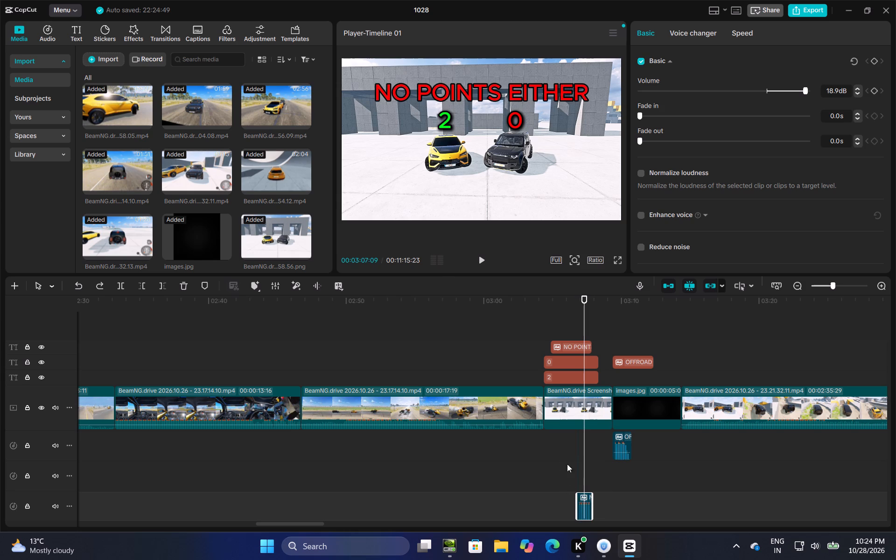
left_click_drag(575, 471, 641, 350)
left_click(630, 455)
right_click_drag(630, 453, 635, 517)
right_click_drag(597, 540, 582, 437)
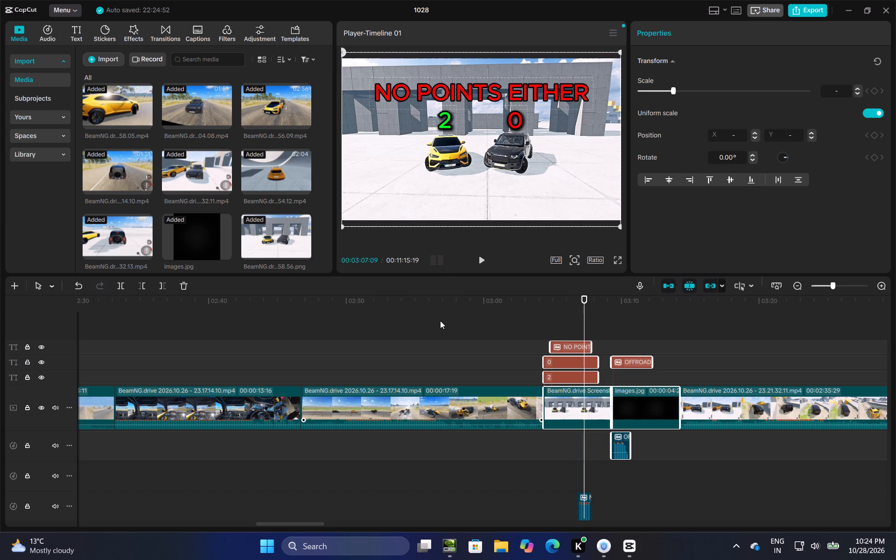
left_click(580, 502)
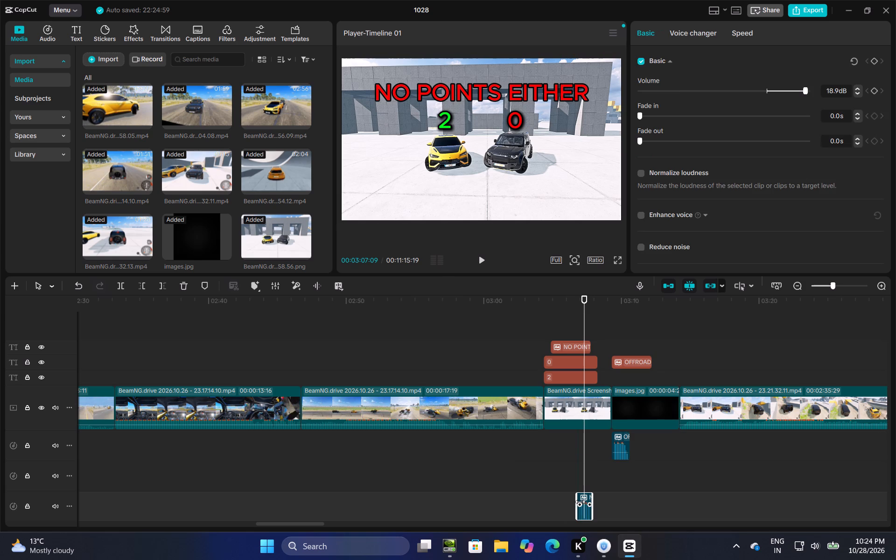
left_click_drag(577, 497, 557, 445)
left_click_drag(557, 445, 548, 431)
Move the NO POINTS EITHER speech clip onto the first audio track at the start of its score screenshot, about 00:03:04.
left_click(618, 484)
left_click_drag(582, 511, 582, 509)
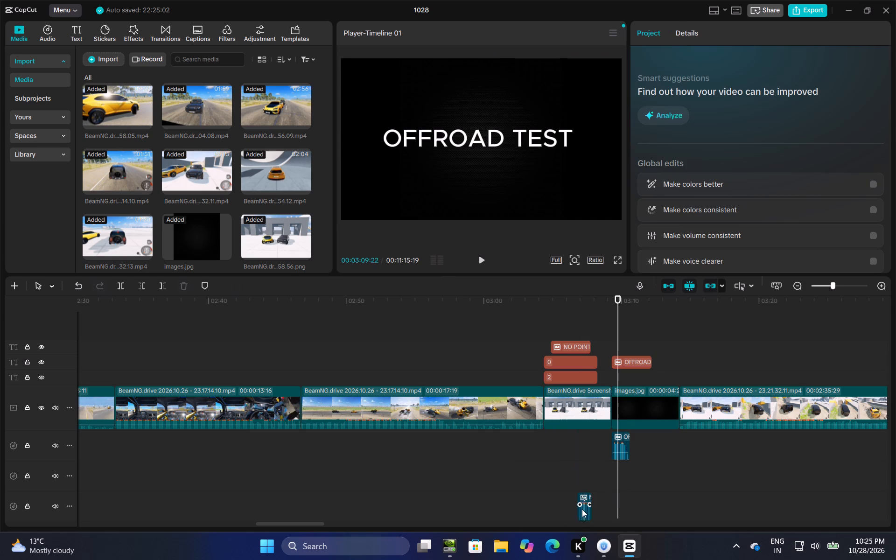
left_click_drag(582, 509, 549, 449)
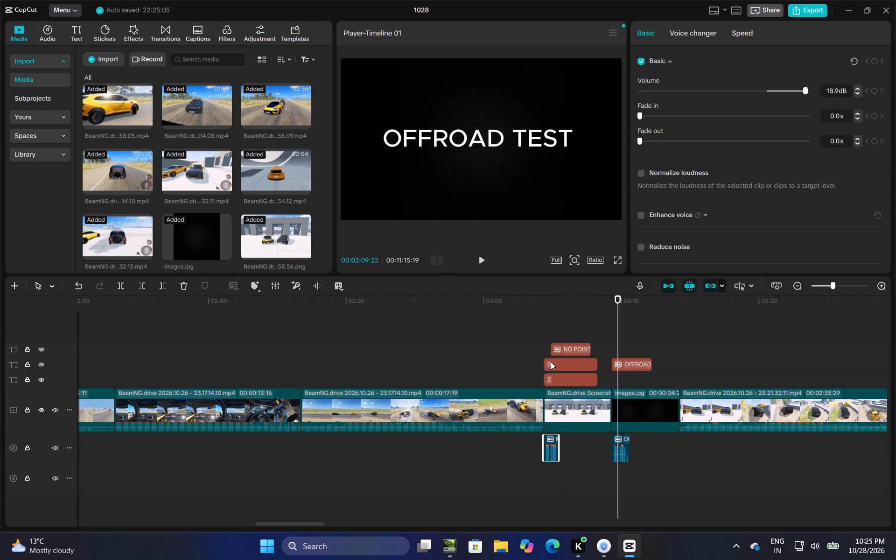
Extend the start of the NO POINTS EITHER text back to the start of the score screenshot at about 00:03:04:11.
left_click(561, 346)
left_click_drag(549, 348, 545, 349)
left_click(545, 341)
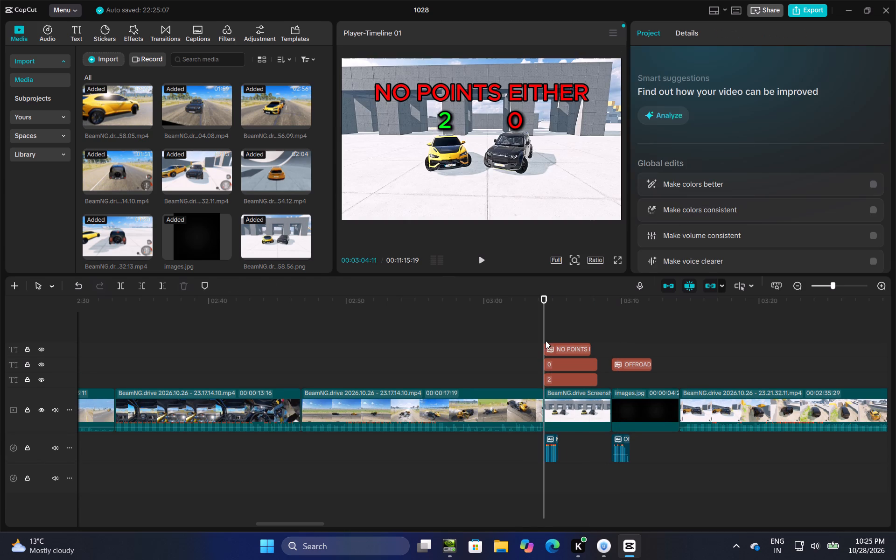
Shorten the NO POINTS EITHER score screenshot to about 1.6 seconds by trimming its end to about 00:03:05:28.
left_click(570, 428)
left_click(588, 413)
left_click_drag(611, 406, 586, 431)
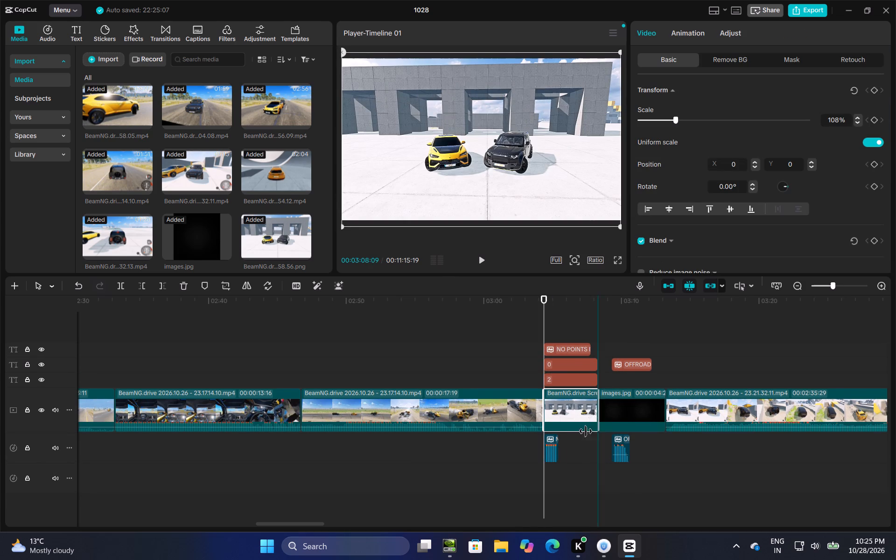
left_click_drag(586, 431, 562, 471)
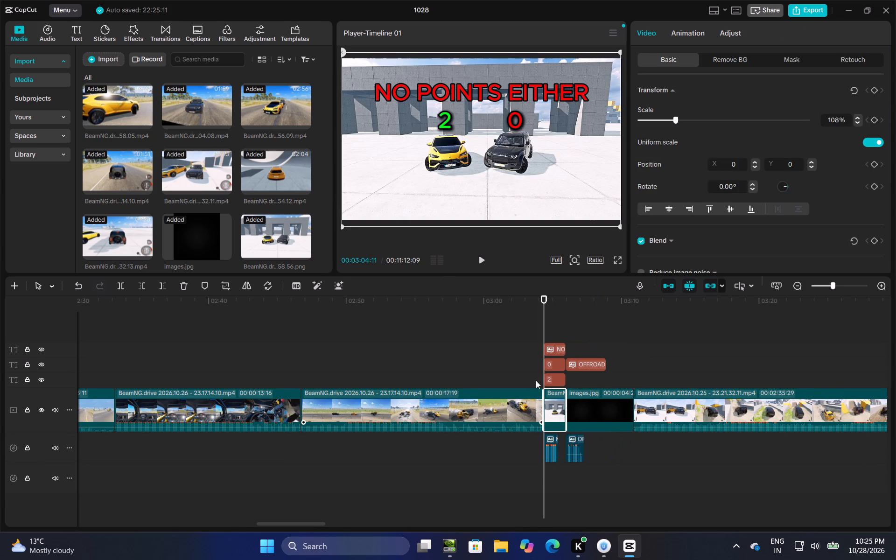
Play back the crash ending, the NO POINTS EITHER score card and the OFFROAD TEST title to check speech timing.
left_click(532, 371)
left_click(485, 263)
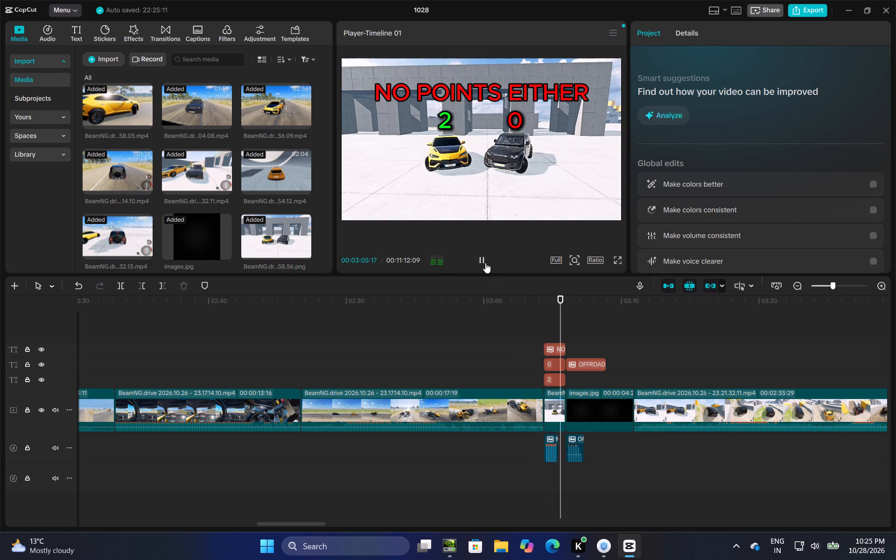
left_click(485, 263)
left_click(527, 366)
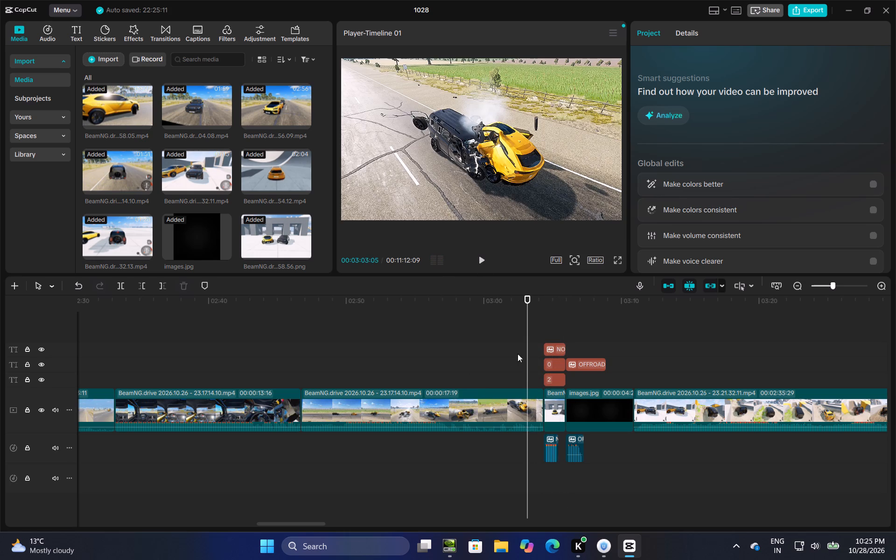
left_click(484, 268)
left_click(482, 262)
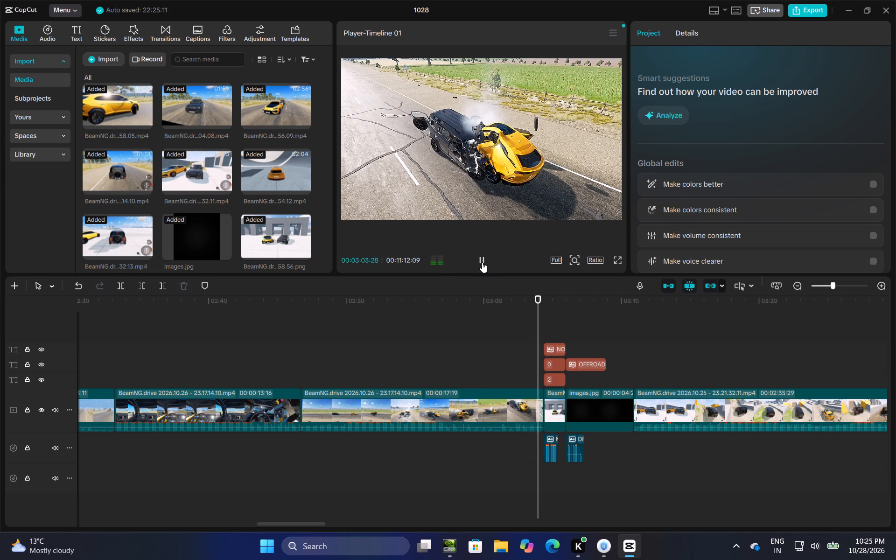
left_click(480, 262)
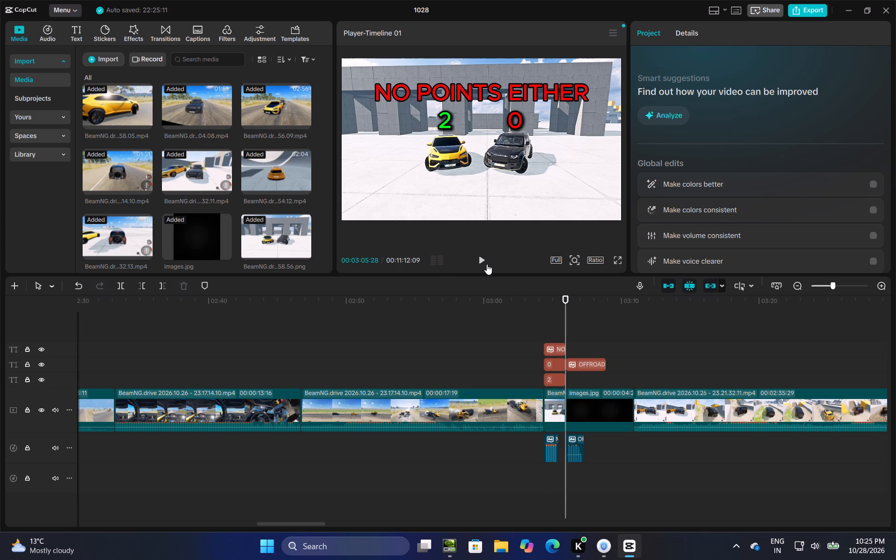
left_click(486, 263)
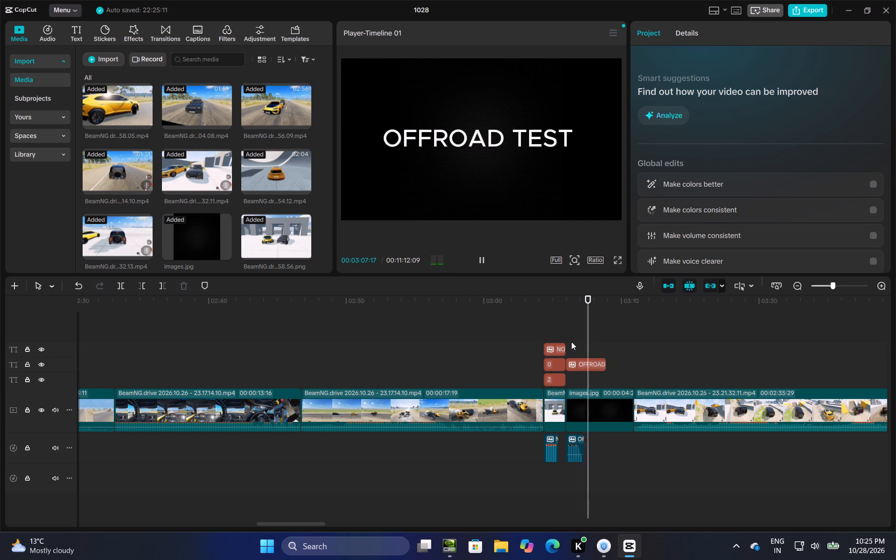
left_click(571, 342)
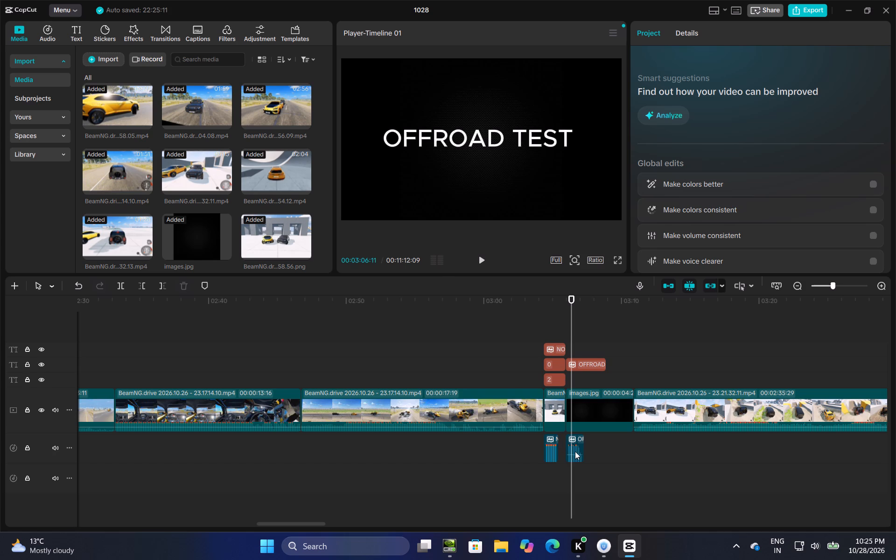
left_click(481, 263)
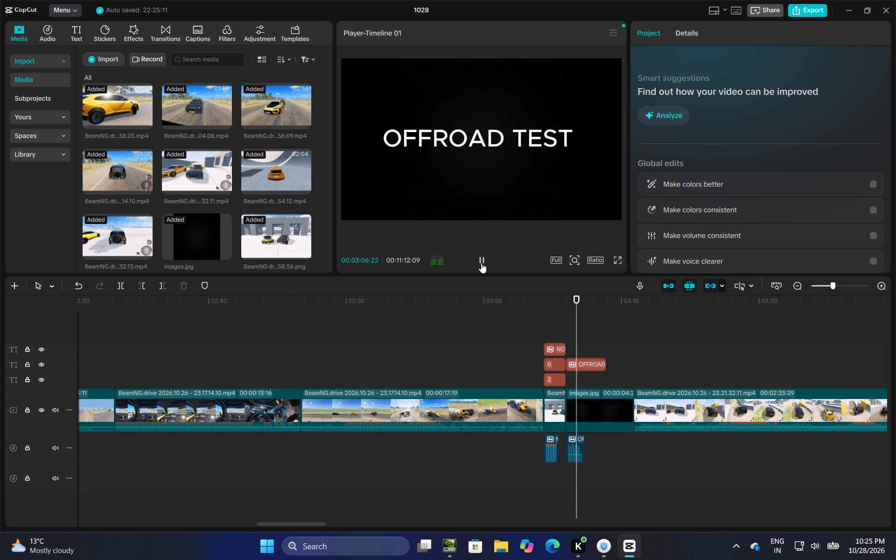
left_click(479, 255)
Shorten the black OFFROAD TEST title card to about 1.6 seconds by trimming its end.
left_click(614, 421)
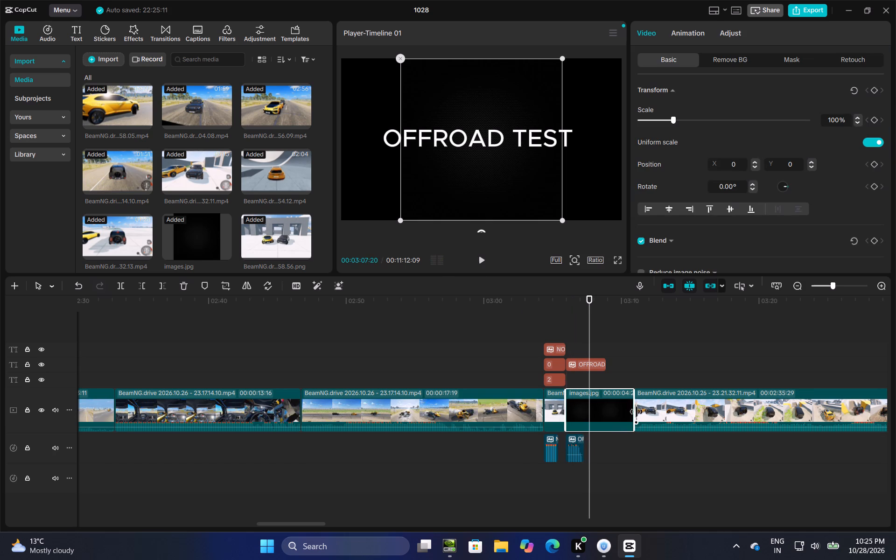
left_click_drag(634, 411, 586, 494)
Delete the three speech clips for score texts 0, 1 and 2 under the score screenshot at about 00:07:21.
left_click(583, 346)
left_click_drag(583, 346, 513, 390)
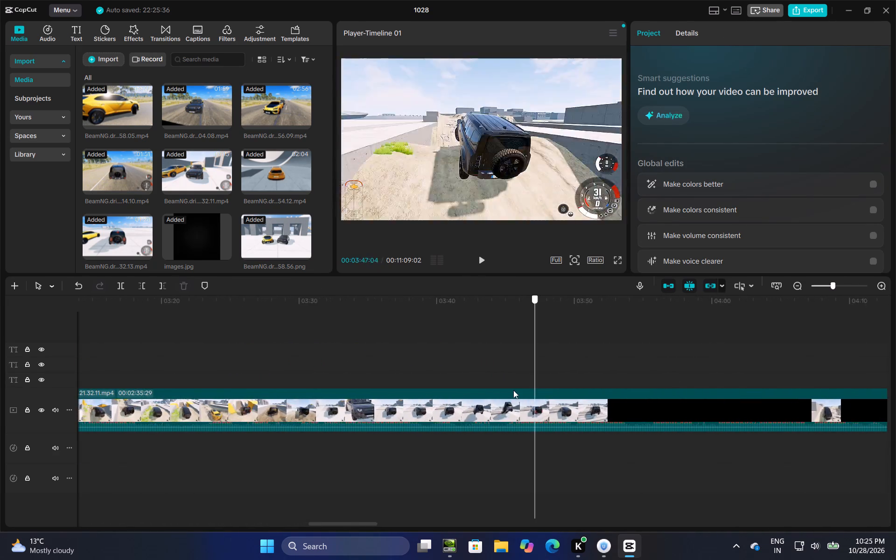
left_click_drag(513, 390, 893, 394)
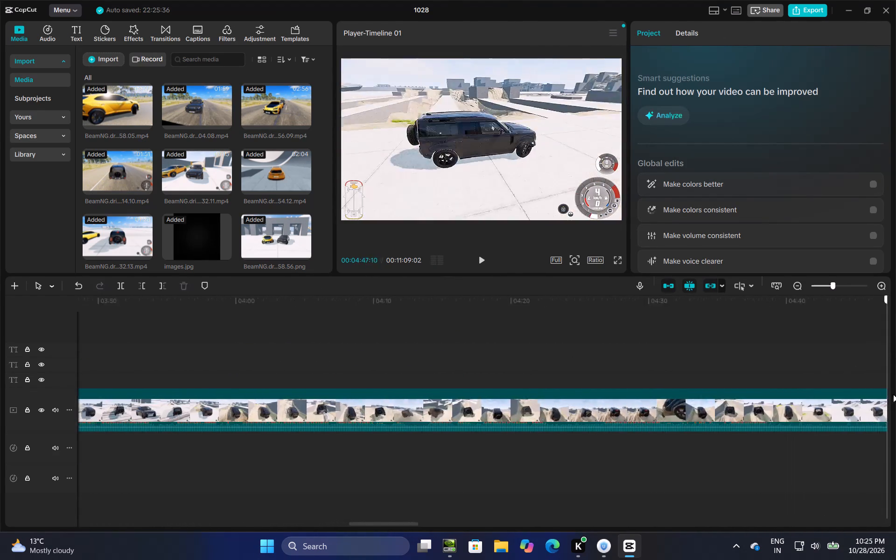
left_click_drag(893, 394, 895, 398)
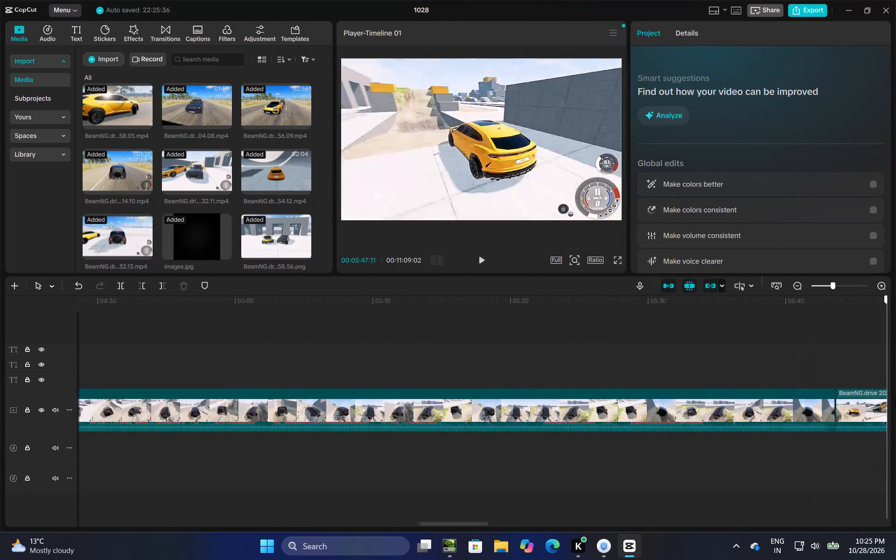
left_click_drag(895, 398, 369, 460)
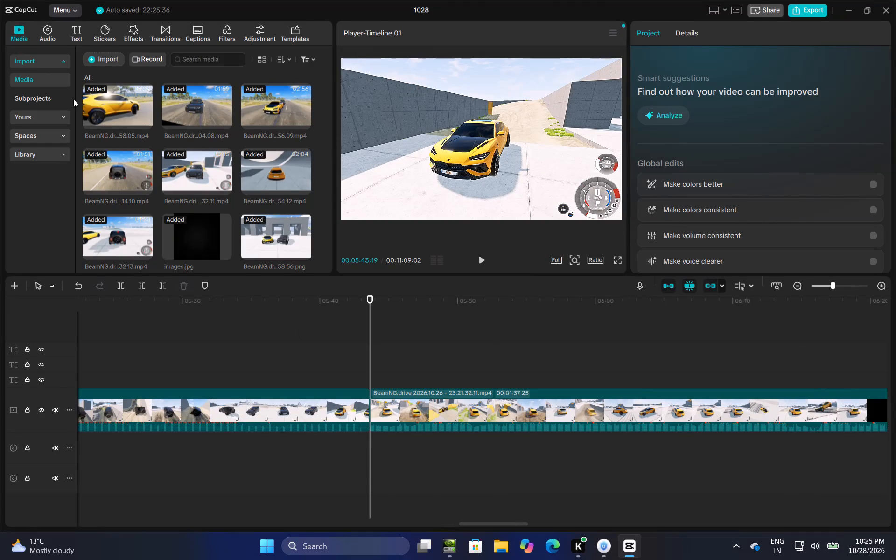
left_click(425, 334)
left_click_drag(425, 334, 895, 343)
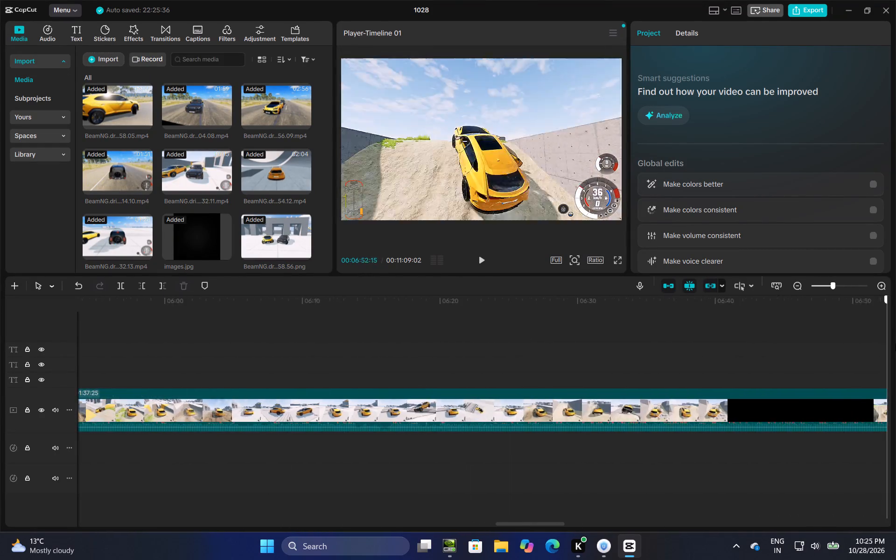
left_click_drag(895, 343, 276, 450)
left_click_drag(339, 448, 298, 481)
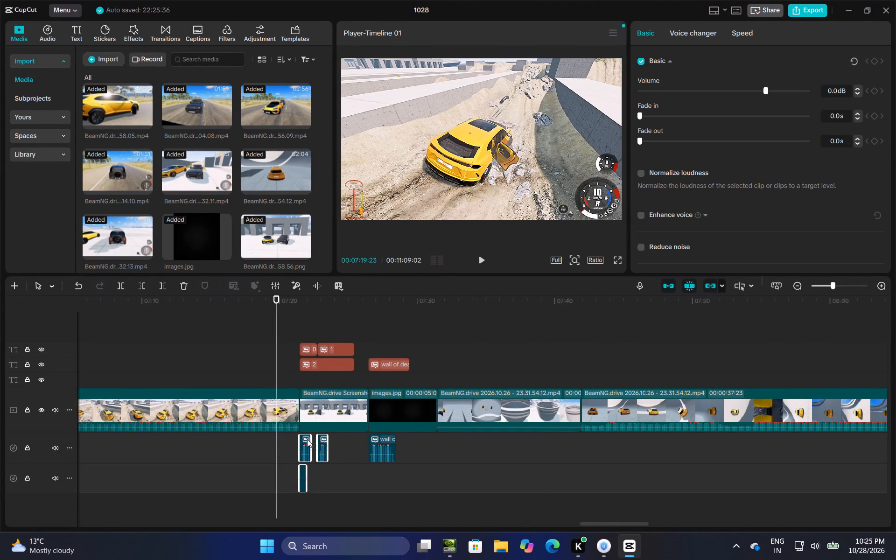
right_click(328, 451)
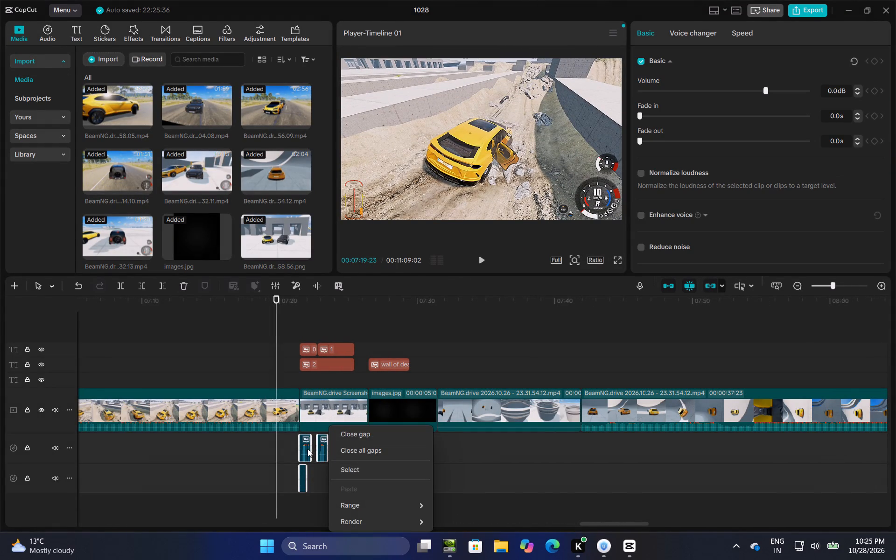
right_click(306, 446)
right_click(306, 446)
left_click(350, 314)
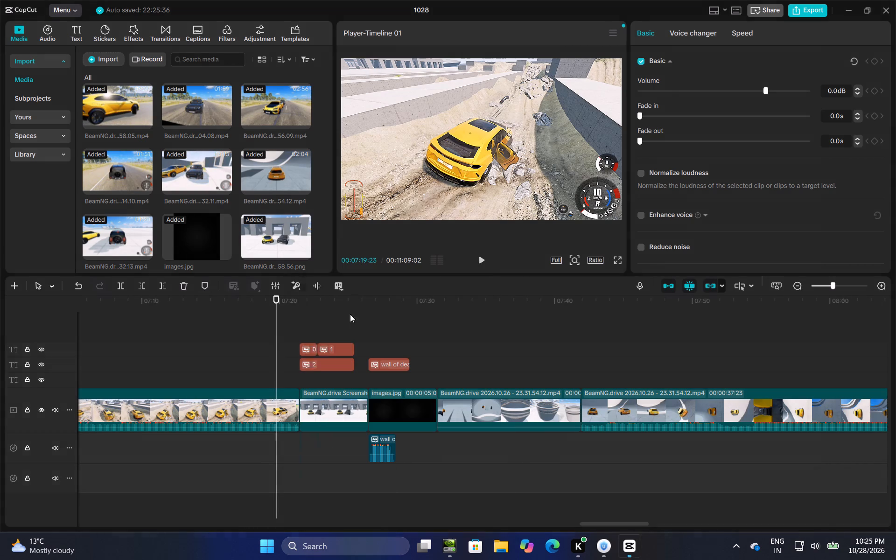
Shorten score text 0 on the score screenshot before the wall of death title to about 0.9 seconds by trimming its end.
left_click(345, 410)
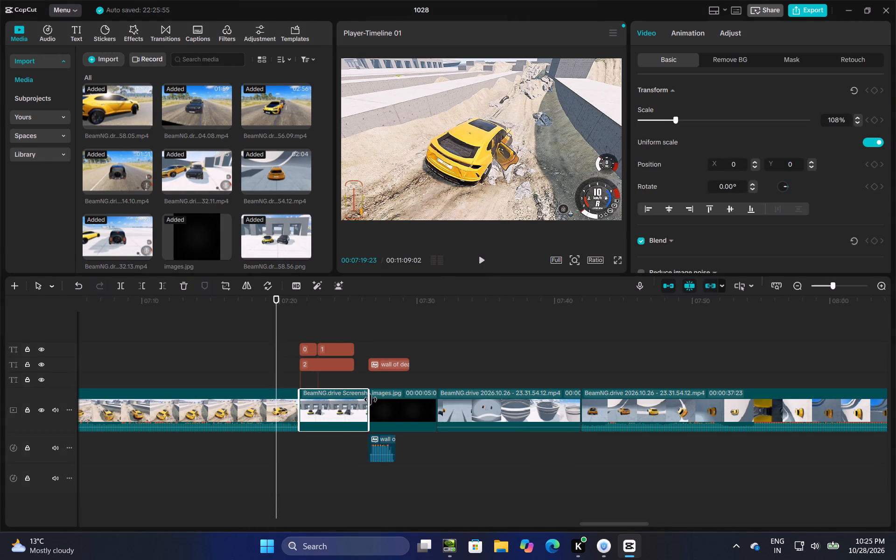
left_click(304, 350)
left_click_drag(319, 352, 315, 361)
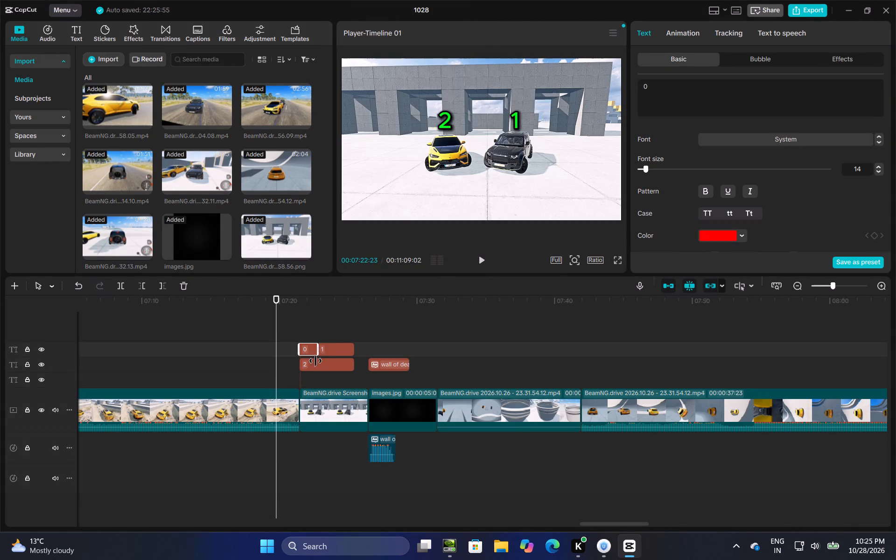
left_click_drag(315, 361, 309, 380)
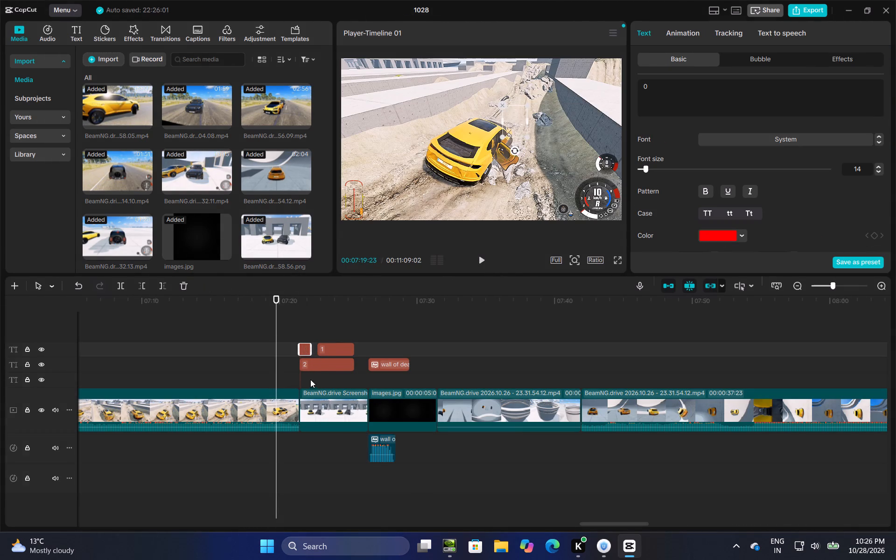
Extend the start of score text 1 back to meet score text 0 over the score screenshot at about 00:07:21.
left_click(317, 352)
left_click(319, 351)
left_click_drag(319, 351, 311, 356)
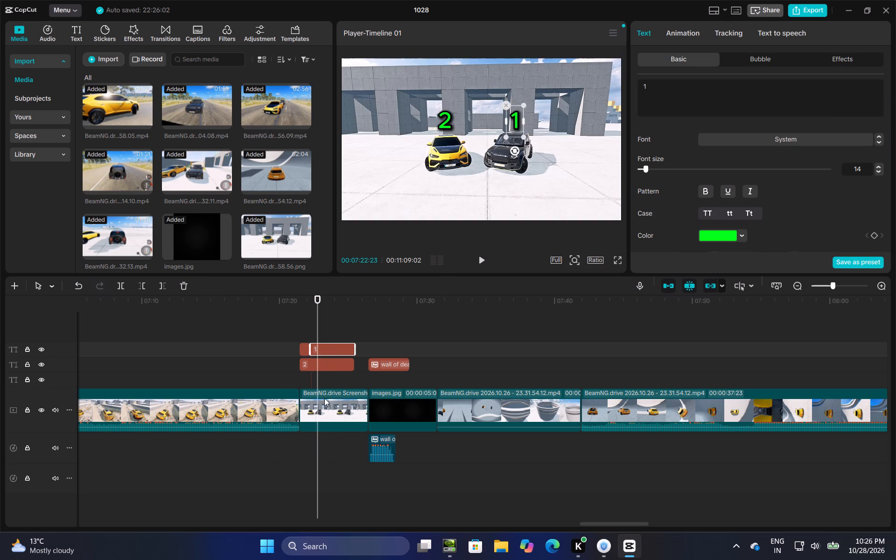
Shorten the score screenshot before the wall of death title card to about 2.7 seconds by trimming its end.
left_click(325, 423)
left_click_drag(366, 405, 335, 413)
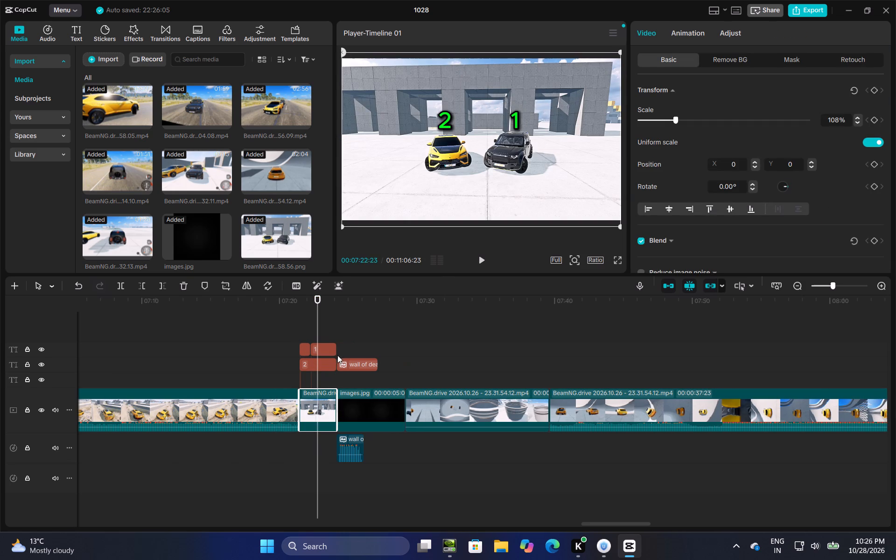
Shorten the black wall of death escape test title card to about 2.5 seconds by trimming its end.
left_click(342, 335)
left_click_drag(342, 335, 365, 332)
left_click(375, 420)
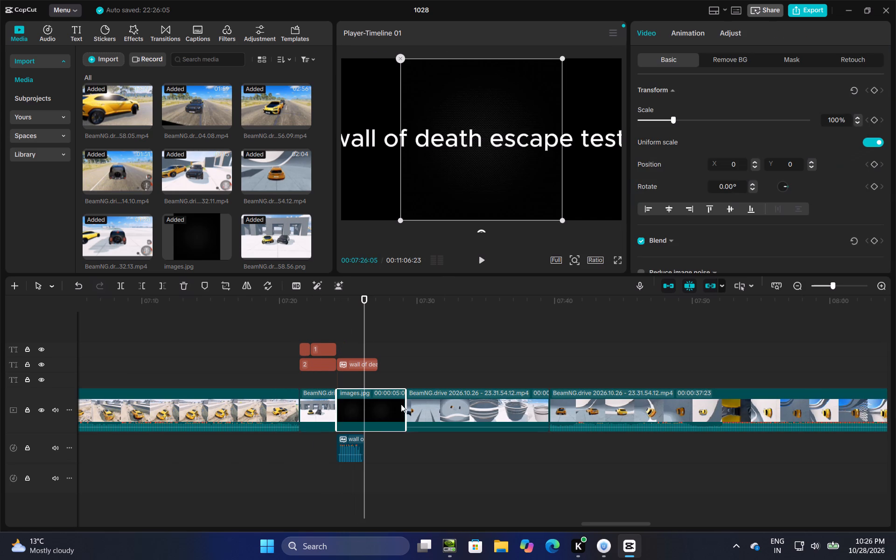
left_click_drag(406, 406, 371, 445)
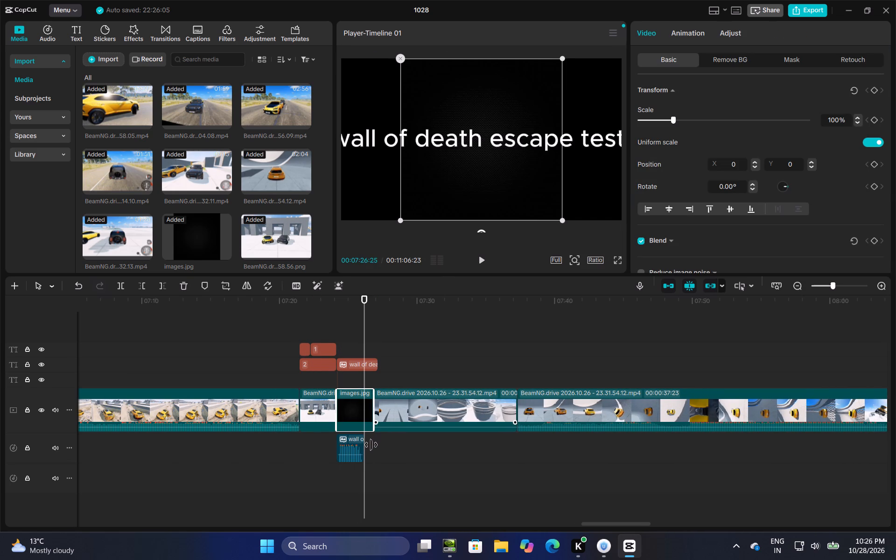
left_click_drag(371, 445, 369, 450)
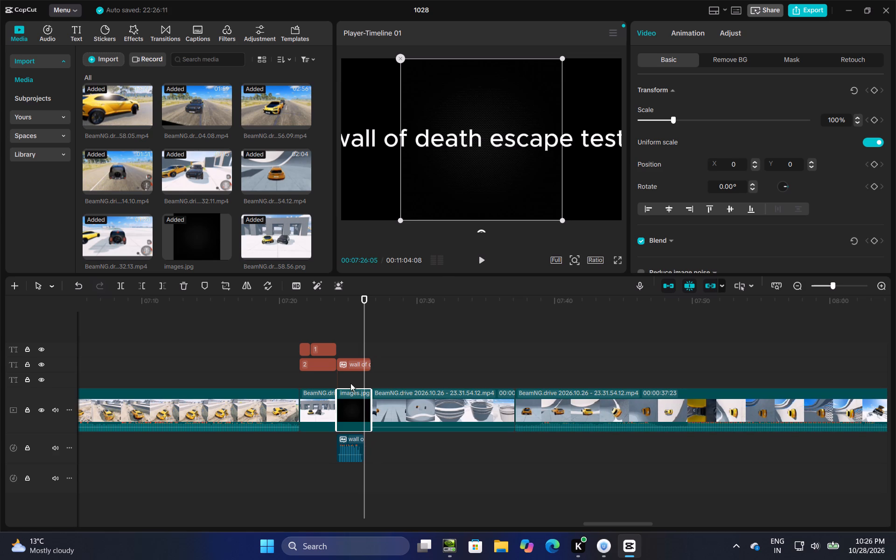
Scrub through the wall of death title and driving footage up to the score screenshot and the WATER title card.
left_click(355, 342)
left_click_drag(355, 342, 508, 318)
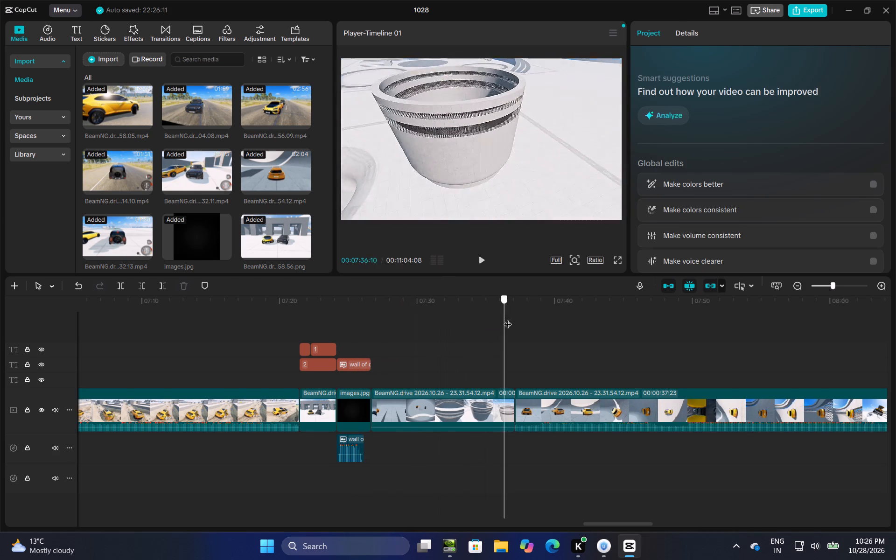
left_click_drag(508, 318, 344, 357)
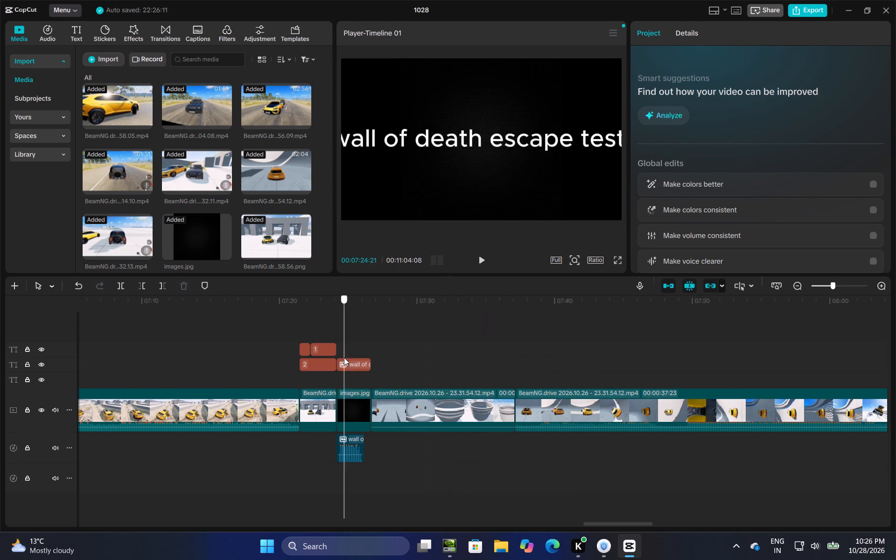
left_click_drag(344, 357, 509, 348)
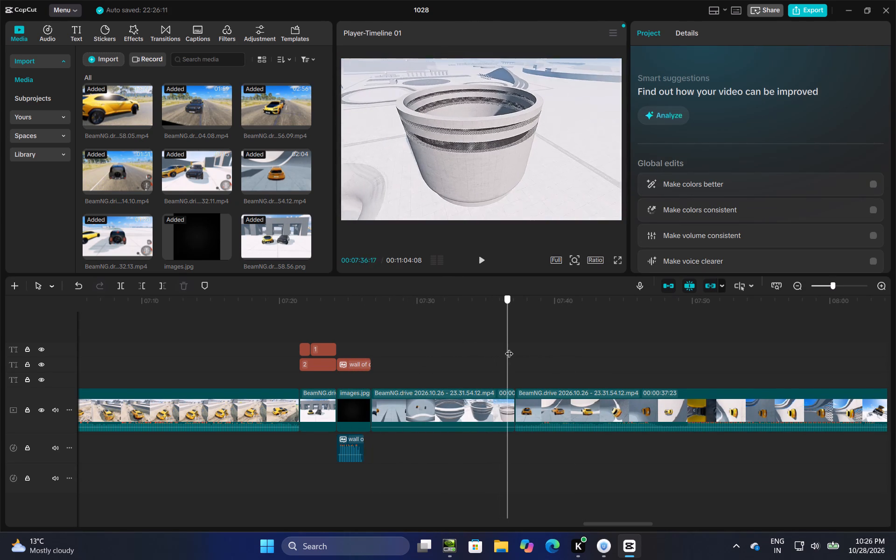
left_click_drag(509, 348, 370, 384)
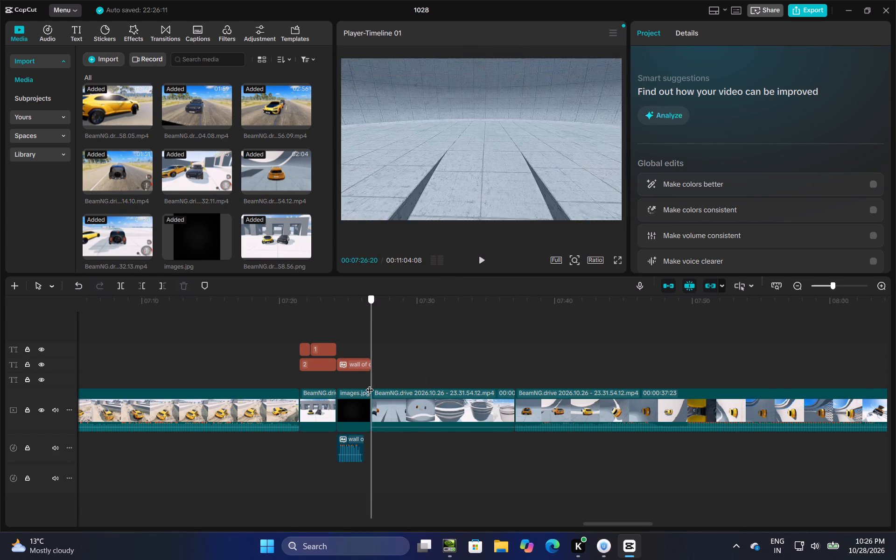
left_click_drag(370, 384, 785, 421)
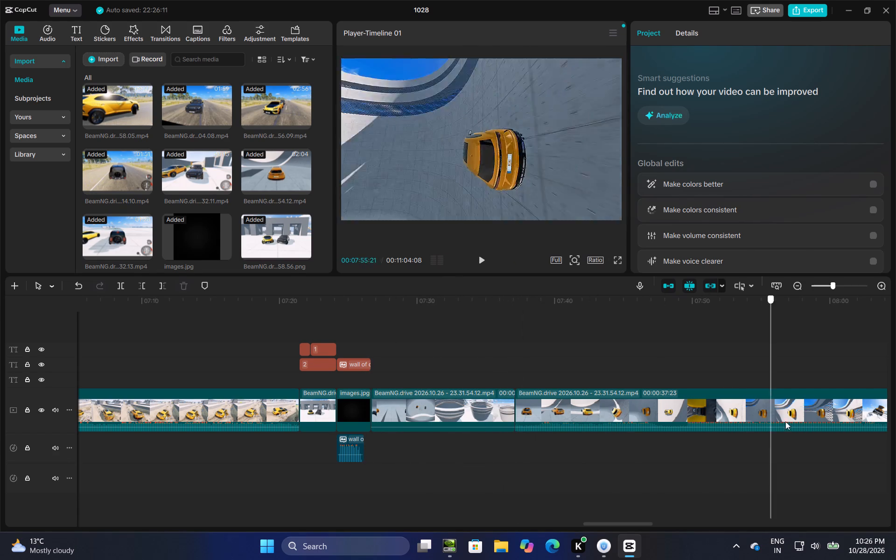
left_click_drag(785, 421, 507, 479)
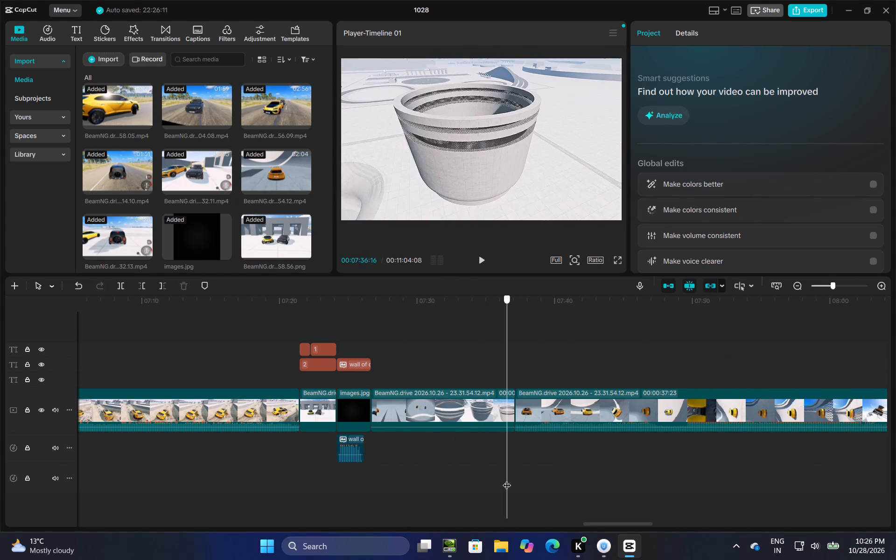
left_click_drag(507, 479, 505, 480)
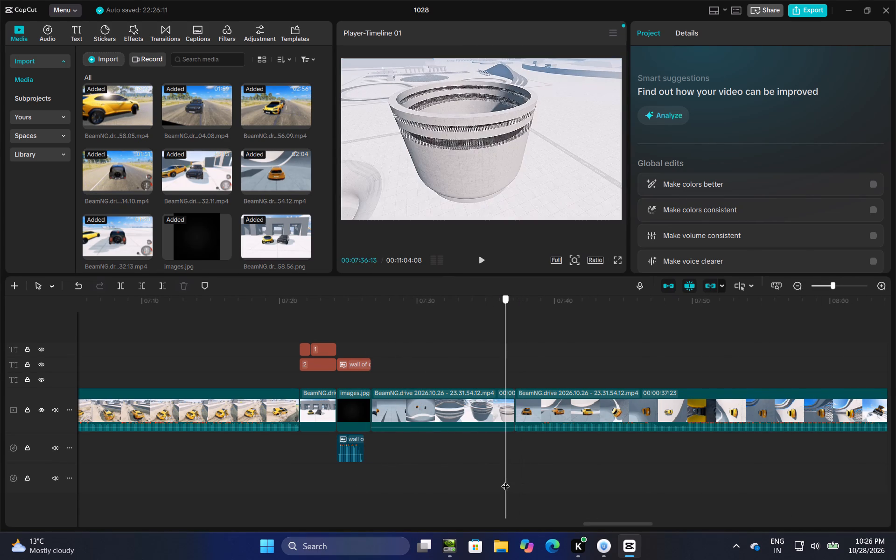
left_click_drag(505, 480, 514, 486)
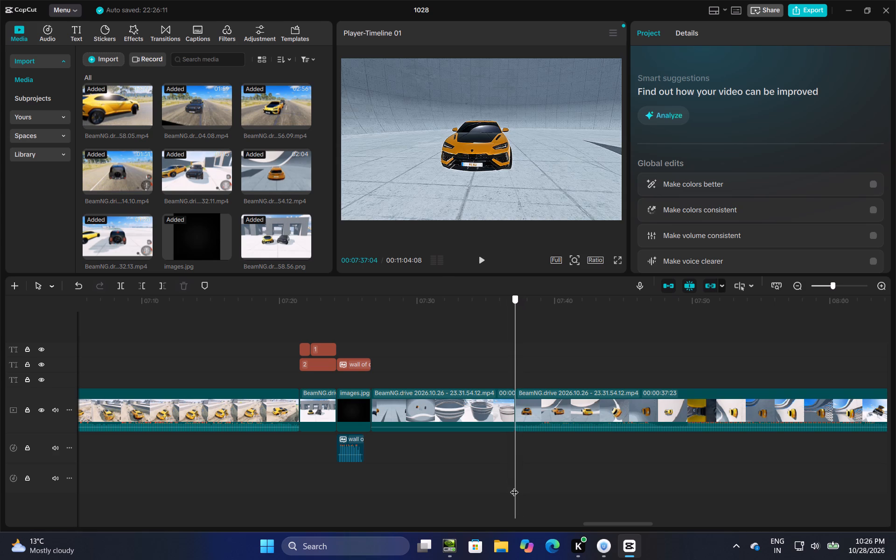
left_click_drag(514, 486, 514, 488)
left_click_drag(514, 488, 354, 504)
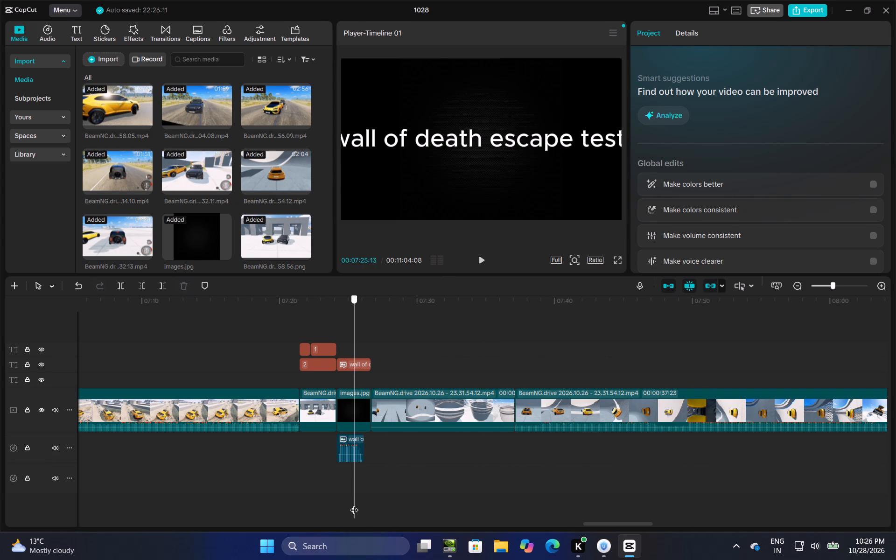
left_click_drag(354, 504, 723, 505)
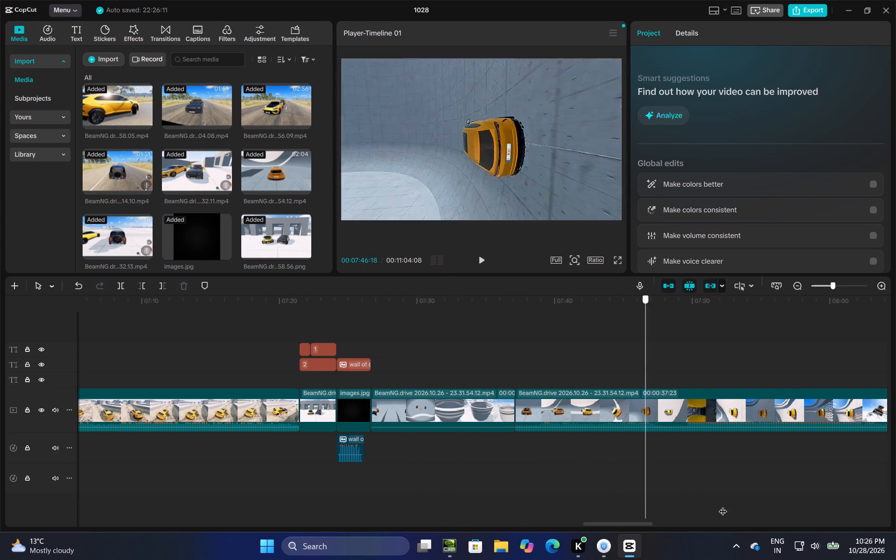
left_click_drag(723, 505, 781, 482)
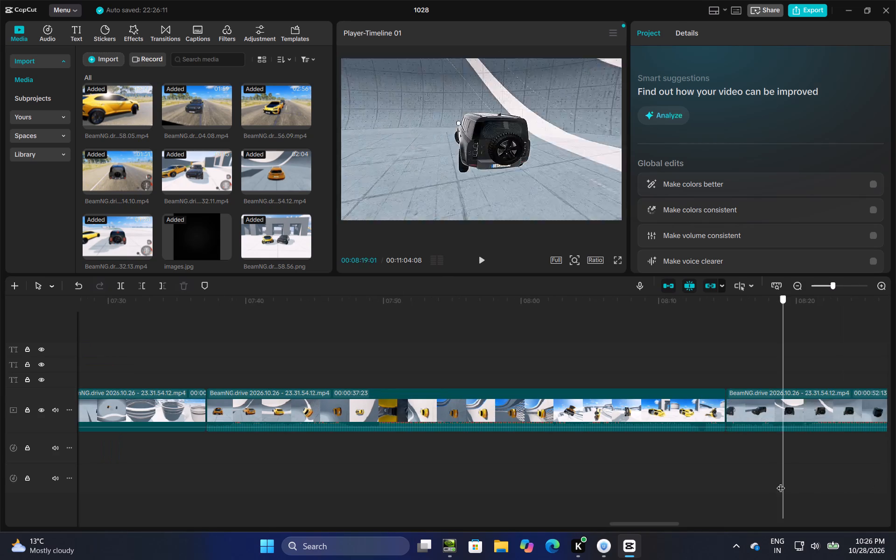
left_click_drag(781, 482, 749, 470)
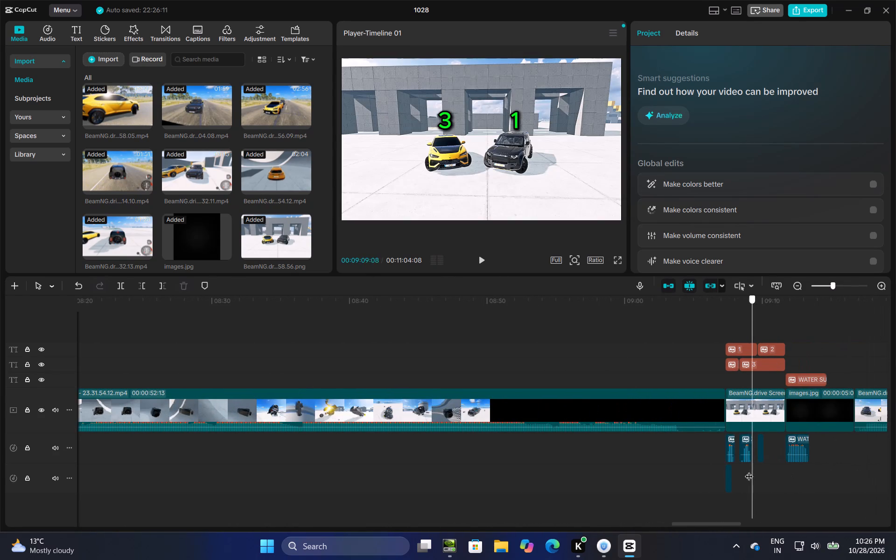
left_click_drag(749, 470, 861, 481)
Delete the four speech clips for the score texts under the score screenshot before the WATER title card.
left_click_drag(632, 451, 652, 452)
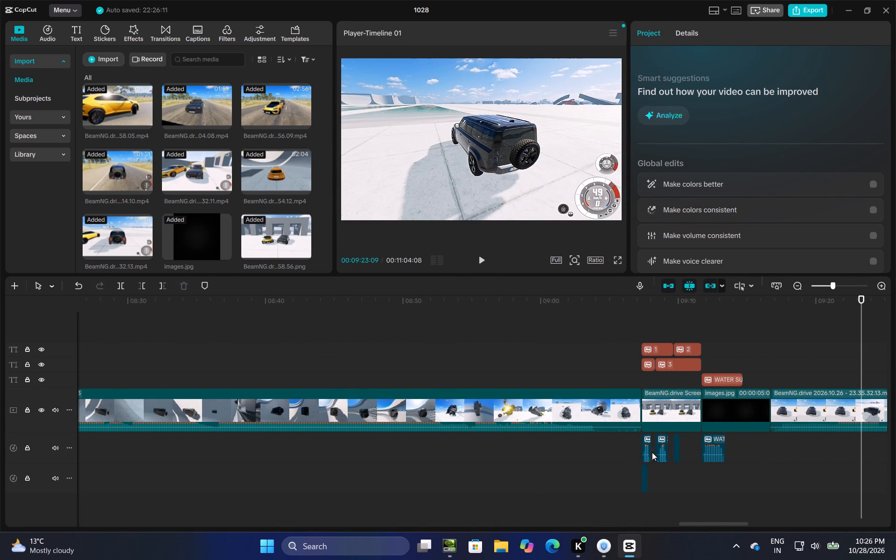
left_click_drag(652, 452, 682, 479)
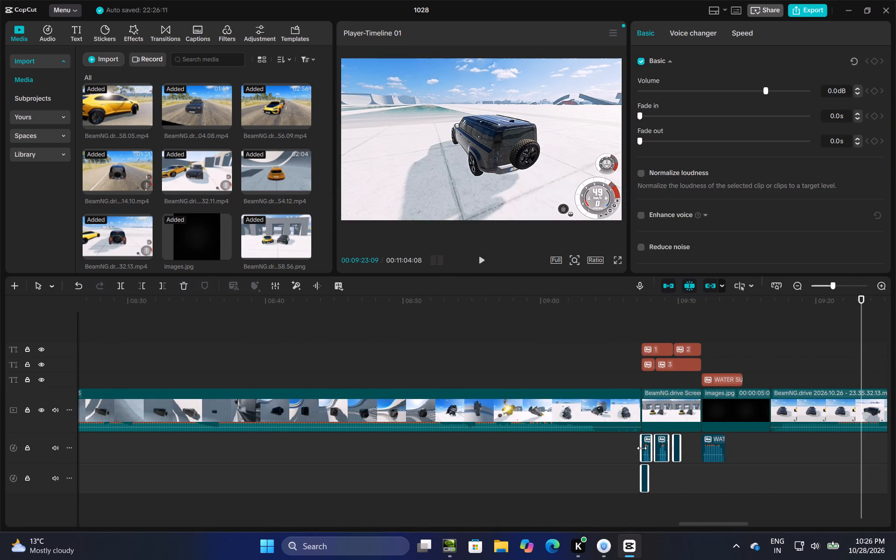
right_click(663, 454)
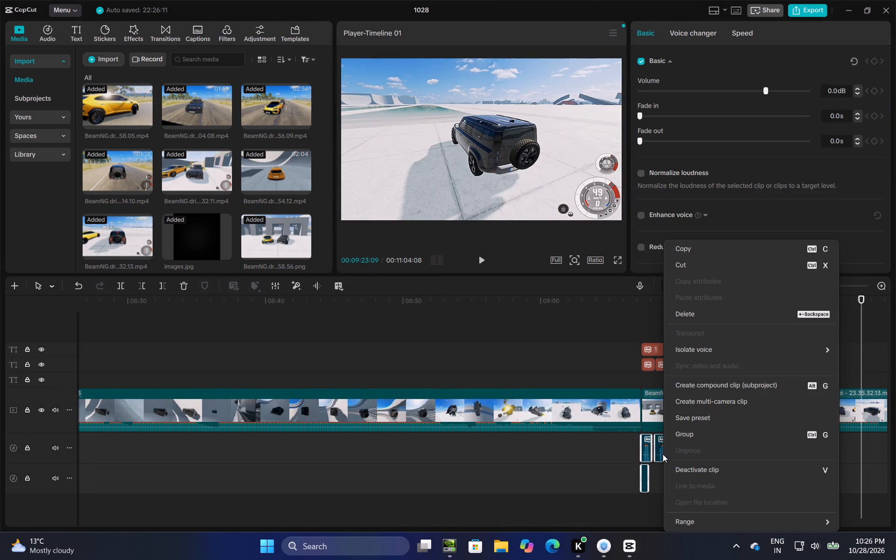
left_click(704, 314)
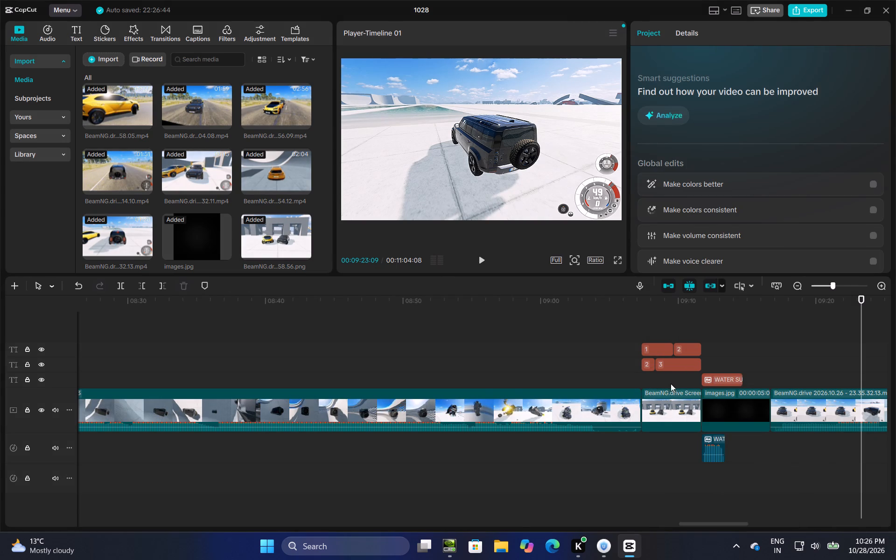
Shorten the first score text 2, ahead of score text 3, to about 0.7 seconds by trimming its end.
left_click(652, 366)
left_click_drag(654, 368, 652, 372)
left_click(661, 365)
double_click(653, 365)
left_click(651, 365)
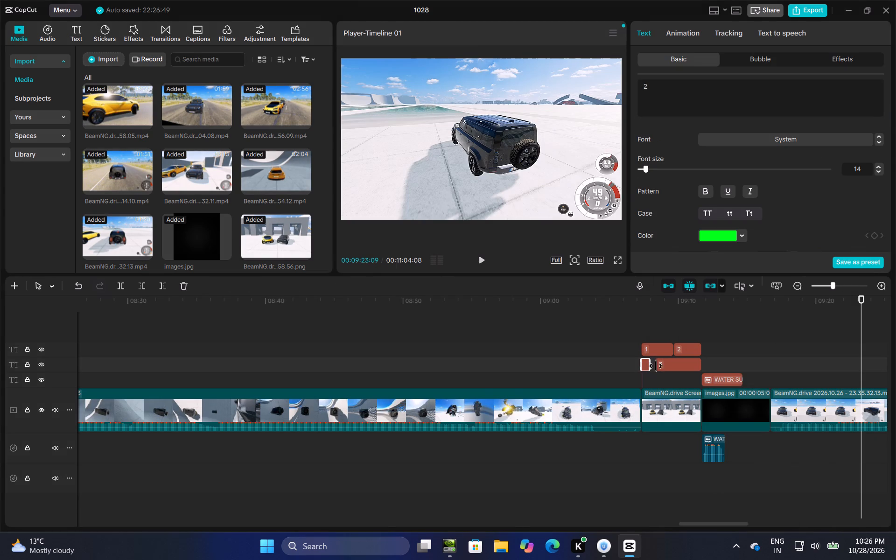
left_click(647, 368)
Extend the start of score text 3 back to meet the shortened score text 2.
left_click(661, 369)
left_click_drag(658, 369, 654, 369)
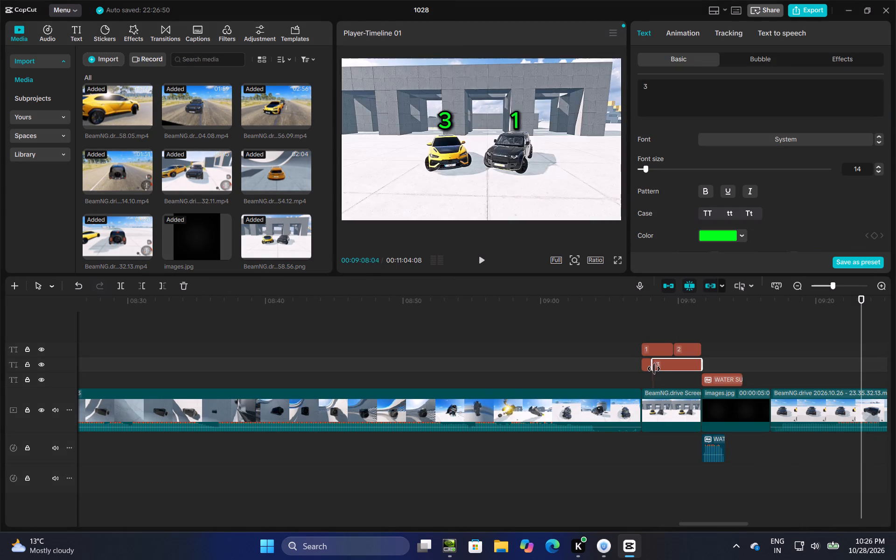
left_click_drag(654, 369, 653, 369)
Shorten score text 1 over the score screenshot before the WATER title card to about 1.6 seconds by trimming its end.
left_click(658, 353)
left_click_drag(673, 352, 658, 363)
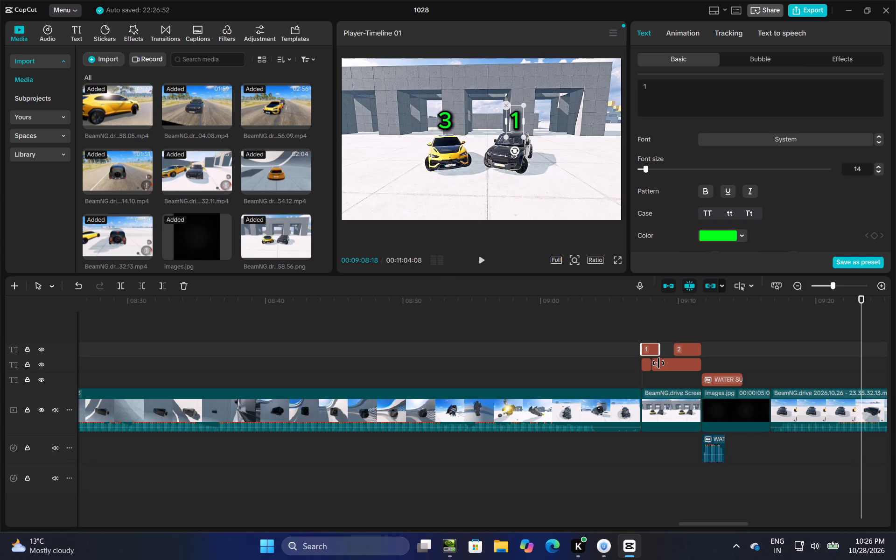
left_click_drag(658, 363, 663, 375)
Move the second car's score text 2 earlier so that it starts where score text 1 ends.
left_click(677, 356)
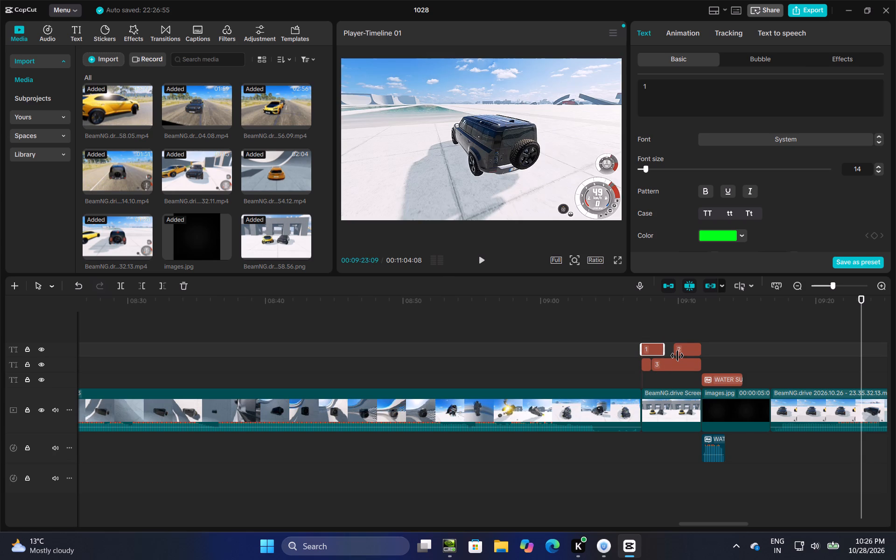
left_click_drag(677, 356, 665, 356)
left_click(684, 421)
left_click(680, 363)
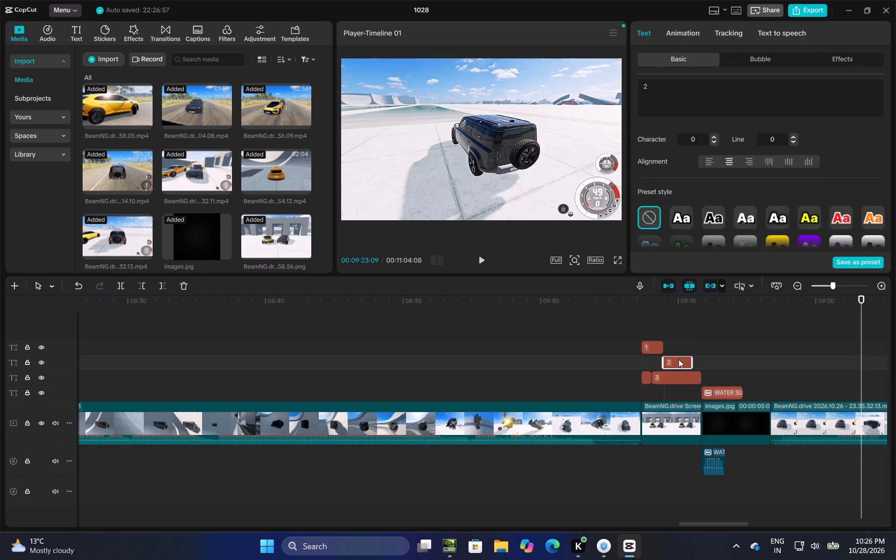
Move score text 1 onto the same text track as the second car's score text 2, just ahead of it.
left_click_drag(654, 350, 651, 368)
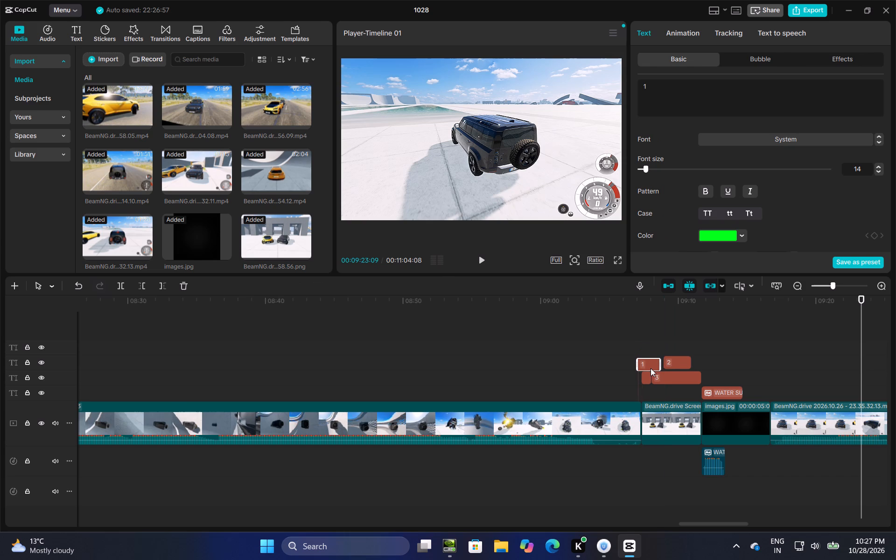
left_click_drag(651, 368, 652, 368)
left_click_drag(655, 375, 651, 367)
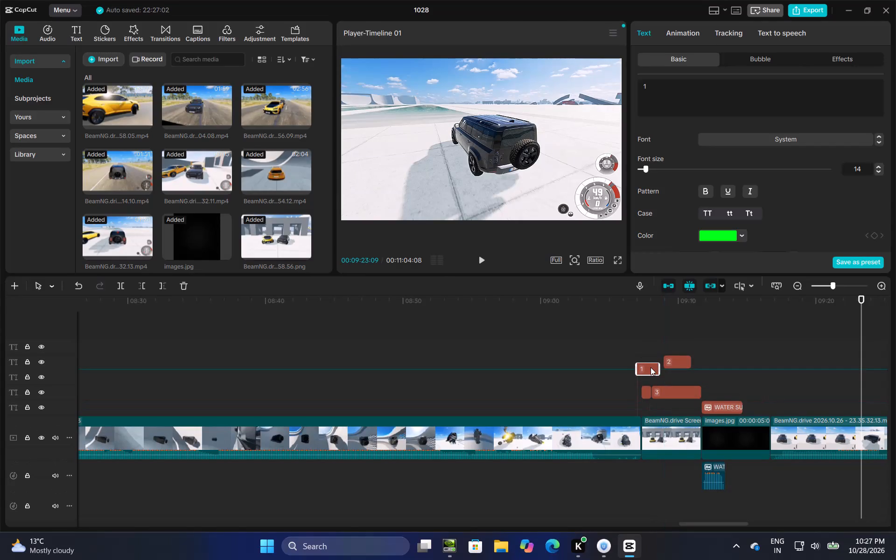
left_click_drag(651, 367, 651, 364)
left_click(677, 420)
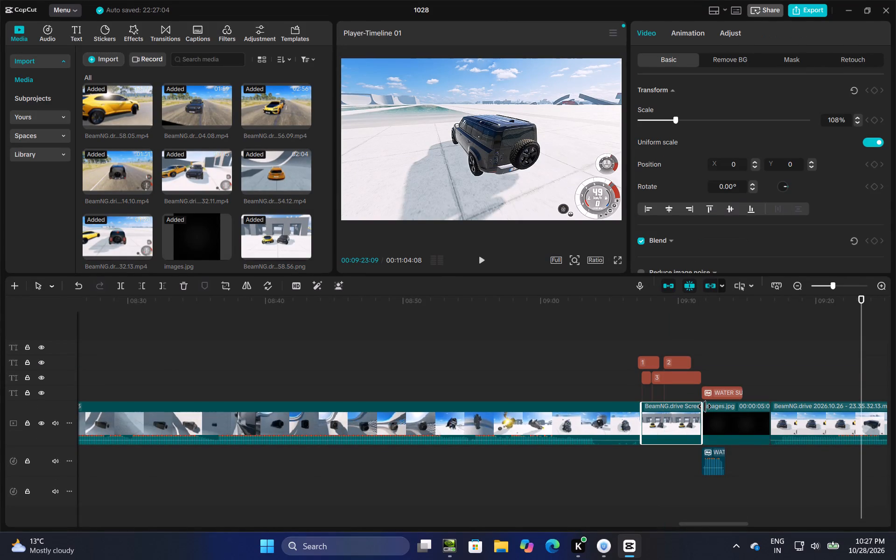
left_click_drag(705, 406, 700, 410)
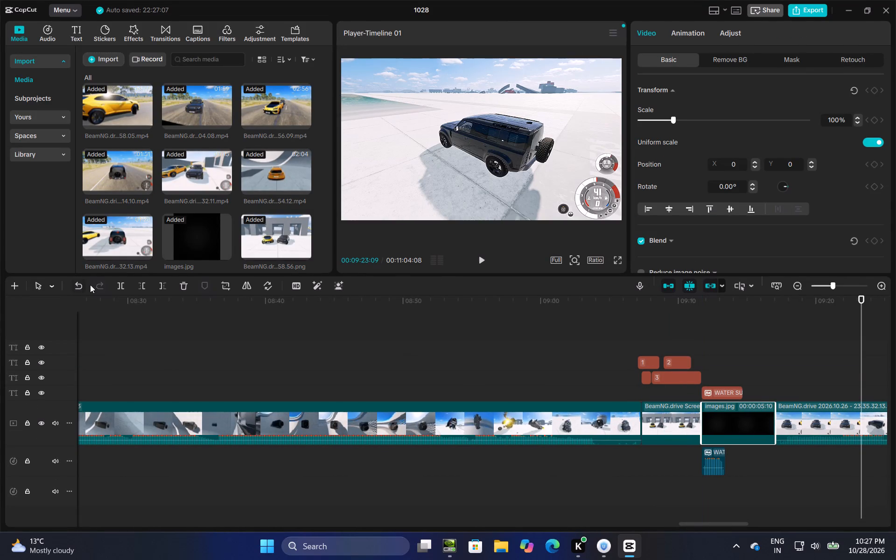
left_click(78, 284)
Shorten the score screenshot before the WATER title card to about 3.2 seconds by trimming its end.
left_click(676, 420)
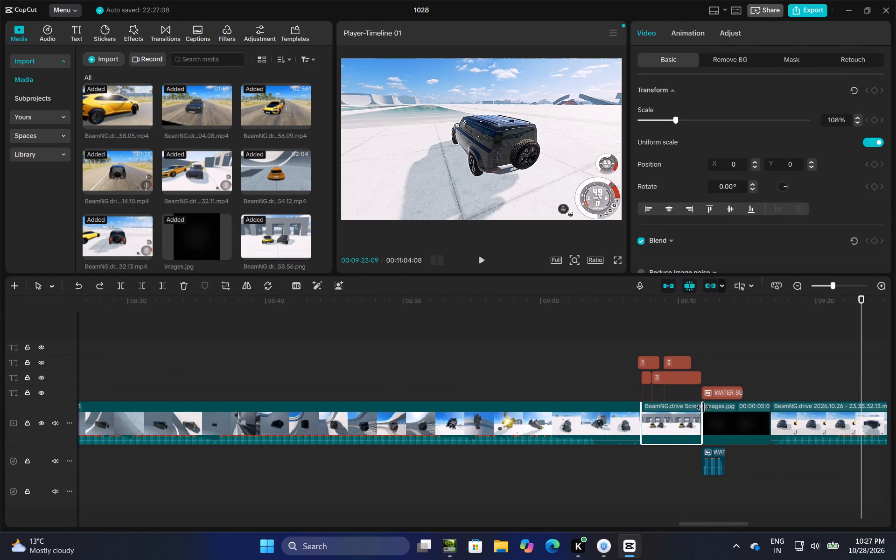
left_click_drag(700, 411, 658, 421)
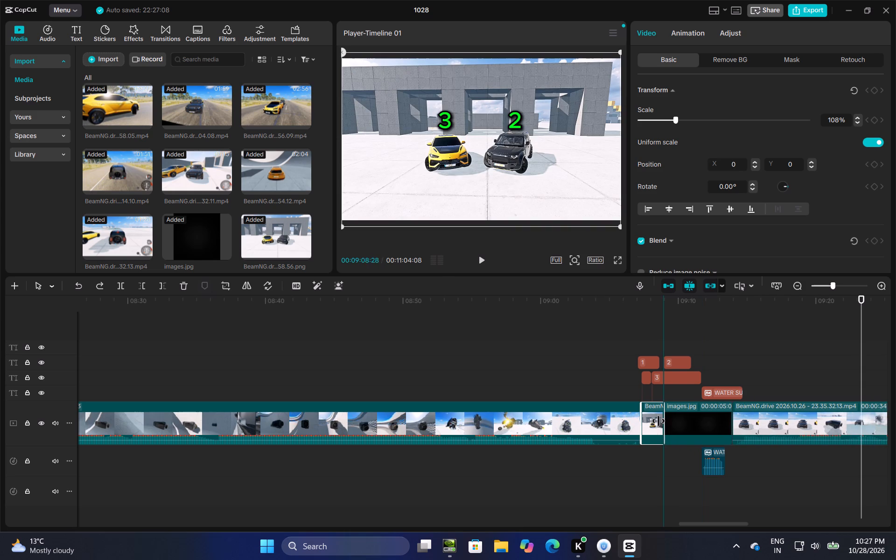
left_click_drag(658, 421, 681, 423)
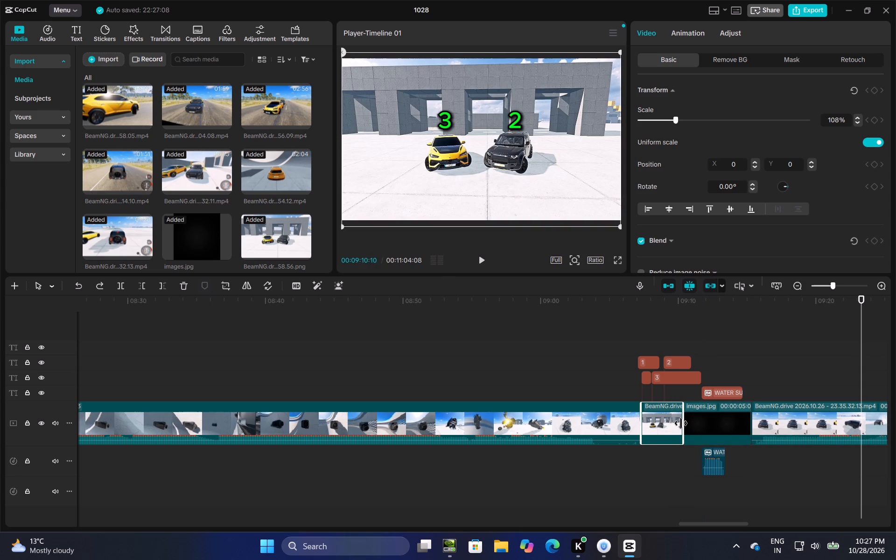
left_click_drag(681, 423, 684, 425)
Extend the start of the second car's score text 2 back to meet score text 1.
left_click(665, 363)
left_click_drag(664, 365, 658, 368)
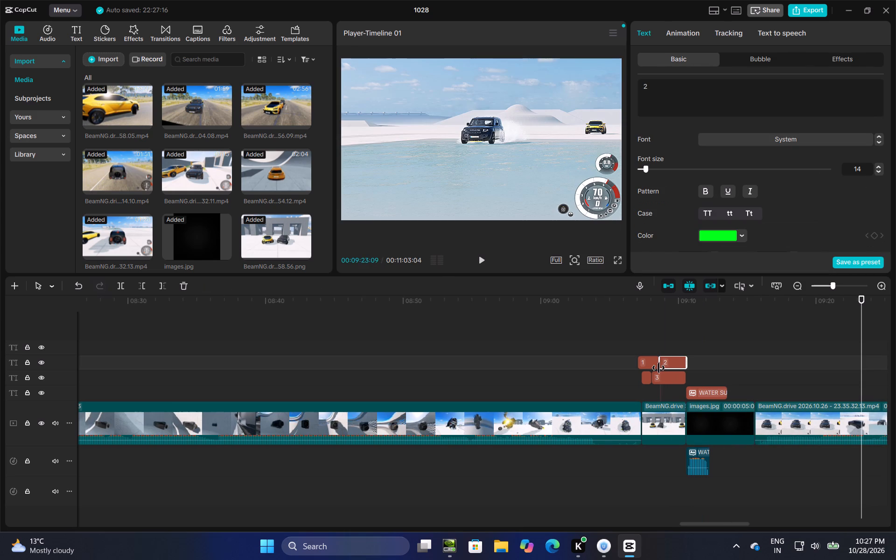
Trim the start of score text 1 so that it begins with the score screenshot before the WATER SURVIVAL TEST card.
double_click(651, 340)
left_click(640, 366)
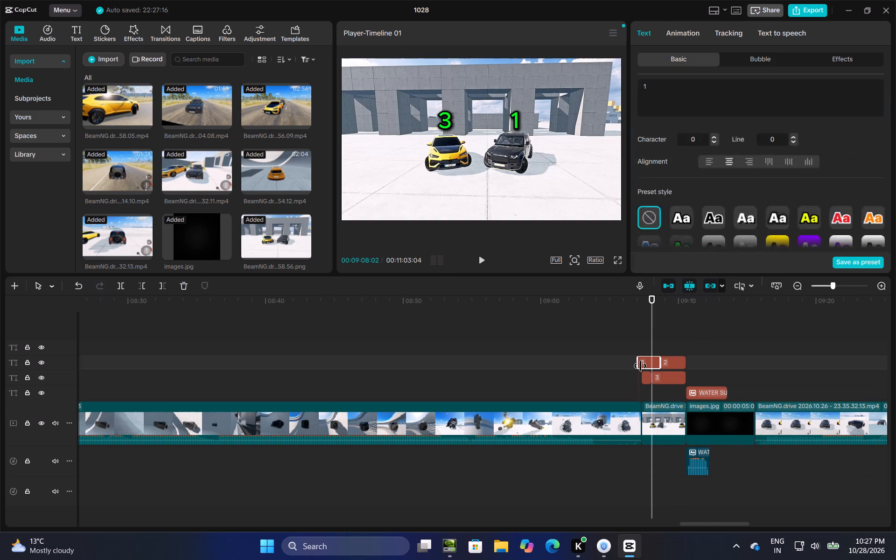
left_click(639, 366)
left_click(636, 347)
left_click_drag(636, 347, 645, 347)
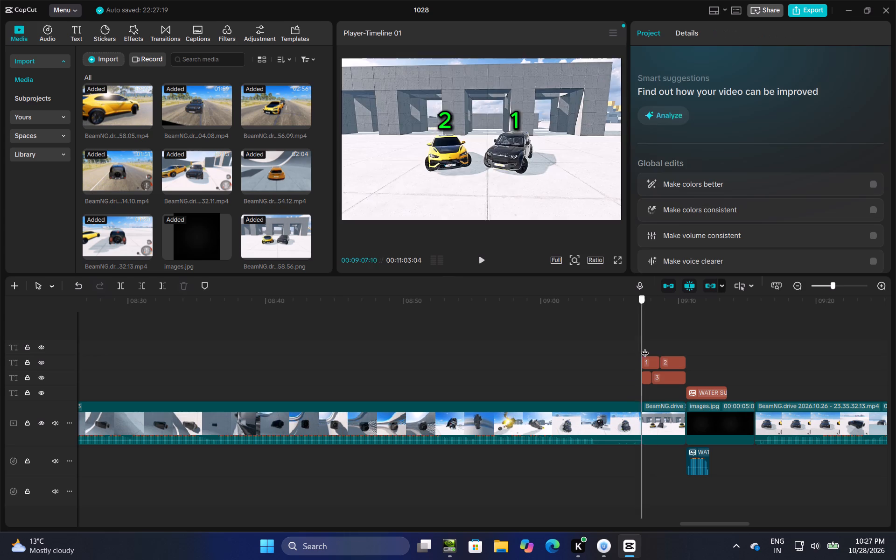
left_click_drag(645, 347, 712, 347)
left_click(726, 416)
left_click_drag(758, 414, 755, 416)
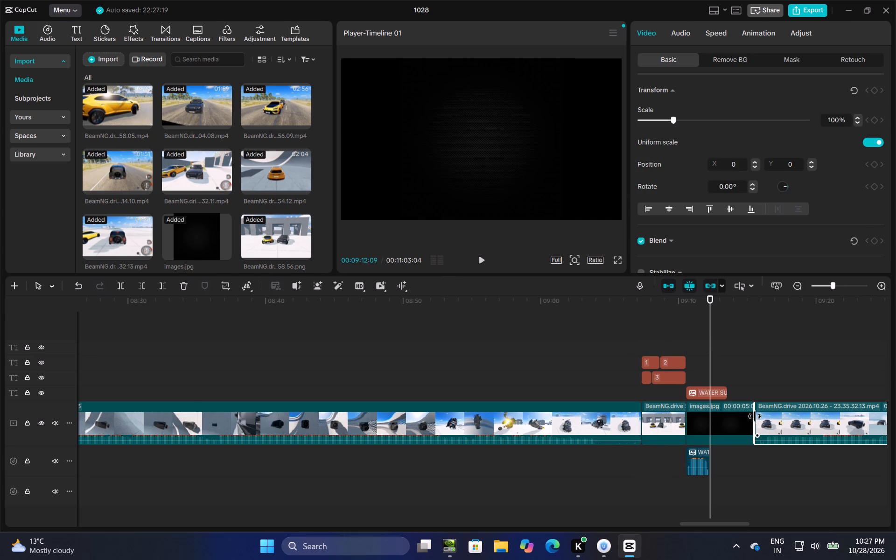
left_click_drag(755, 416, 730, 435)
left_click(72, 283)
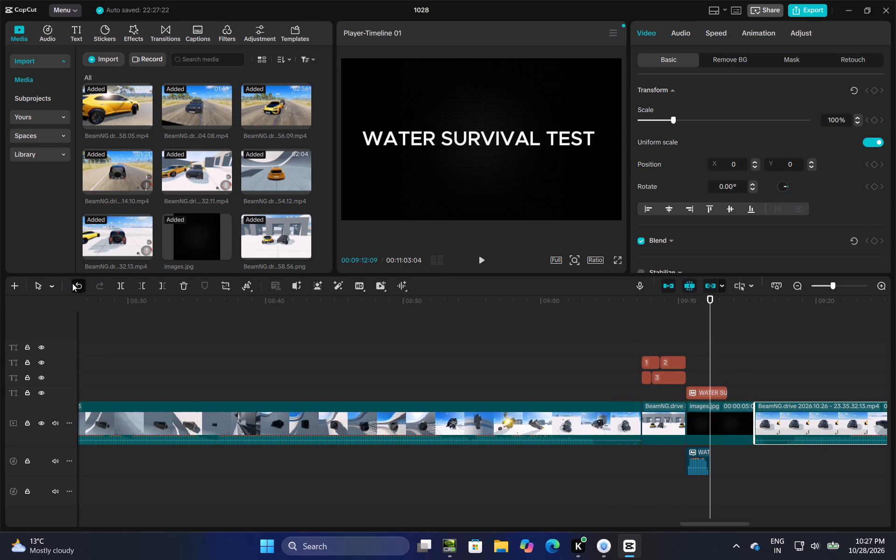
Shorten the WATER SURVIVAL TEST title card to about 2.3 seconds by trimming its end.
left_click(737, 432)
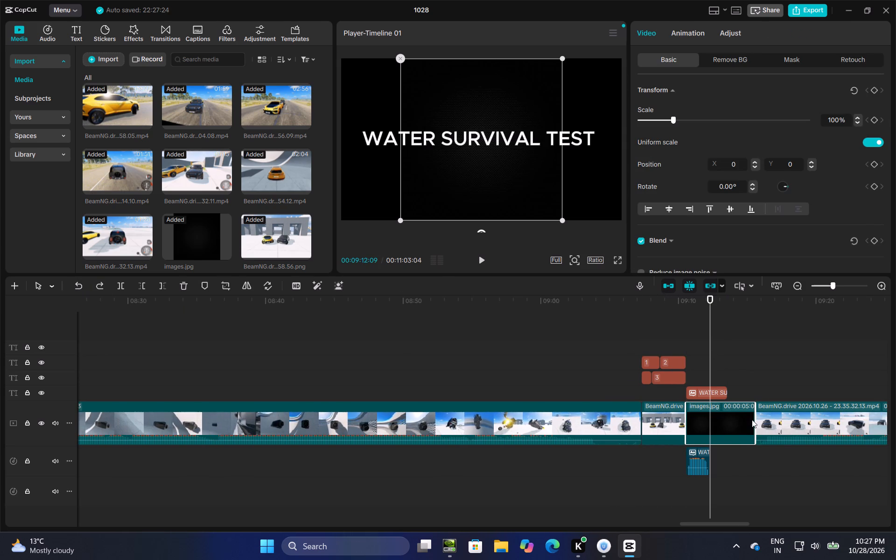
left_click_drag(754, 418, 716, 461)
Delete the three speech audio clips beneath the final score screenshot.
left_click(697, 374)
left_click_drag(697, 374, 697, 374)
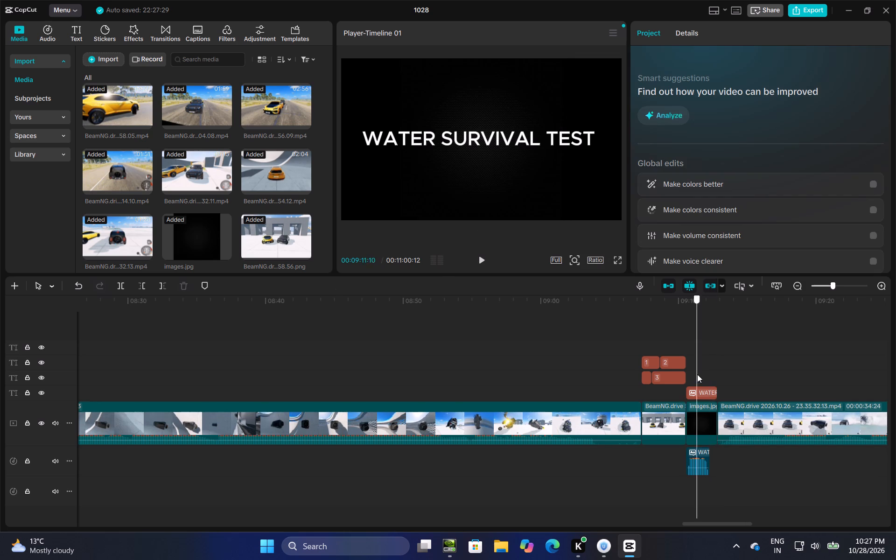
left_click_drag(697, 374, 895, 469)
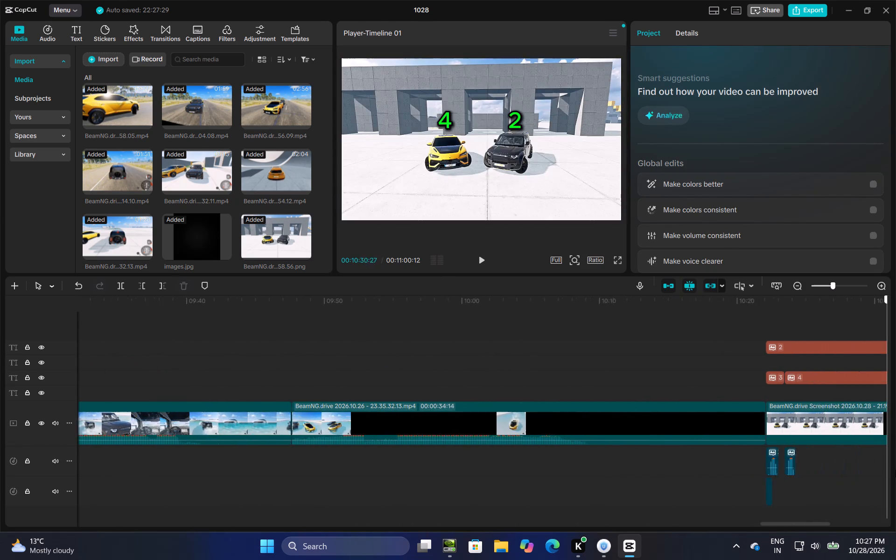
left_click_drag(895, 469, 524, 503)
left_click_drag(558, 461, 510, 499)
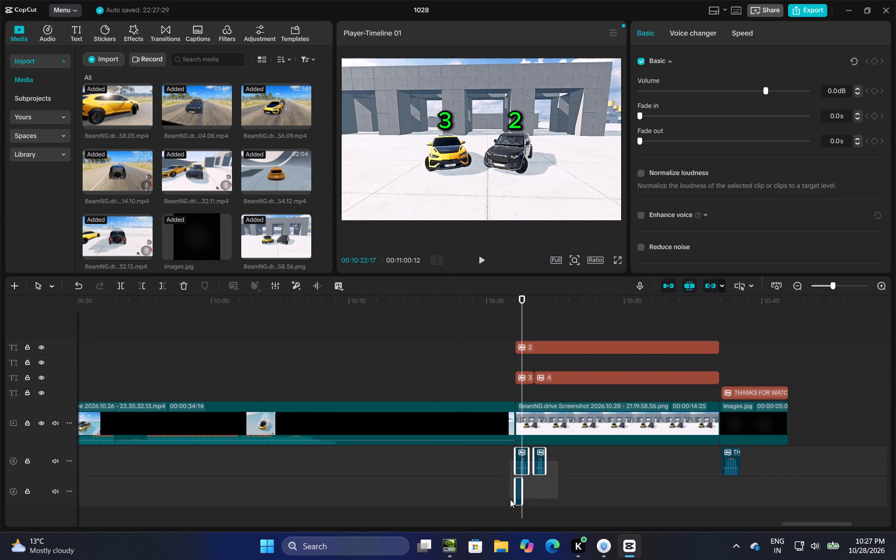
left_click_drag(510, 499, 511, 502)
right_click(541, 465)
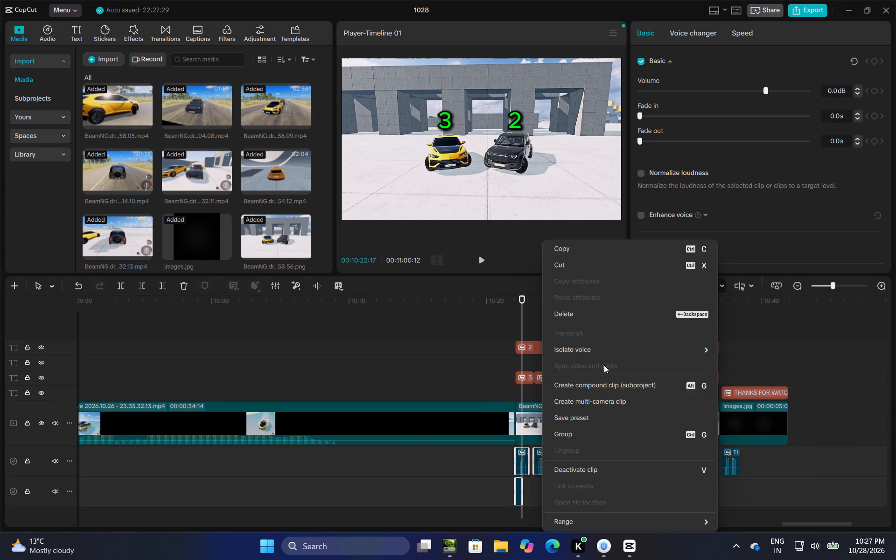
left_click(592, 314)
Move the crown text clip back under score text 4 on the final score card, aligning their starts.
left_click(794, 359)
left_click_drag(794, 359, 895, 352)
left_click_drag(733, 381, 345, 386)
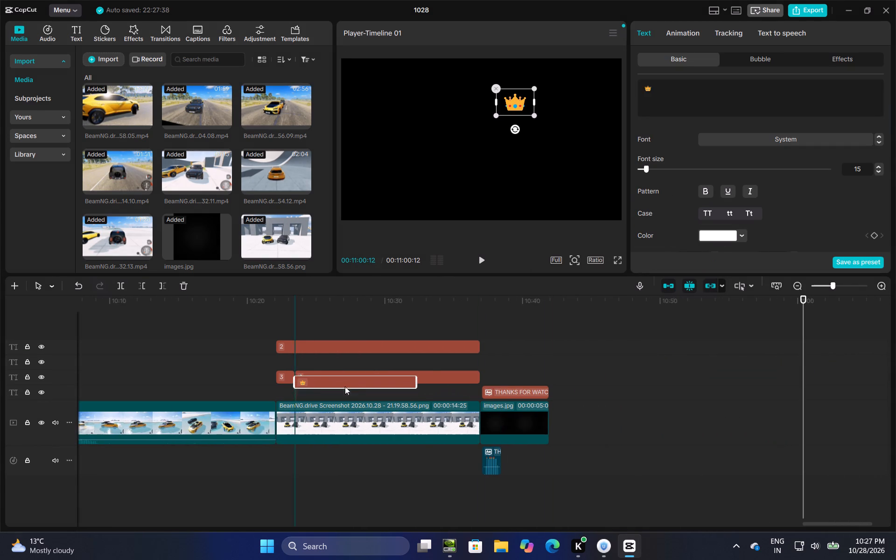
left_click_drag(345, 386, 343, 395)
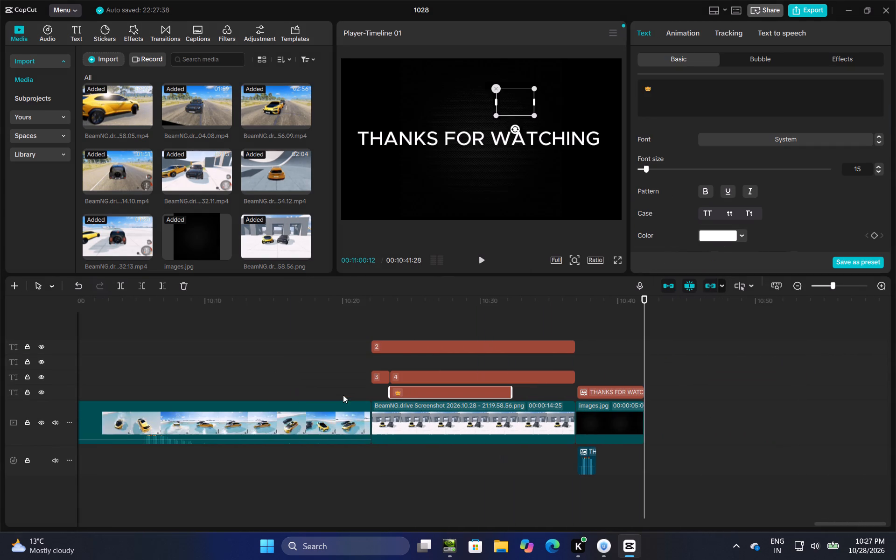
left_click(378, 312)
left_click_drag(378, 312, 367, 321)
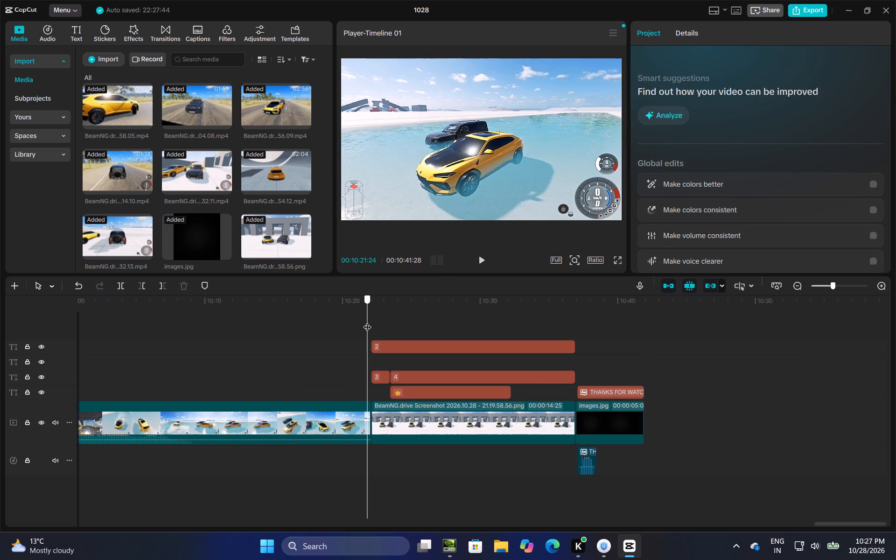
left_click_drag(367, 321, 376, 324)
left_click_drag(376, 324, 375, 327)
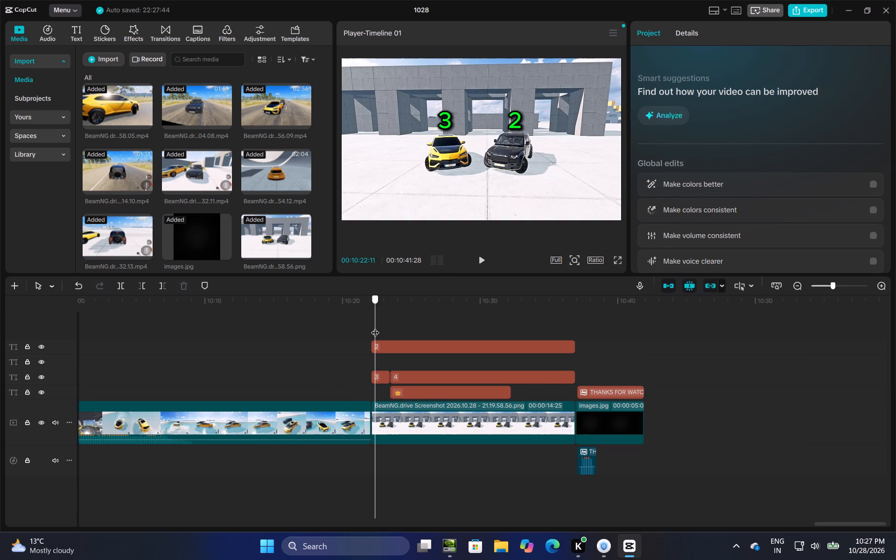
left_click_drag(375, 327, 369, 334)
Switch to Brave, pause the YouTube song video and enter "mamda" in the YouTube search.
left_click(345, 531)
left_click(350, 545)
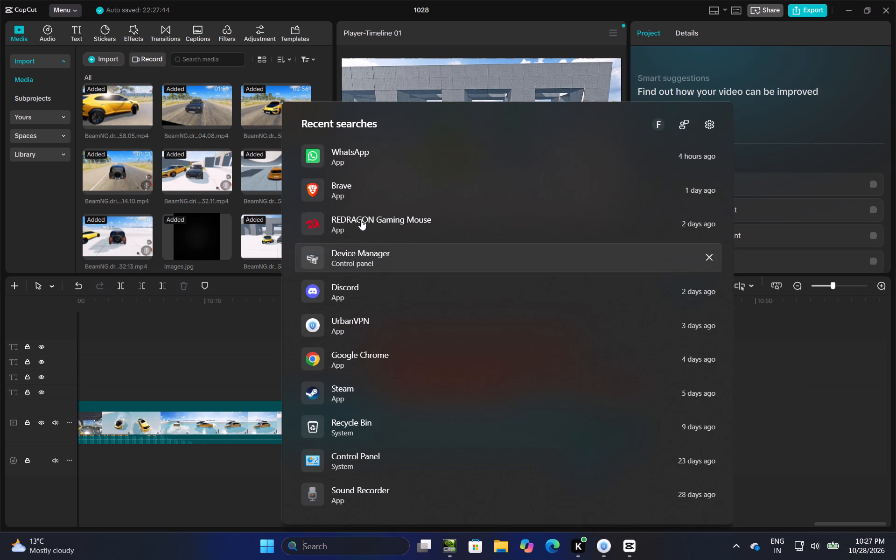
left_click(361, 203)
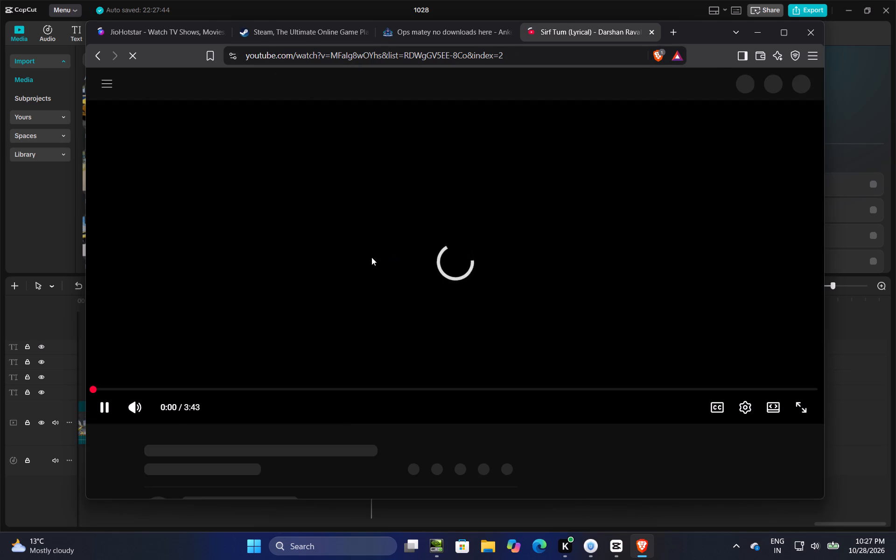
left_click(371, 254)
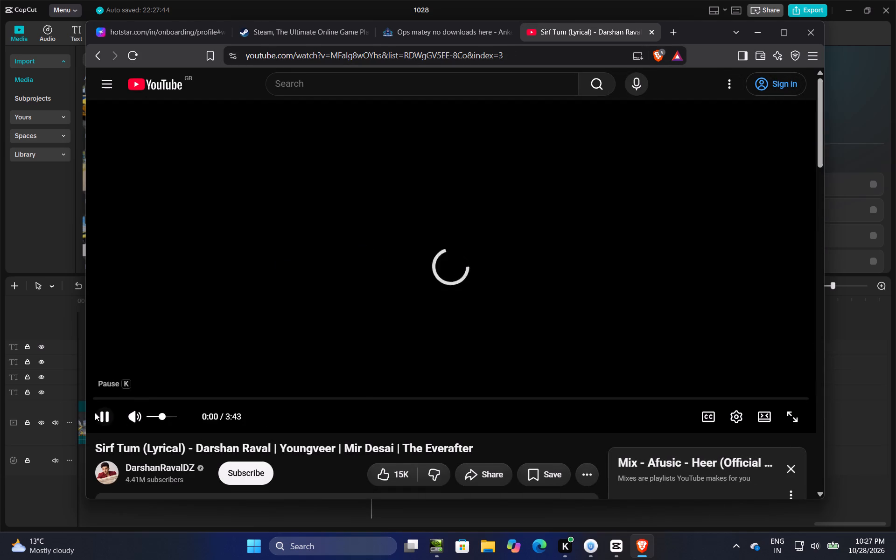
left_click(109, 419)
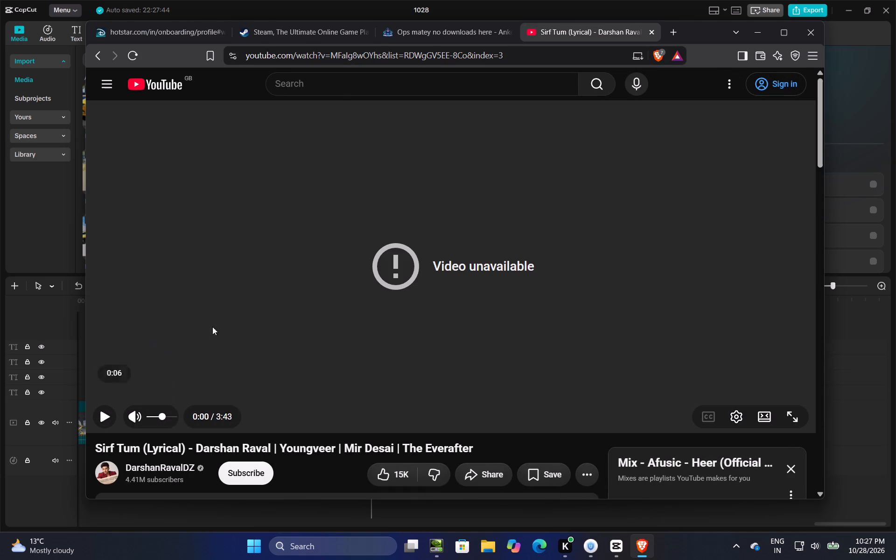
left_click(336, 82)
key("comma")
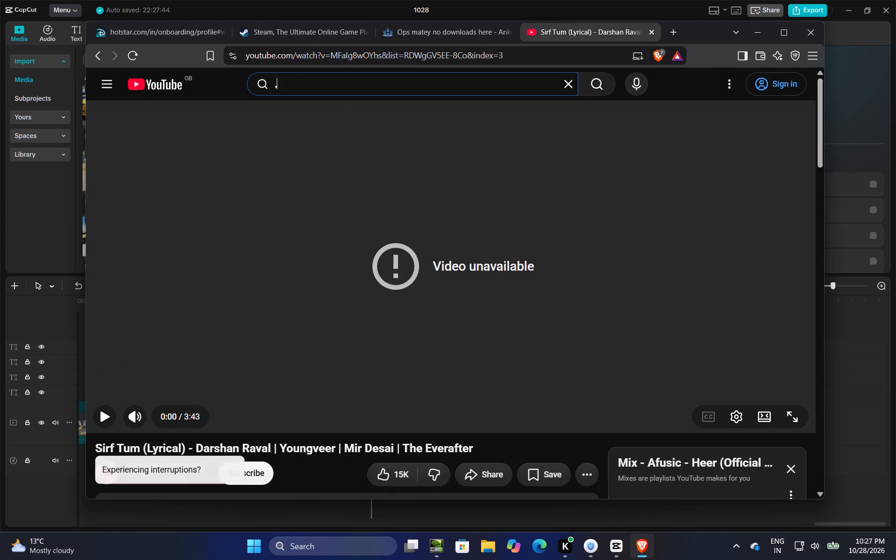
key("m")
key("BackSpace")
key("BackSpace")
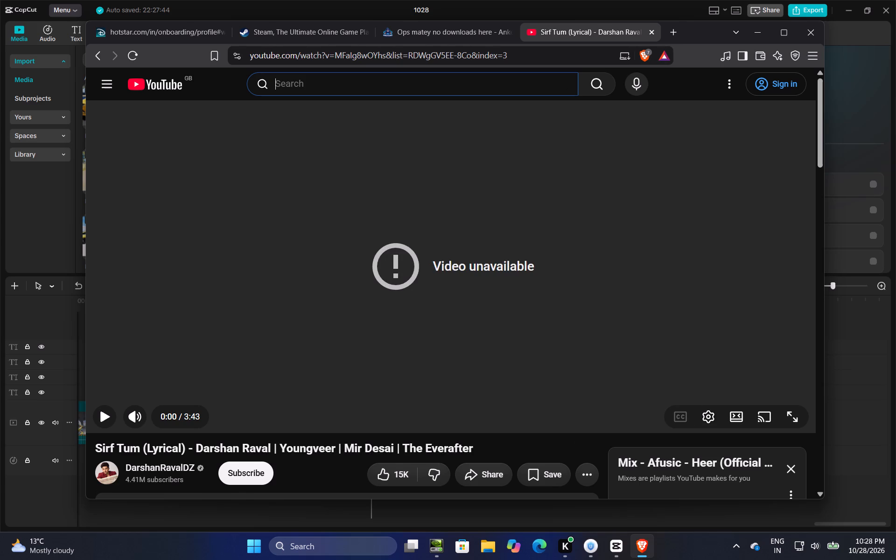
type("mamda")
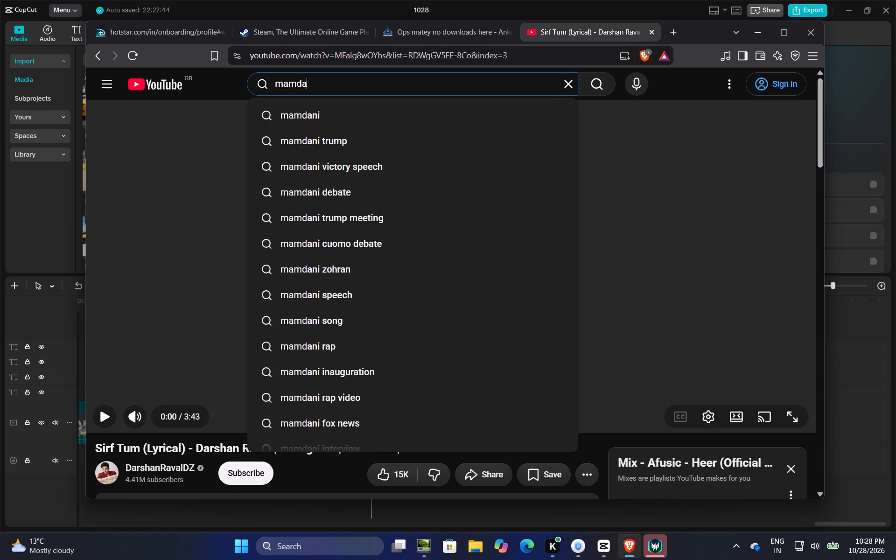
Complete the YouTube search as "mamda pagal hai tu meme" using the matching suggestion.
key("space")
left_click(336, 82)
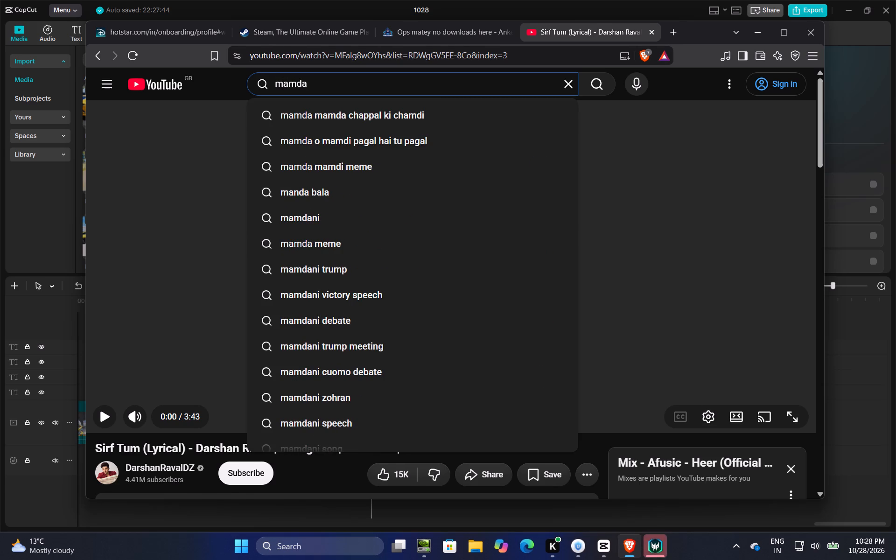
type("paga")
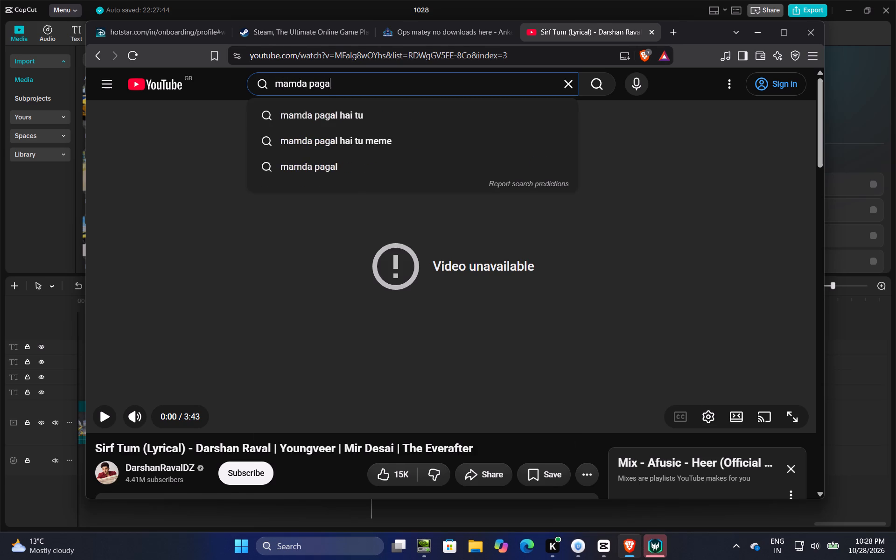
left_click(328, 132)
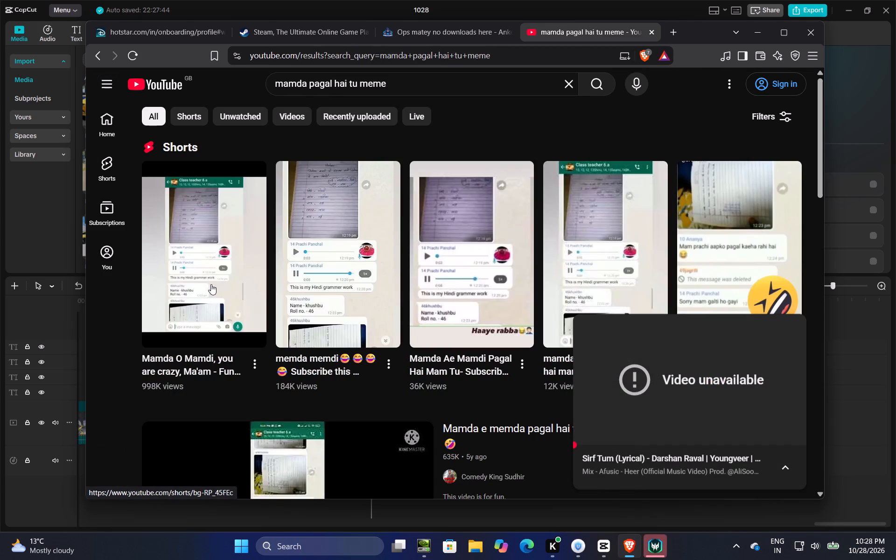
Open the first Shorts result, dismiss the song's mini player and browse through the following Shorts.
left_click(211, 284)
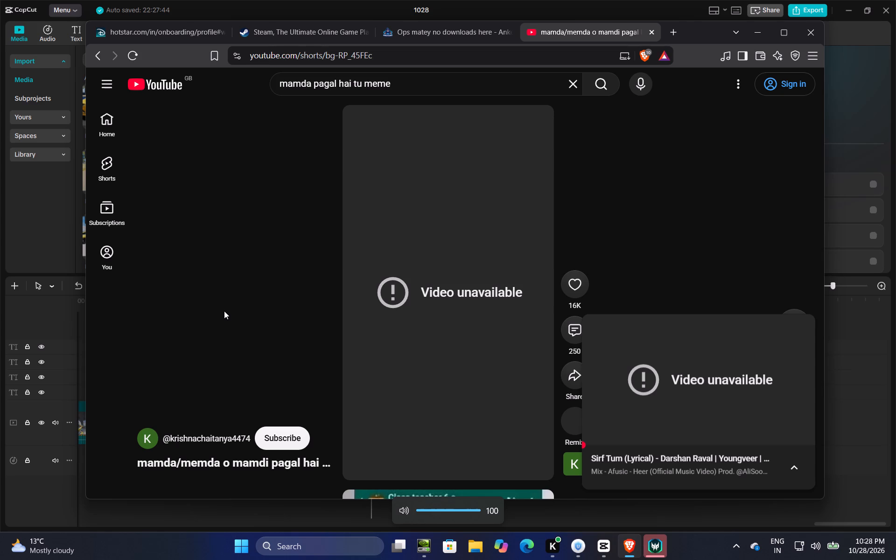
scroll(480, 287, "down", 2)
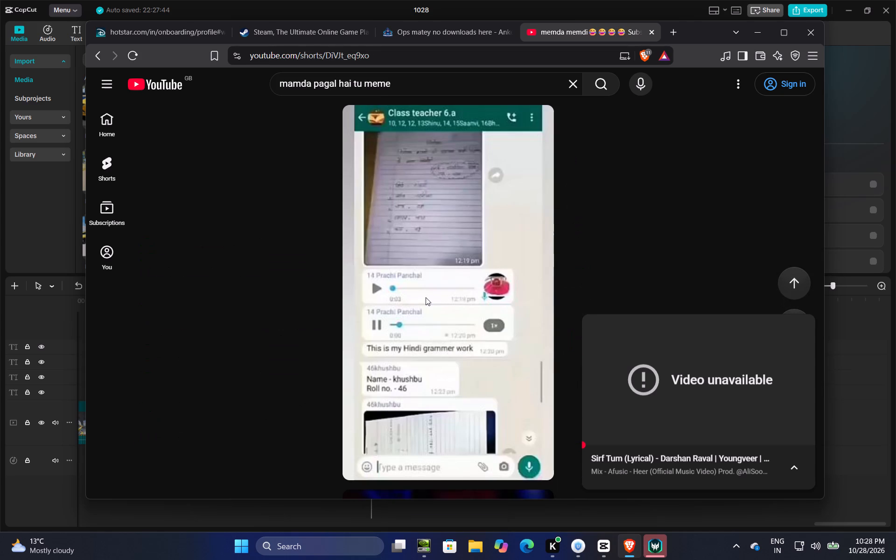
left_click(804, 327)
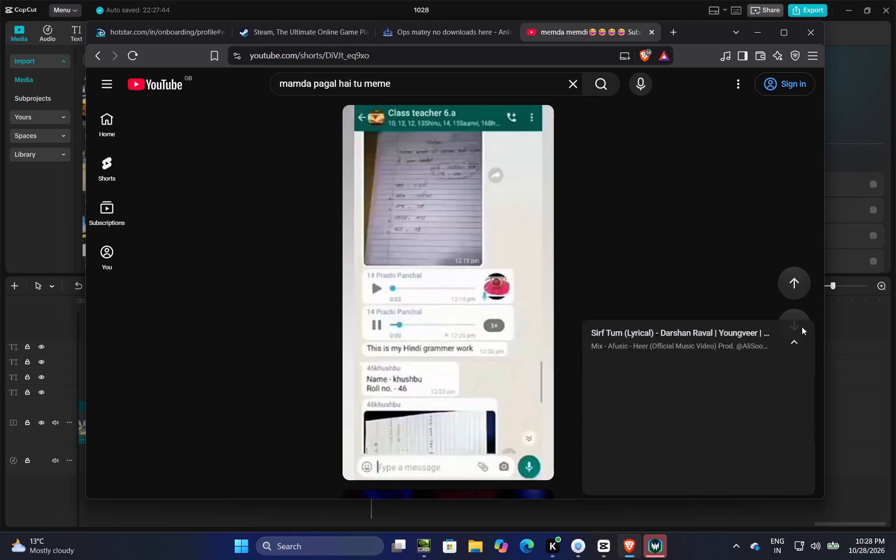
left_click(516, 249)
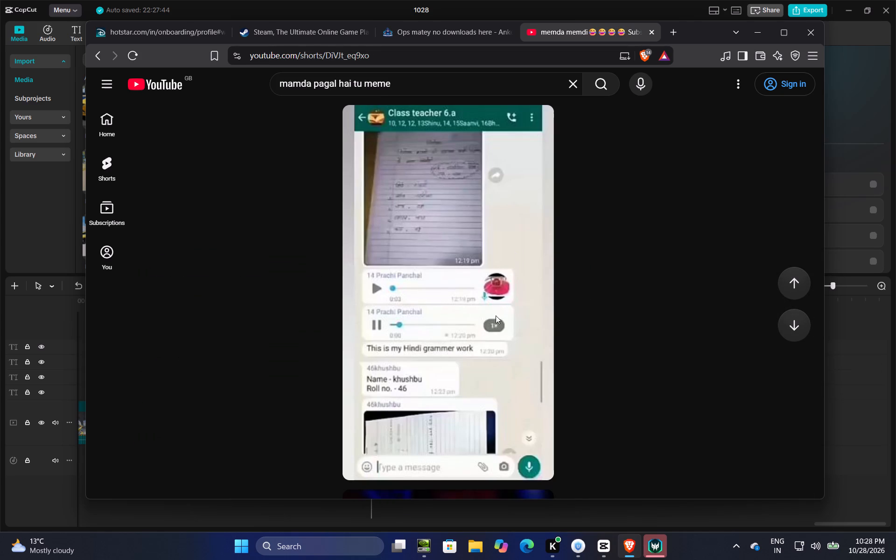
scroll(528, 214, "down", 5)
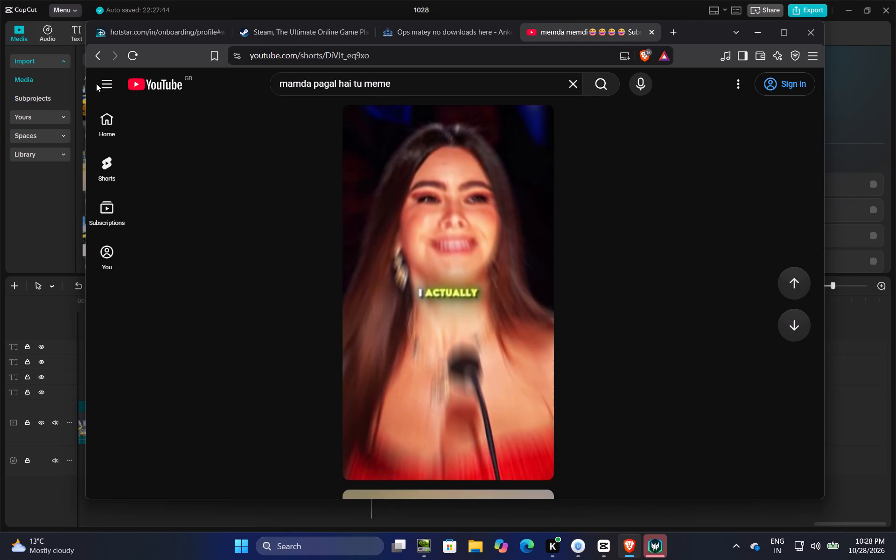
Leave the Shorts, close the YouTube tab and minimise Brave to return to the CapCut project.
left_click(98, 60)
left_click(387, 292)
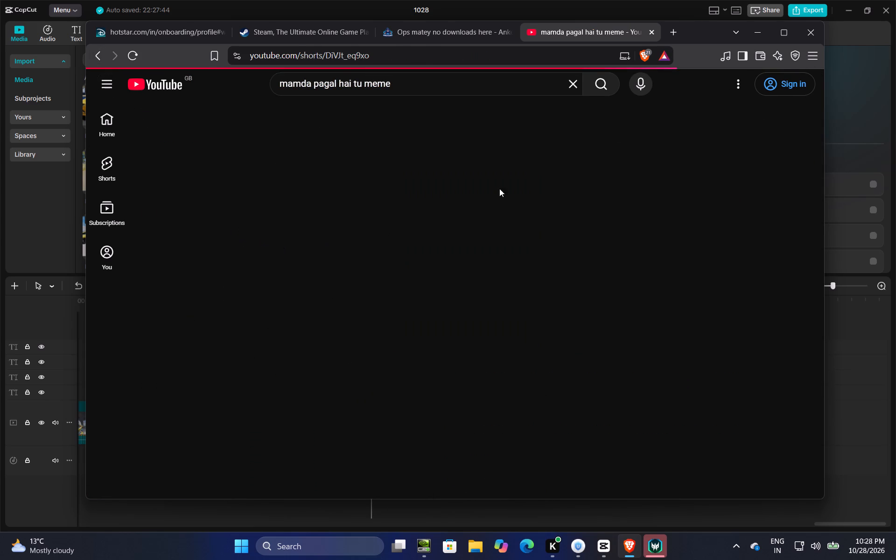
left_click(654, 30)
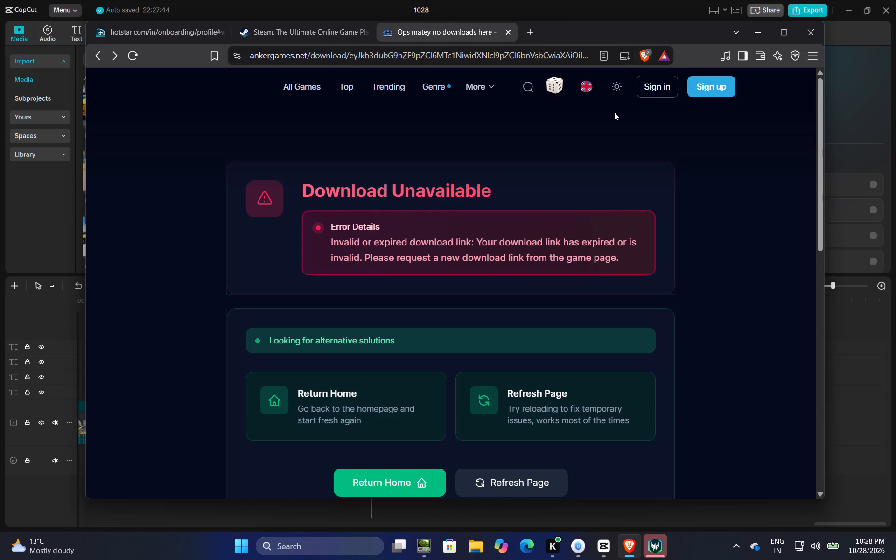
left_click(760, 35)
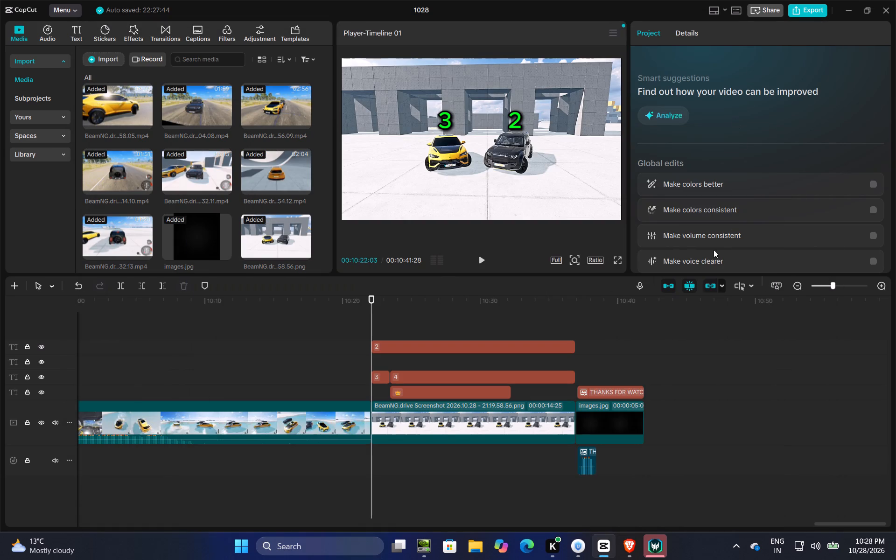
Shorten score text 3 on the final score card to about 0.8 seconds by trimming its end.
left_click(406, 317)
left_click_drag(406, 317, 387, 322)
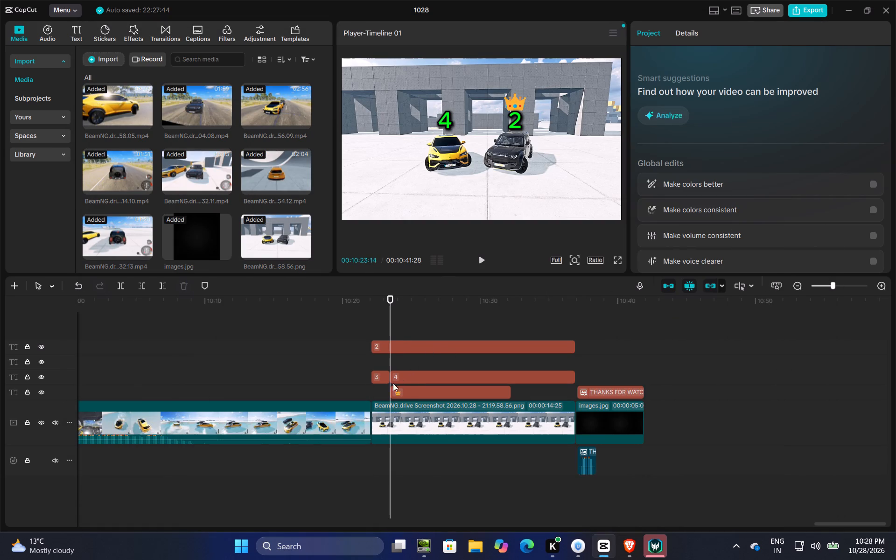
left_click(380, 377)
left_click_drag(390, 376, 384, 385)
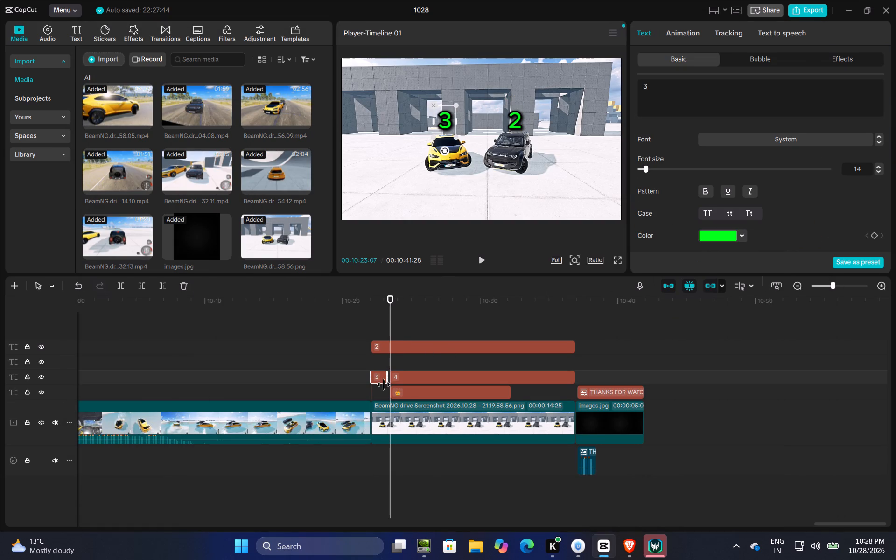
left_click_drag(384, 385, 379, 402)
Extend the start of score text 4 on the final score card back to meet score text 3.
left_click(402, 378)
left_click_drag(389, 378, 385, 379)
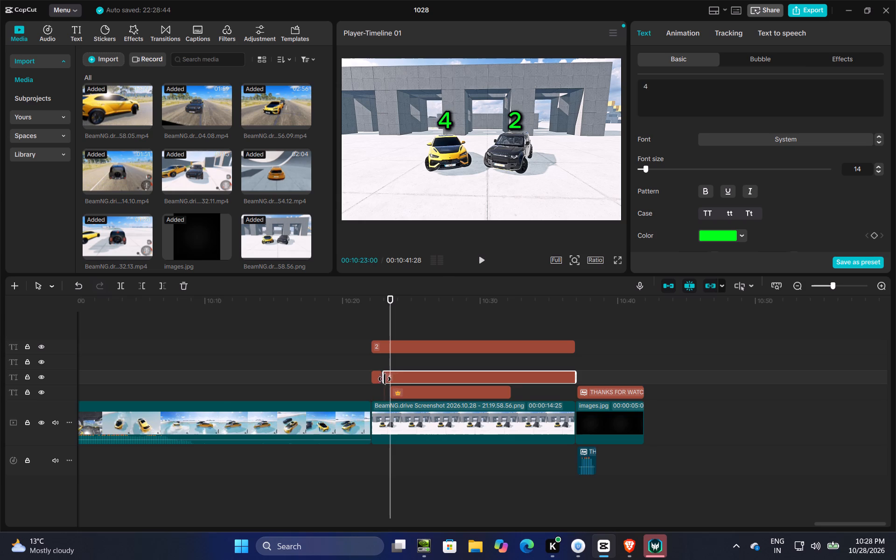
left_click_drag(385, 379, 378, 382)
left_click(386, 330)
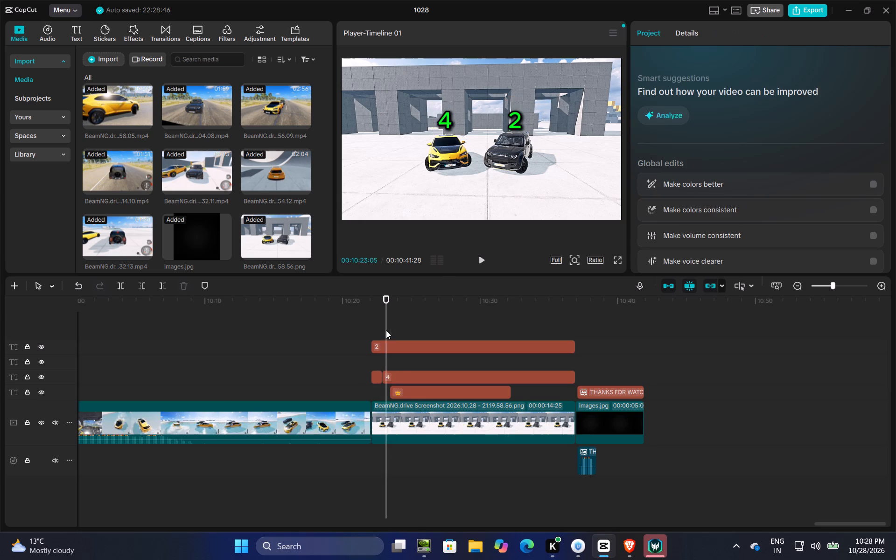
Shorten the final score screenshot to about 8 seconds by trimming its end.
left_click_drag(386, 330, 495, 328)
left_click(516, 422)
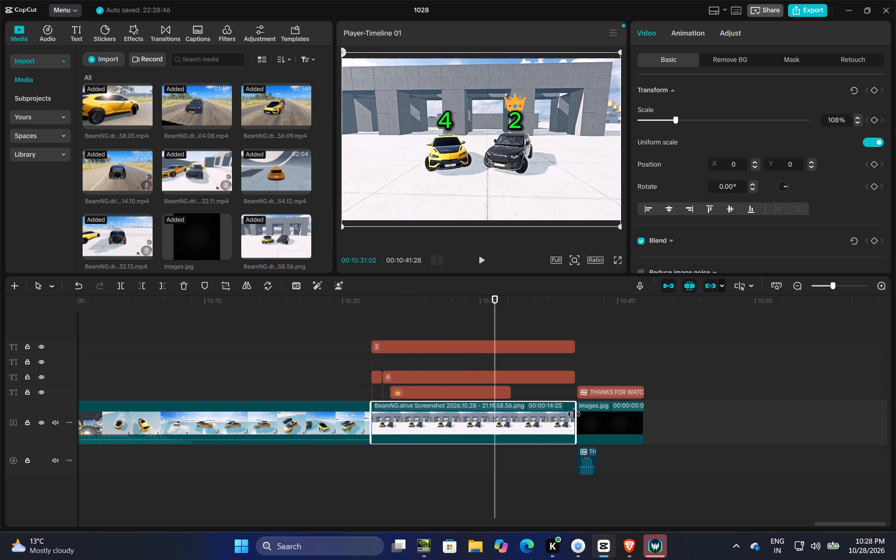
left_click_drag(574, 414, 482, 441)
Shorten the THANKS FOR WATCHING card to about 2.2 seconds by trimming its end.
left_click(502, 329)
left_click_drag(502, 329, 592, 348)
left_click(622, 423)
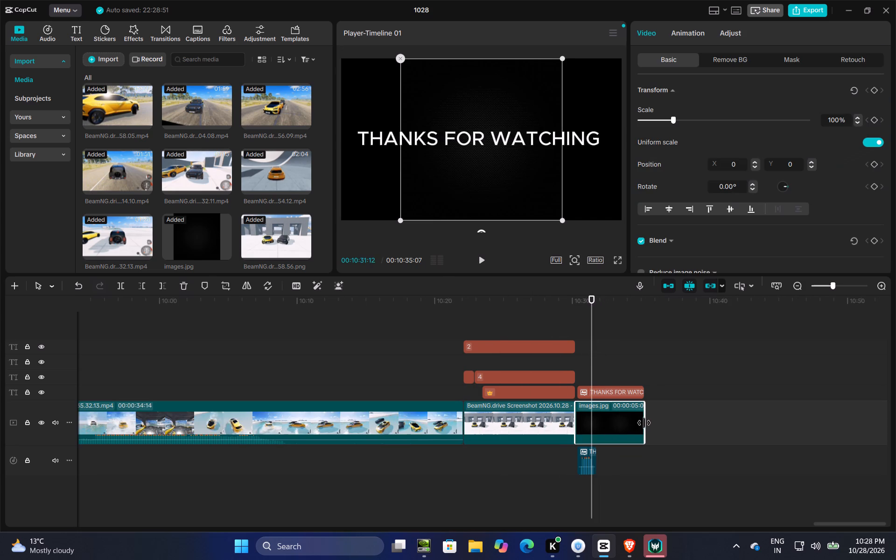
left_click_drag(644, 423, 603, 458)
Add a Classic Black Fade transition between the first score screenshot and the LONG JUMP TEST title card.
left_click(469, 347)
left_click_drag(469, 347, 0, 405)
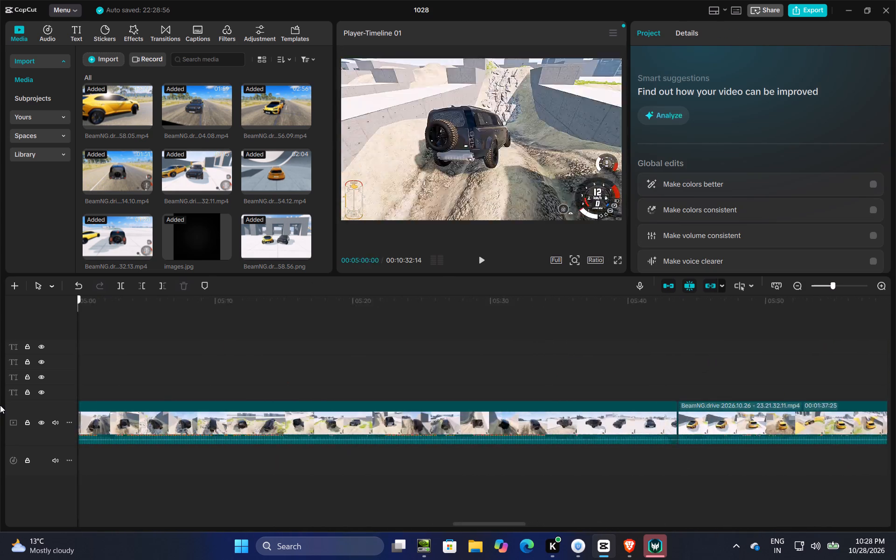
left_click_drag(0, 405, 7, 397)
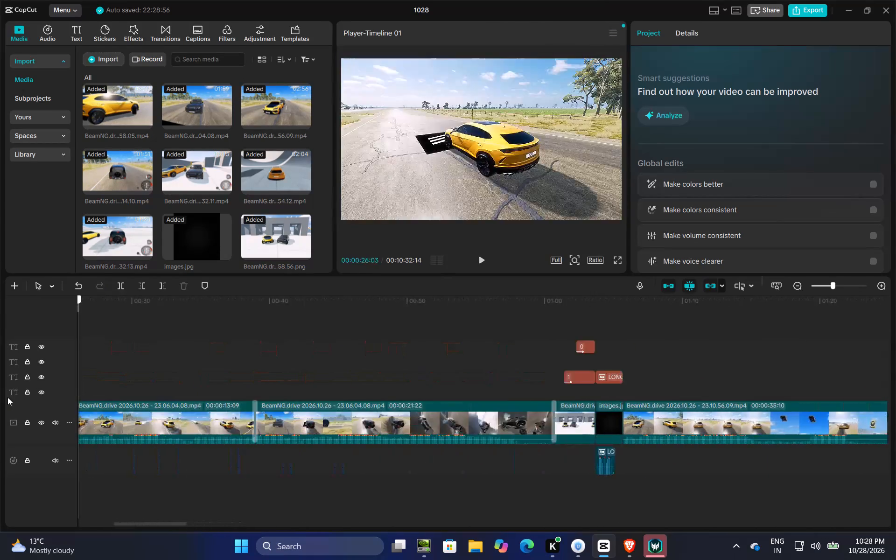
left_click_drag(7, 397, 337, 390)
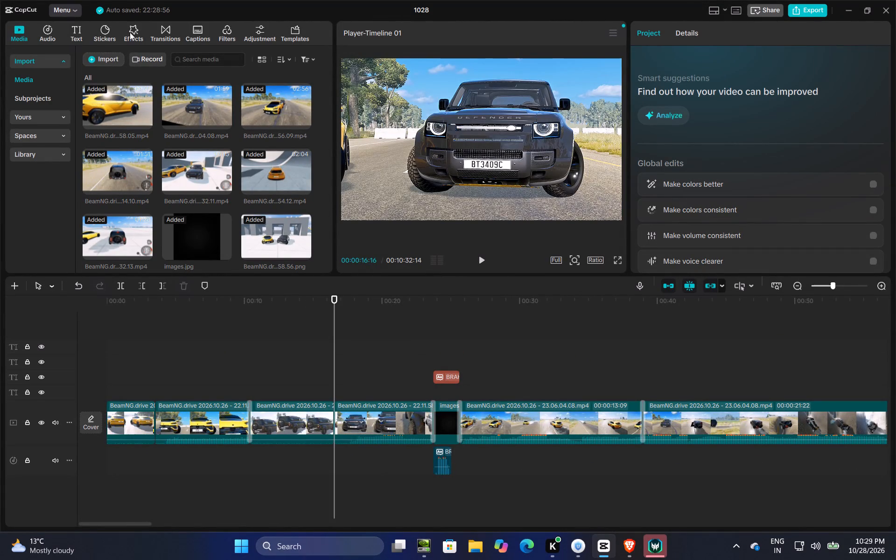
left_click(168, 39)
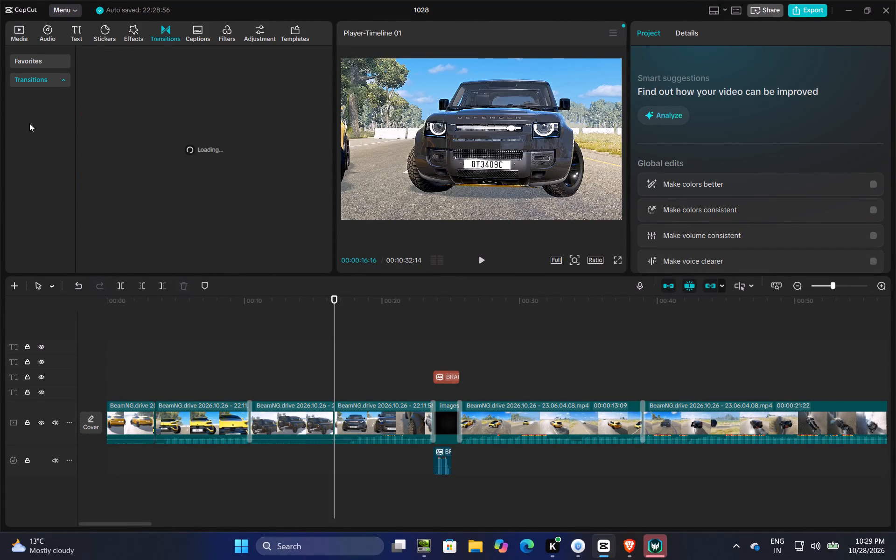
left_click(32, 170)
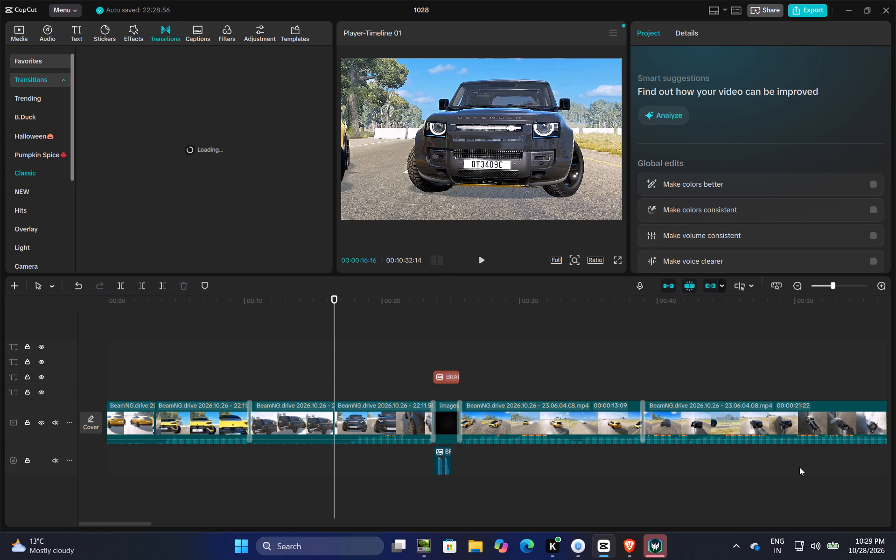
left_click(401, 343)
left_click_drag(401, 343, 895, 318)
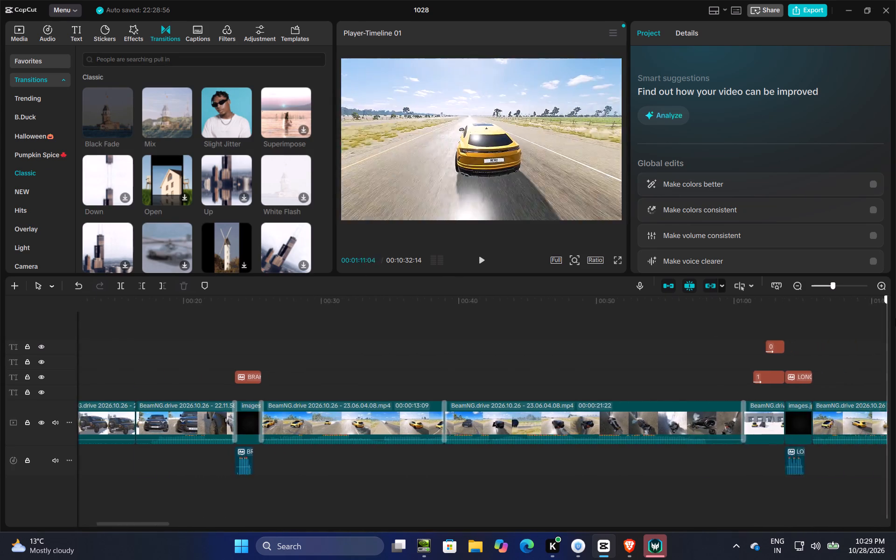
left_click_drag(895, 318, 487, 403)
left_click(123, 126)
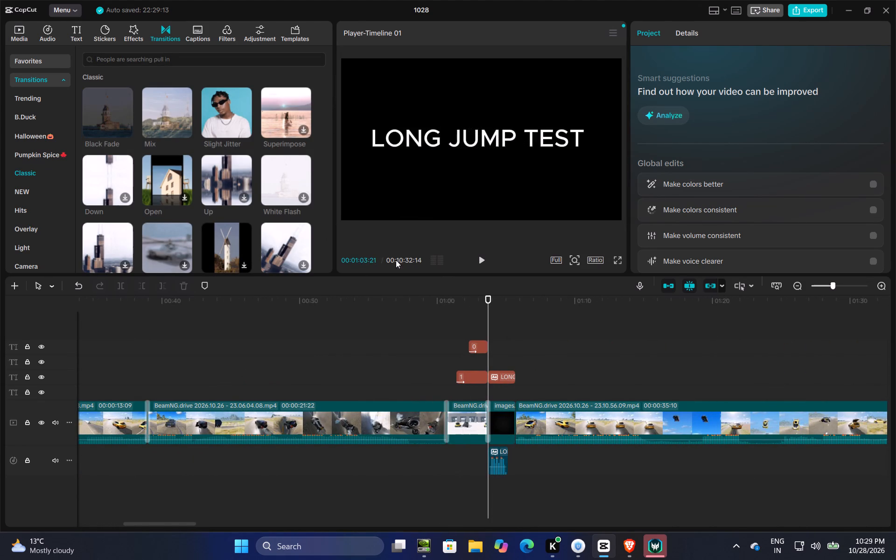
Add a Black Fade transition between the LONG JUMP TEST title card and the long-jump clip that follows.
double_click(519, 339)
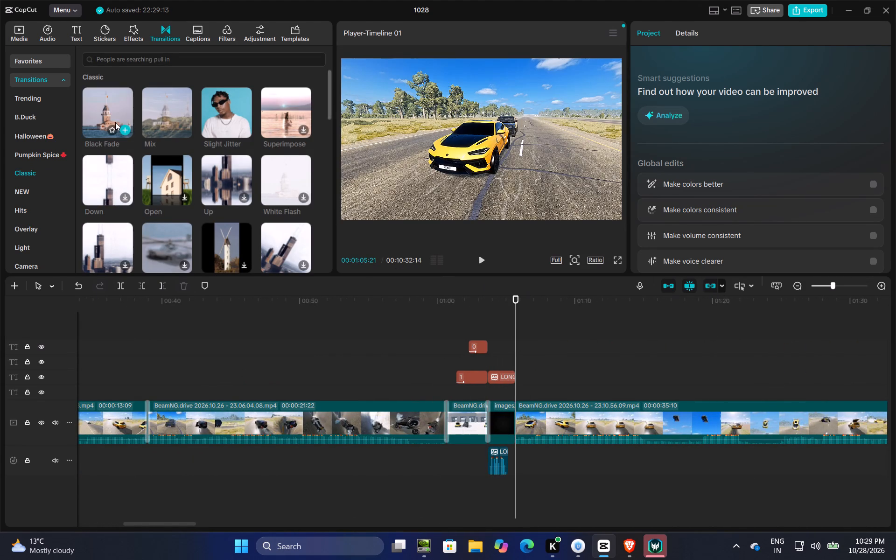
left_click(128, 128)
Add a Black Fade transition between the yellow car's long-jump clip and the black SUV's long-jump clip.
left_click(722, 373)
left_click_drag(722, 373, 895, 366)
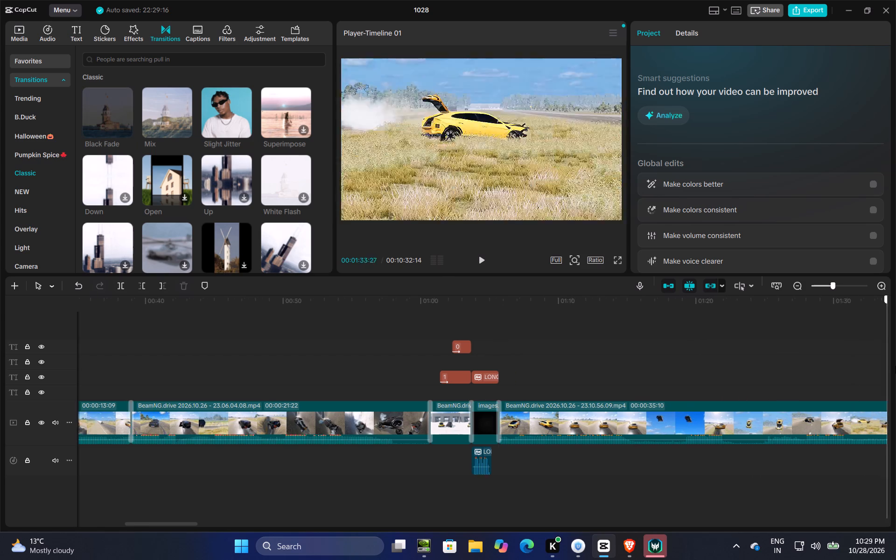
left_click_drag(895, 366, 619, 390)
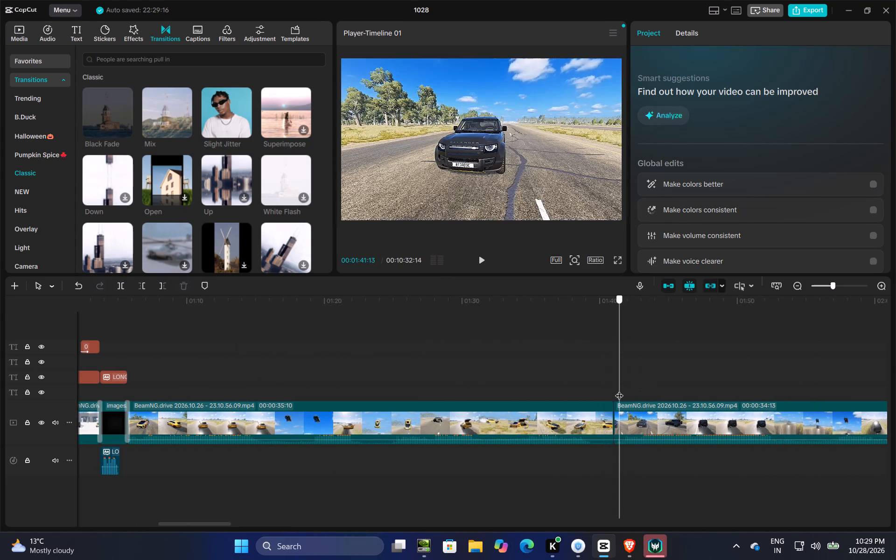
left_click_drag(619, 390, 616, 392)
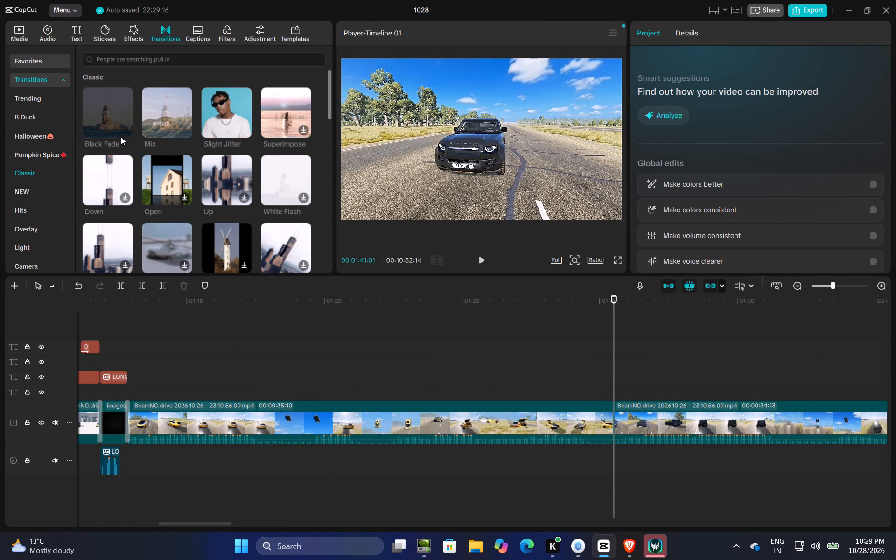
left_click(125, 130)
Add Black Fade transitions on both sides of the COLLISION TEST title card, at the score screenshot and at the first collision clip.
left_click(716, 377)
left_click_drag(715, 377, 895, 371)
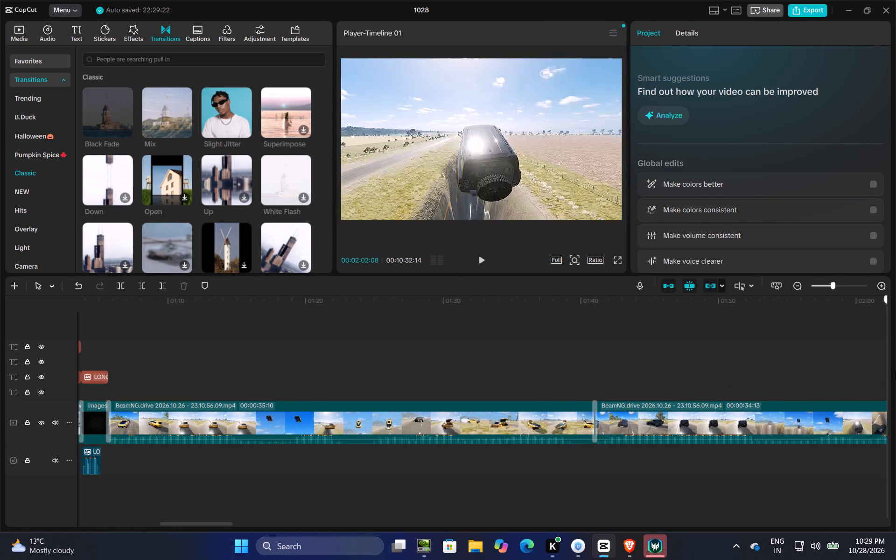
left_click_drag(895, 371, 506, 404)
left_click(124, 128)
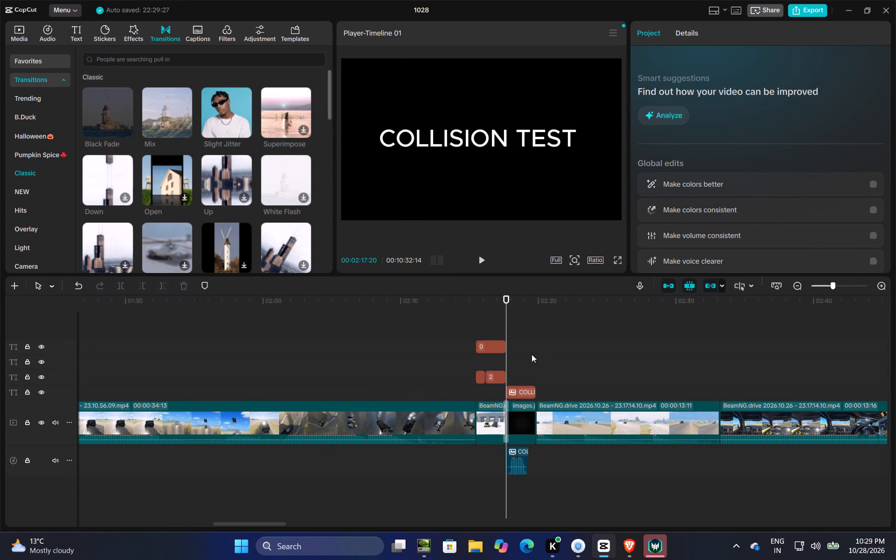
left_click(532, 354)
left_click_drag(532, 354, 536, 368)
left_click(125, 133)
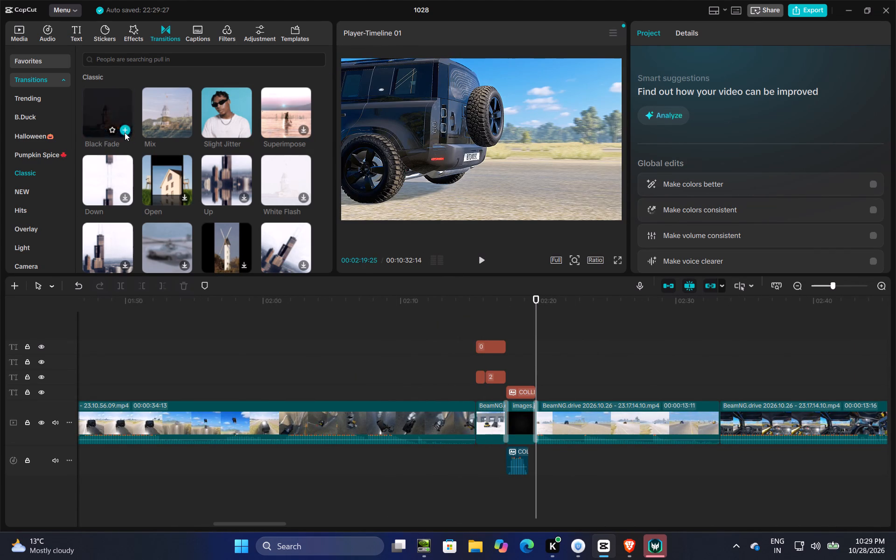
Add Black Fade transitions on both sides of the OFFROAD TEST title card, at the score screenshot and at the offroad clip.
left_click(623, 343)
left_click_drag(623, 344, 719, 365)
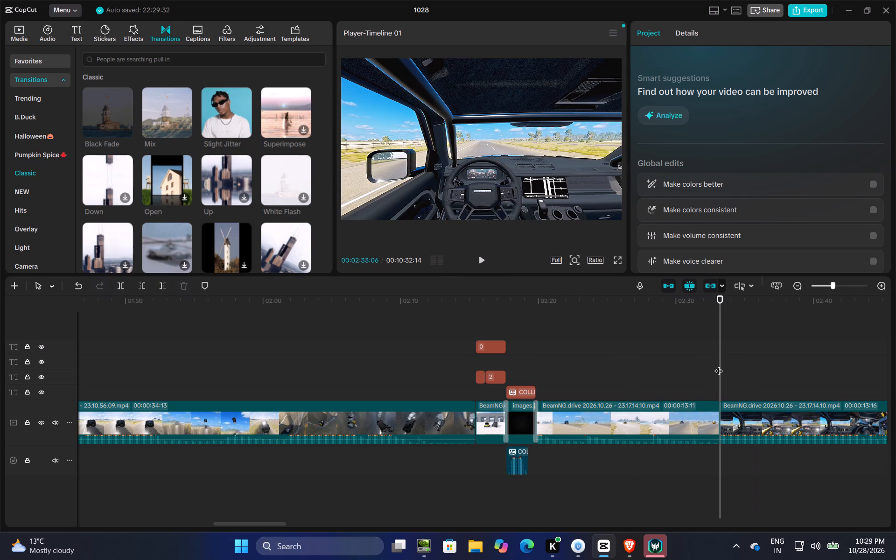
left_click(757, 348)
left_click_drag(757, 348, 480, 377)
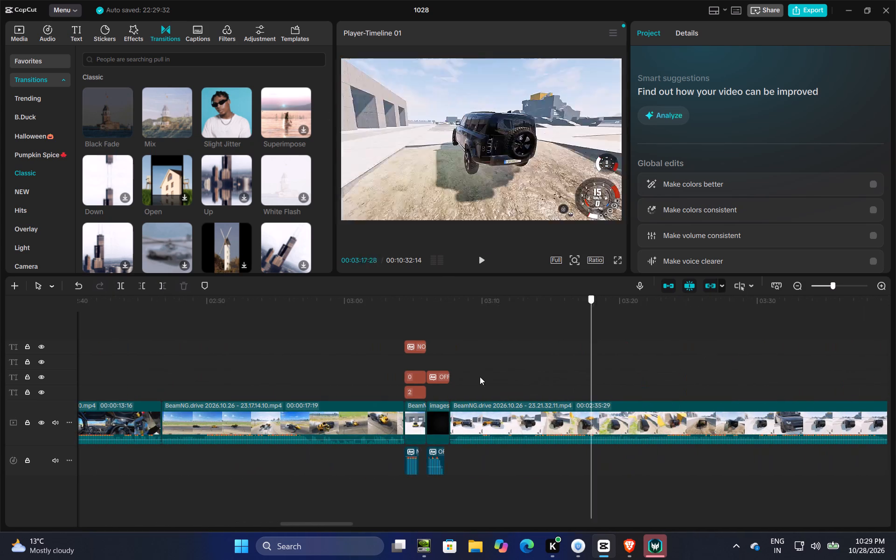
left_click_drag(480, 377, 425, 378)
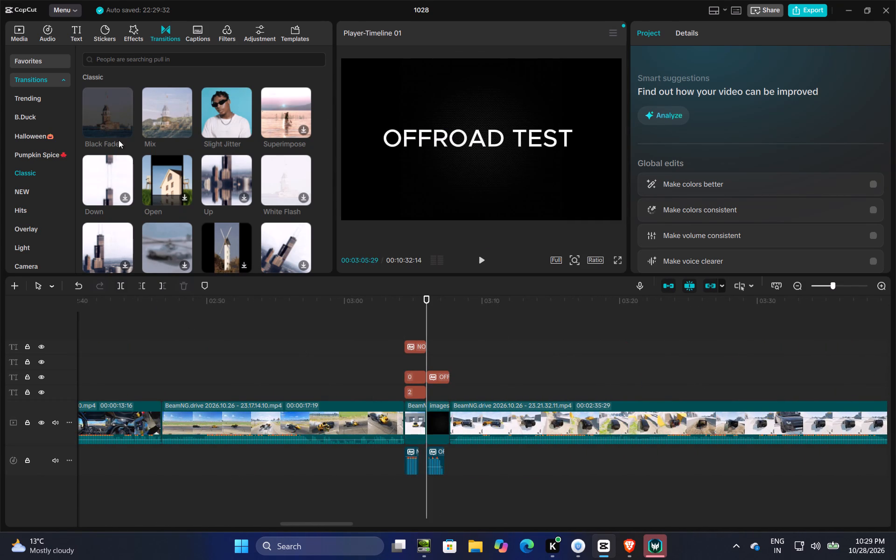
left_click(126, 131)
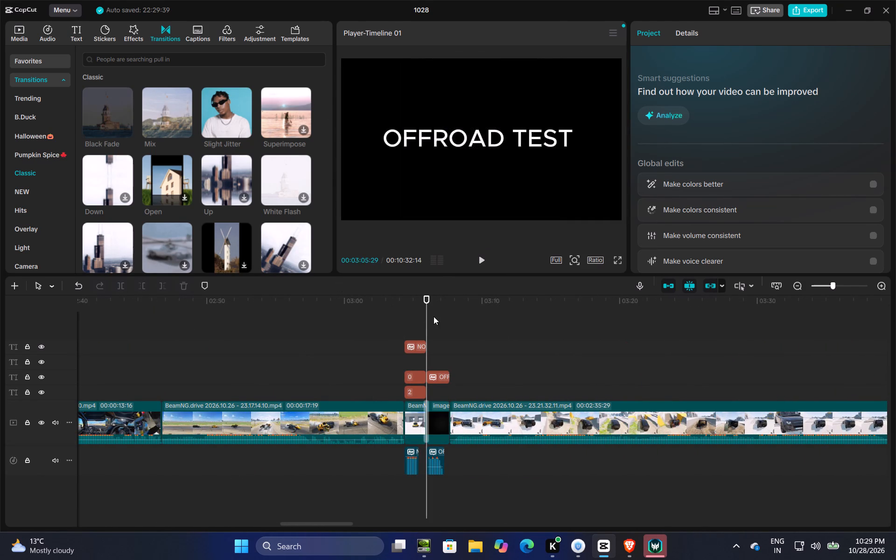
left_click(449, 334)
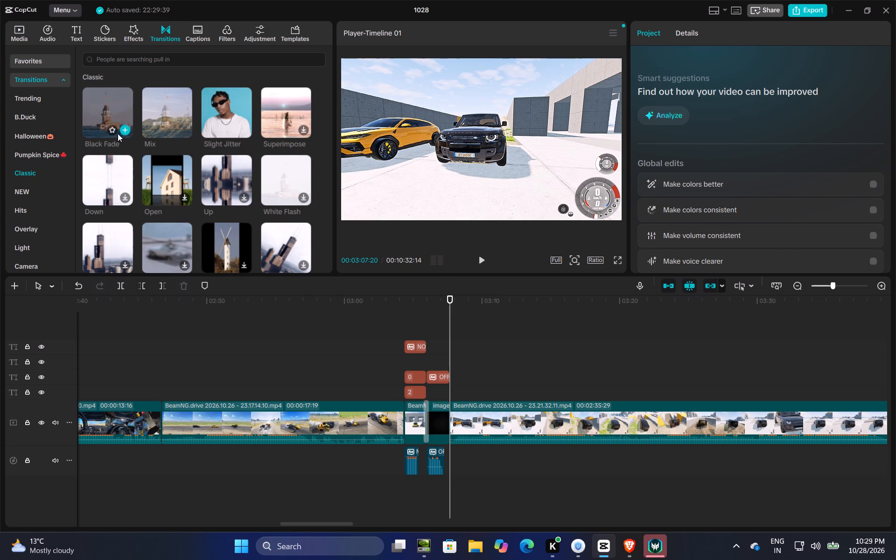
left_click(126, 130)
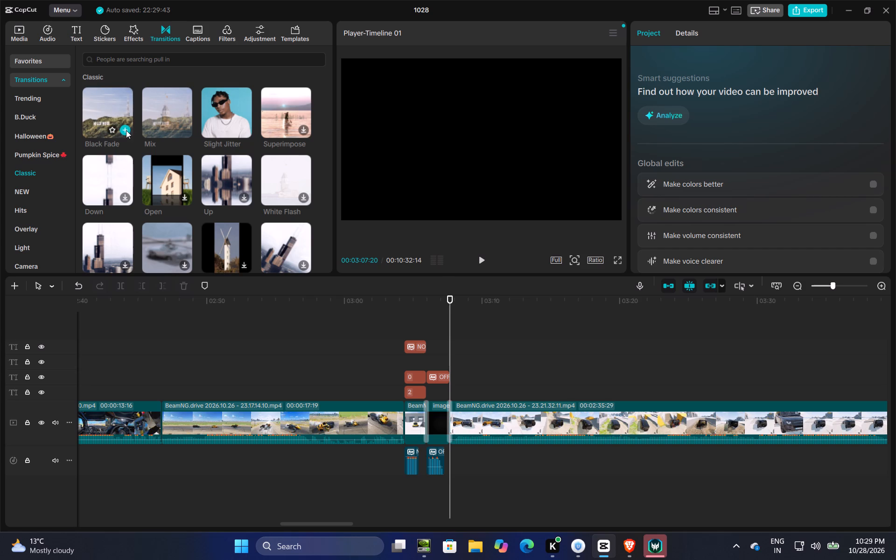
Add a Black Fade transition between the black SUV's offroad clip and the yellow car's offroad clip.
left_click(502, 352)
left_click_drag(502, 352, 894, 316)
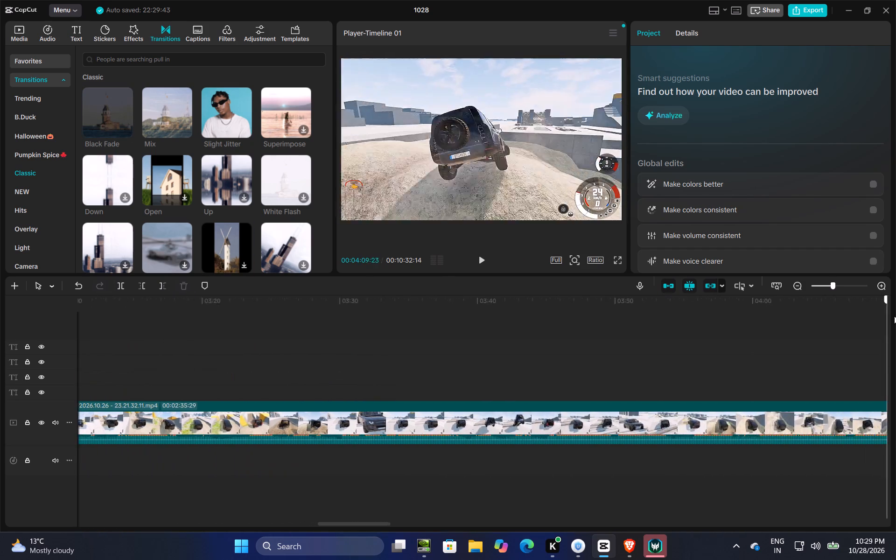
left_click_drag(894, 316, 895, 313)
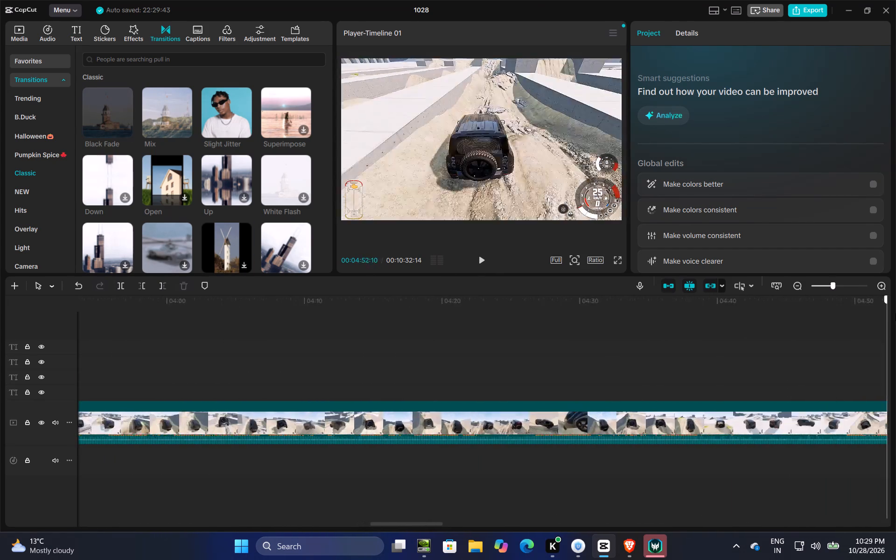
left_click_drag(895, 313, 840, 322)
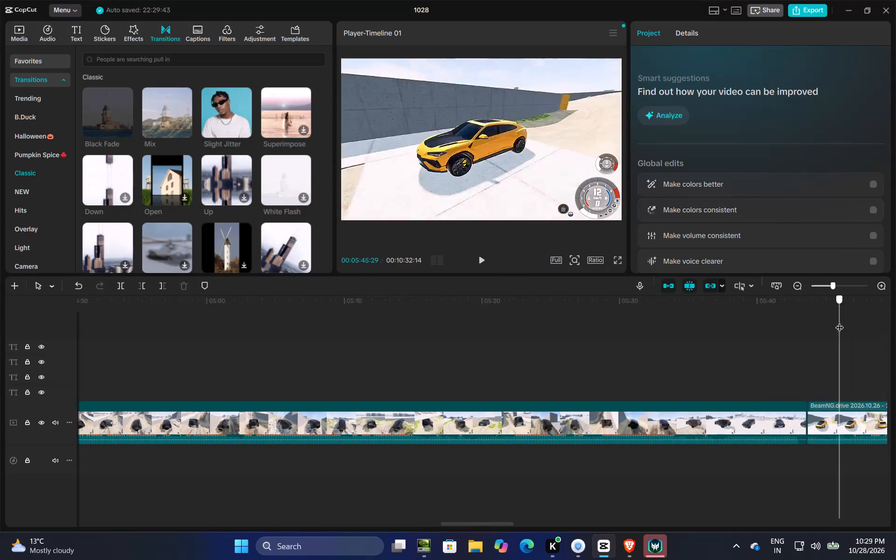
left_click_drag(840, 322, 657, 344)
left_click(125, 132)
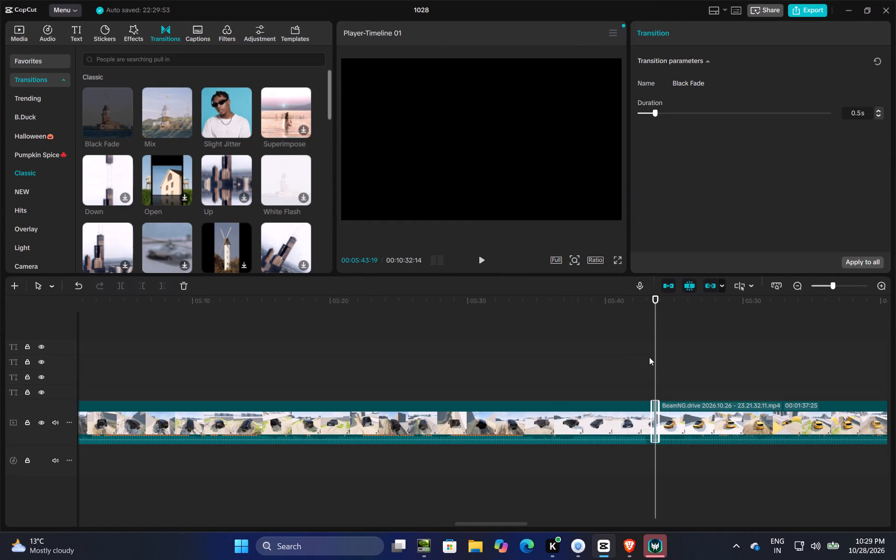
Add Black Fade transitions on both sides of the wall of death escape test title card.
left_click(682, 366)
left_click_drag(683, 366, 795, 319)
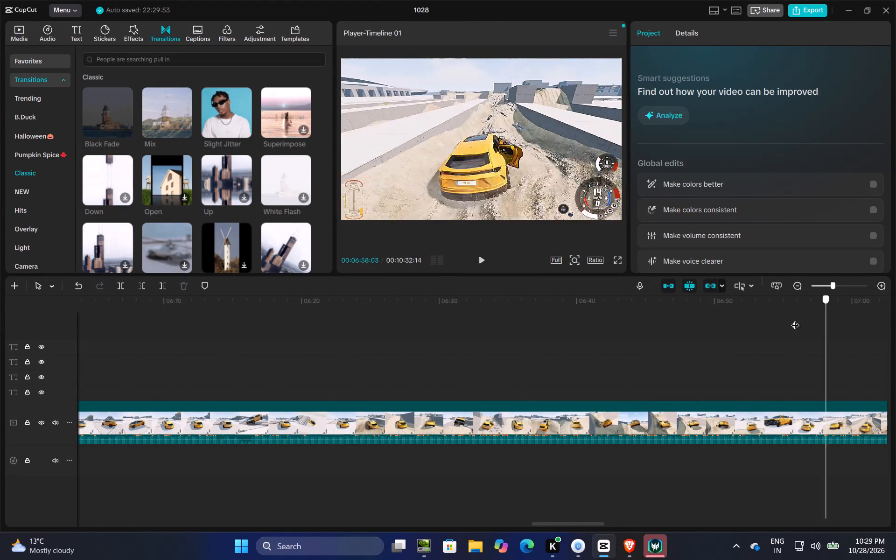
left_click_drag(795, 319, 568, 310)
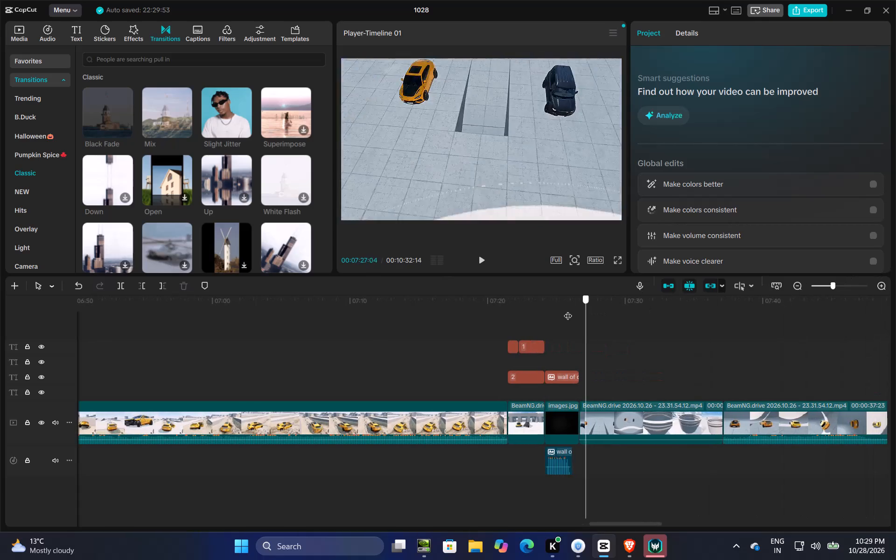
left_click_drag(568, 310, 535, 333)
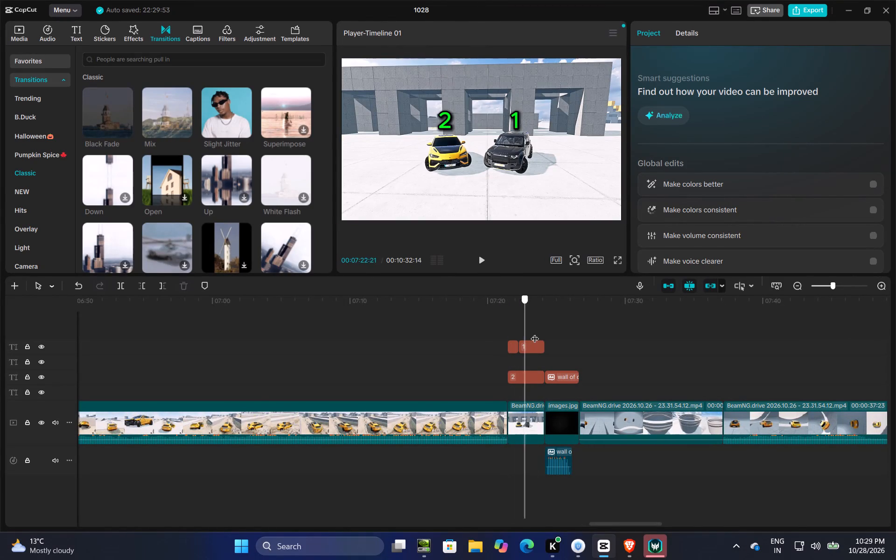
left_click_drag(535, 333, 548, 333)
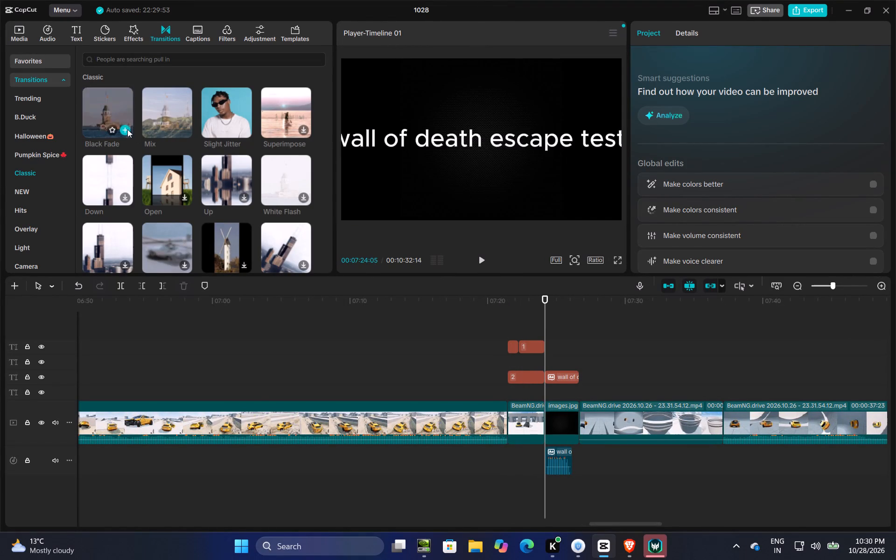
left_click(127, 129)
left_click(576, 344)
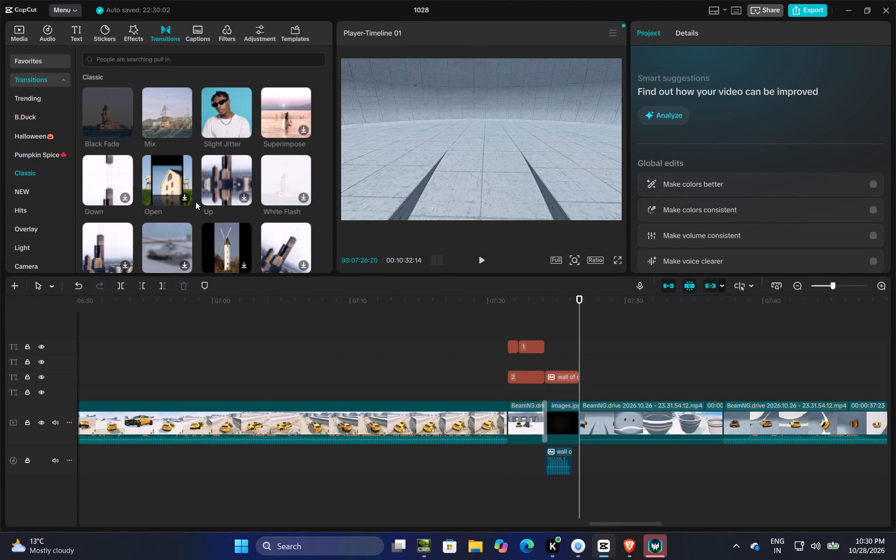
left_click(124, 128)
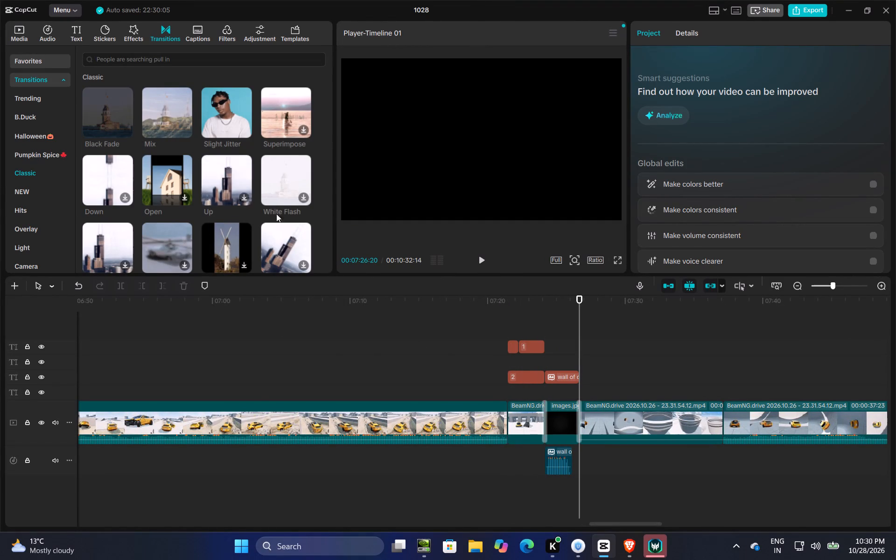
Add Black Fade transitions at the start and end of the yellow car's wall-of-death clip.
left_click(726, 366)
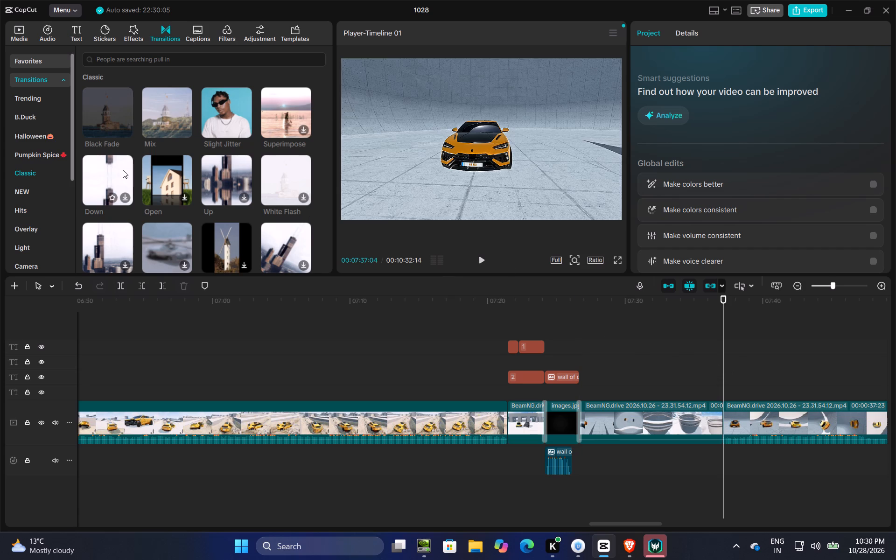
left_click(126, 128)
left_click(748, 378)
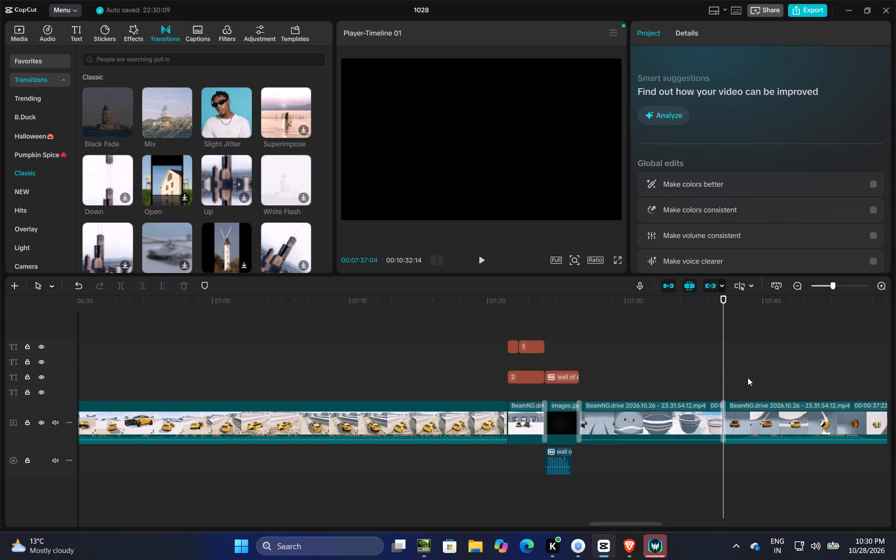
left_click_drag(748, 378, 608, 403)
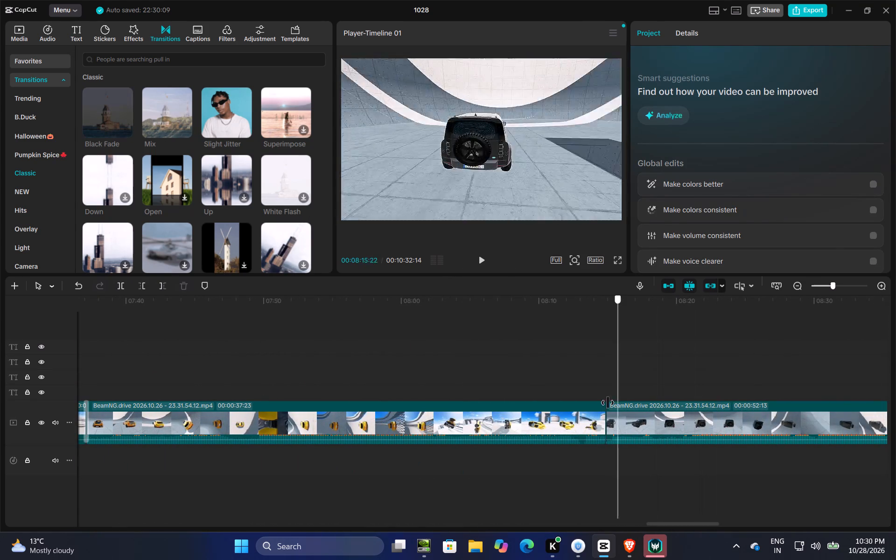
left_click_drag(608, 403, 604, 405)
left_click(124, 131)
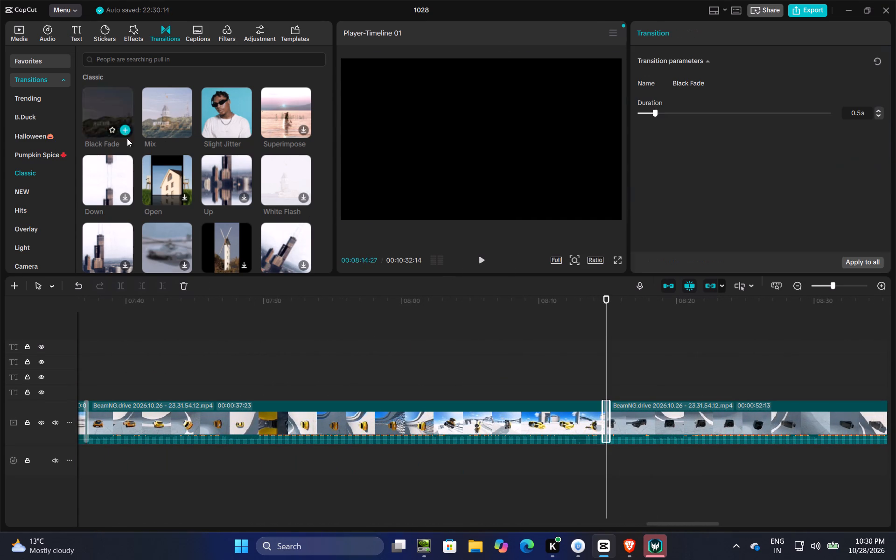
Add a Black Fade transition between the score screenshot and the WATER SURVIVAL TEST title card.
left_click(705, 380)
left_click_drag(706, 380, 895, 372)
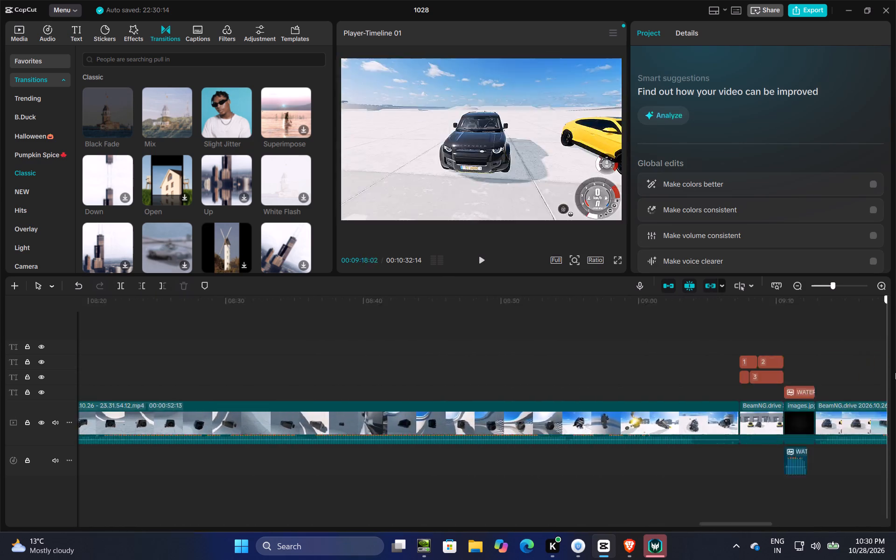
left_click_drag(895, 372, 500, 428)
left_click(124, 130)
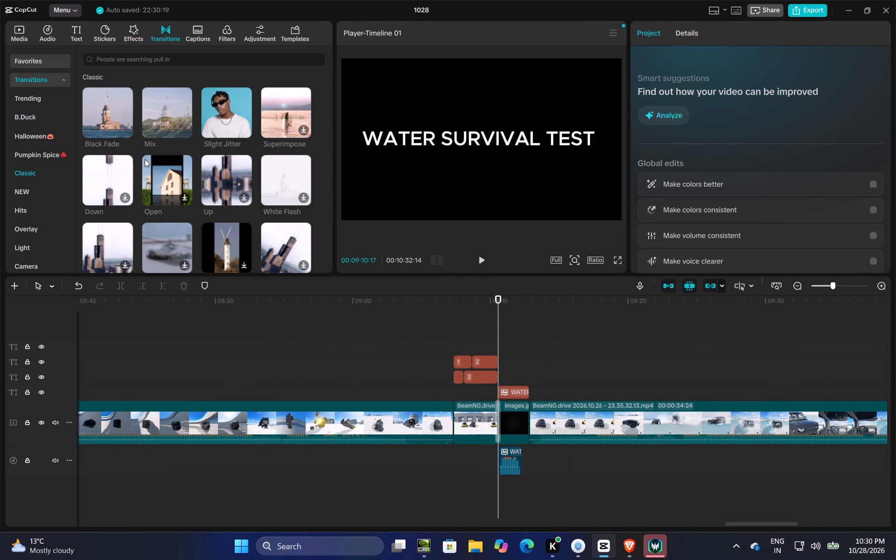
Add a Black Fade transition between the black SUV's water clip and the yellow car's water clip.
left_click(625, 350)
left_click_drag(625, 350, 556, 373)
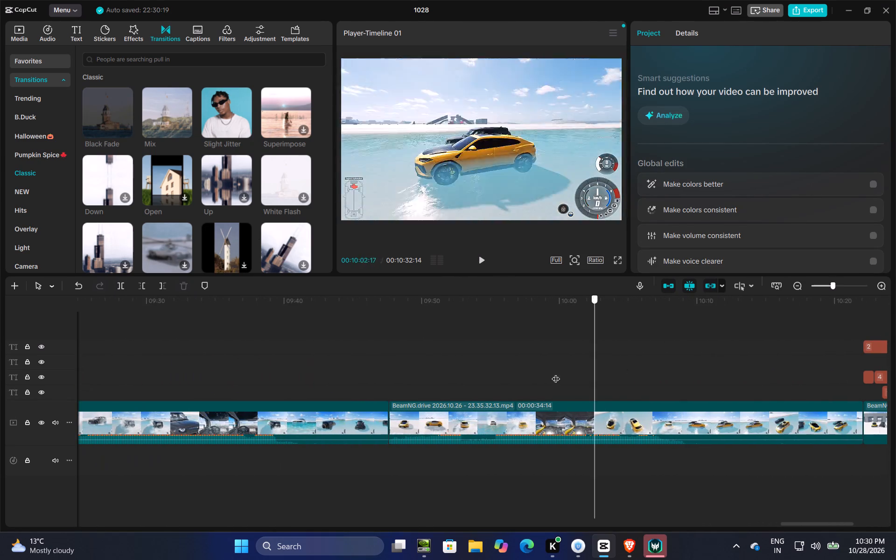
left_click_drag(556, 373, 392, 410)
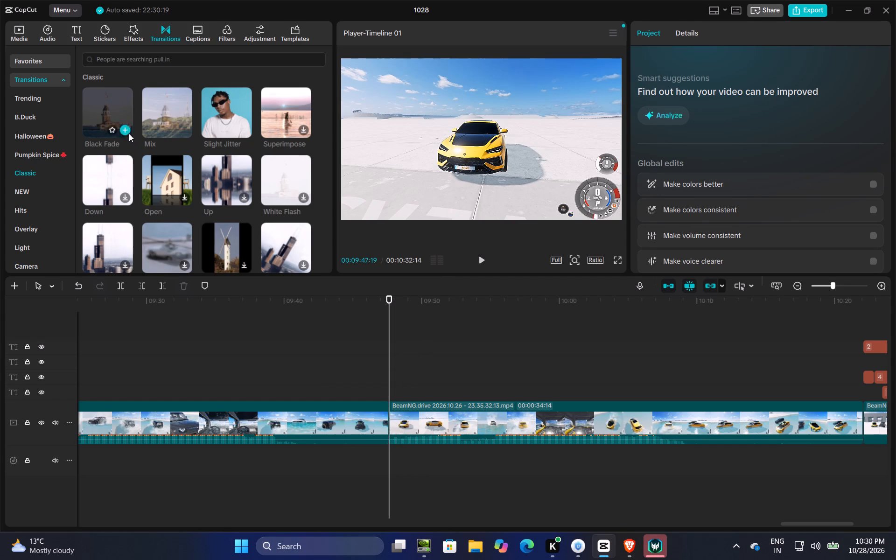
left_click(123, 129)
Add a Black Fade transition between the final score screenshot and the THANKS FOR WATCHING card.
left_click(554, 353)
left_click_drag(554, 353, 895, 357)
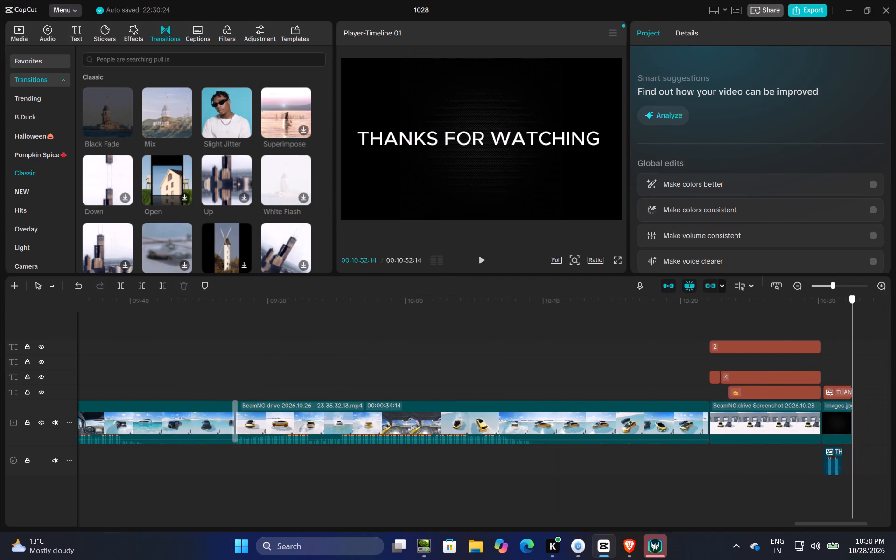
left_click_drag(895, 357, 617, 457)
left_click(123, 125)
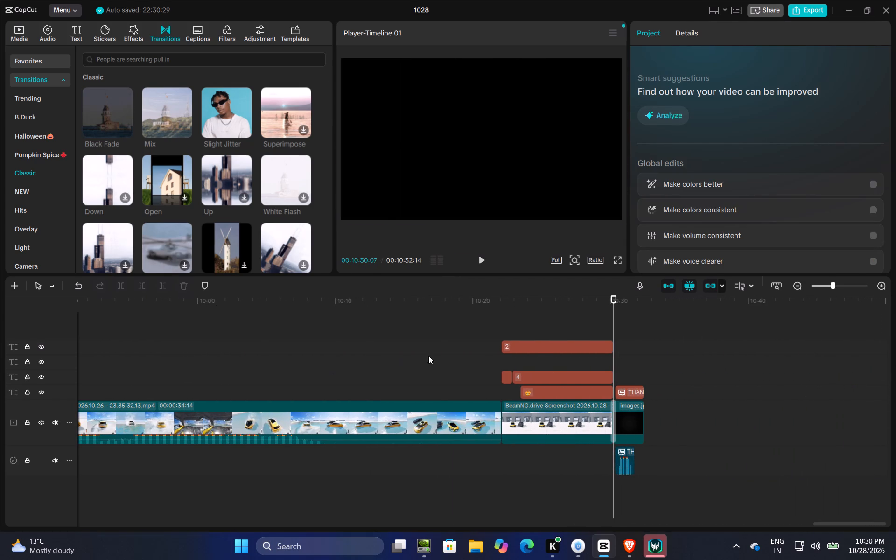
Add the "[Sound effect] Correct answer good!(963433)" audio where the green 1 appears on the first score screenshot, at 00:01:01:12.
left_click(438, 354)
left_click_drag(440, 355, 429, 403)
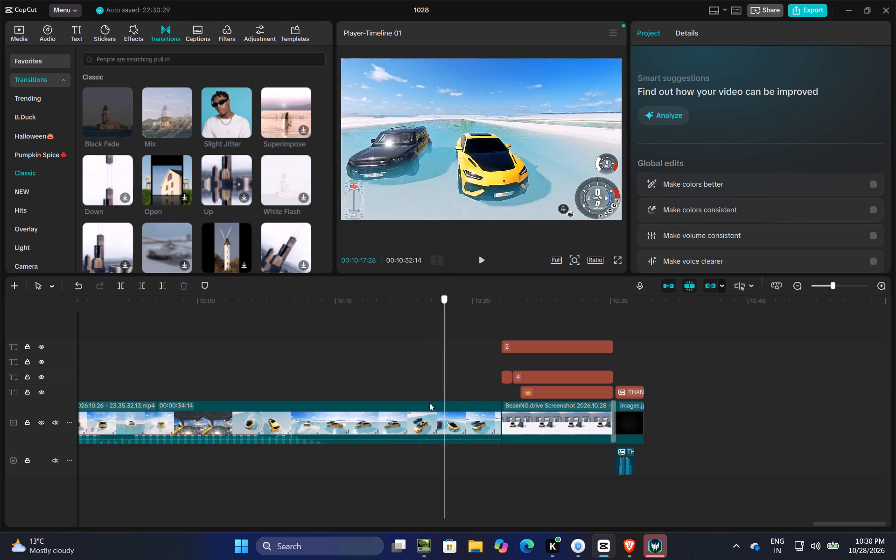
left_click_drag(429, 403, 0, 404)
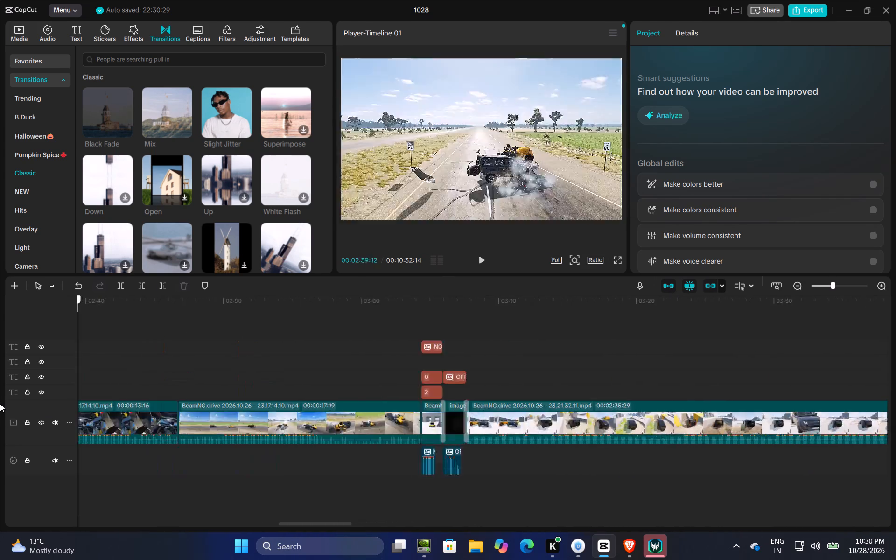
left_click_drag(0, 404, 736, 399)
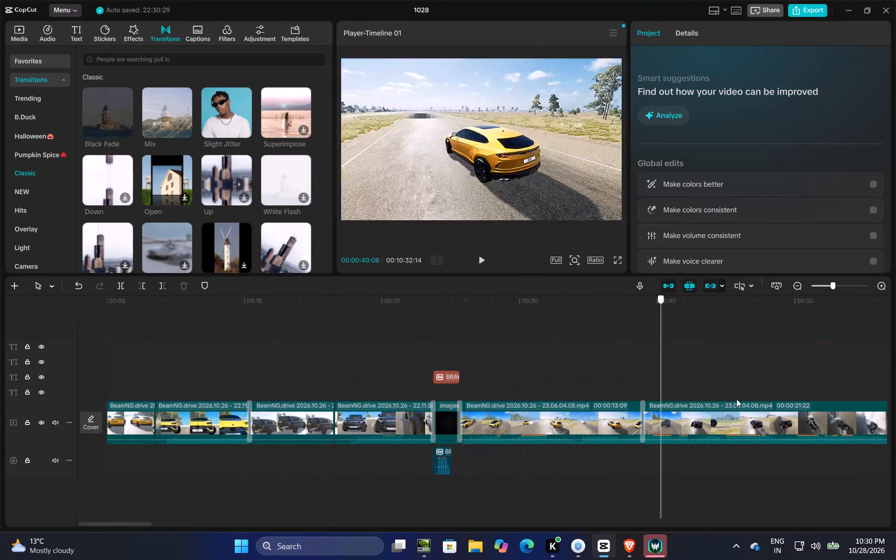
left_click_drag(736, 399, 456, 425)
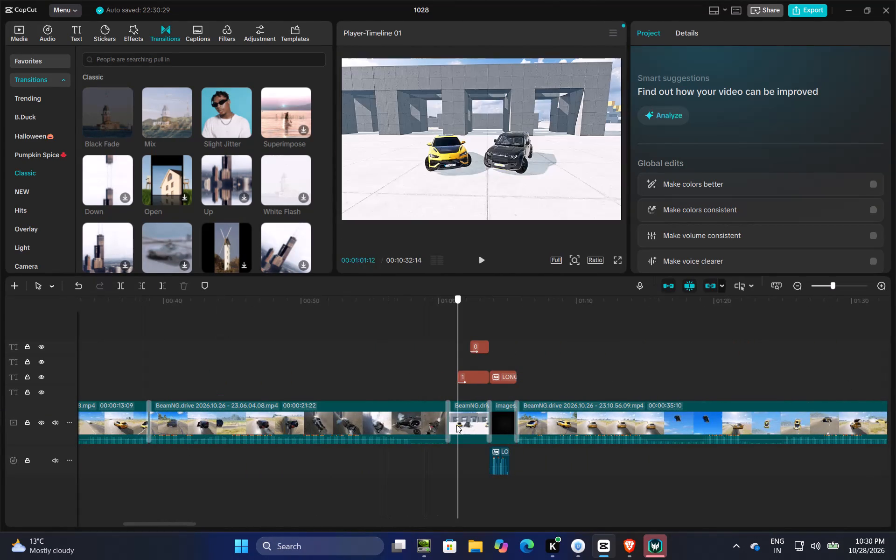
left_click_drag(456, 425, 449, 425)
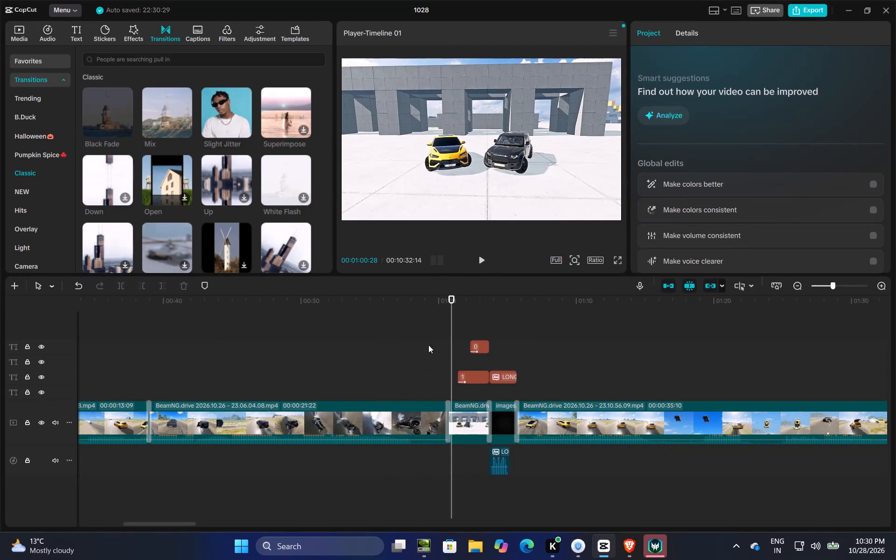
left_click(460, 357)
left_click(49, 32)
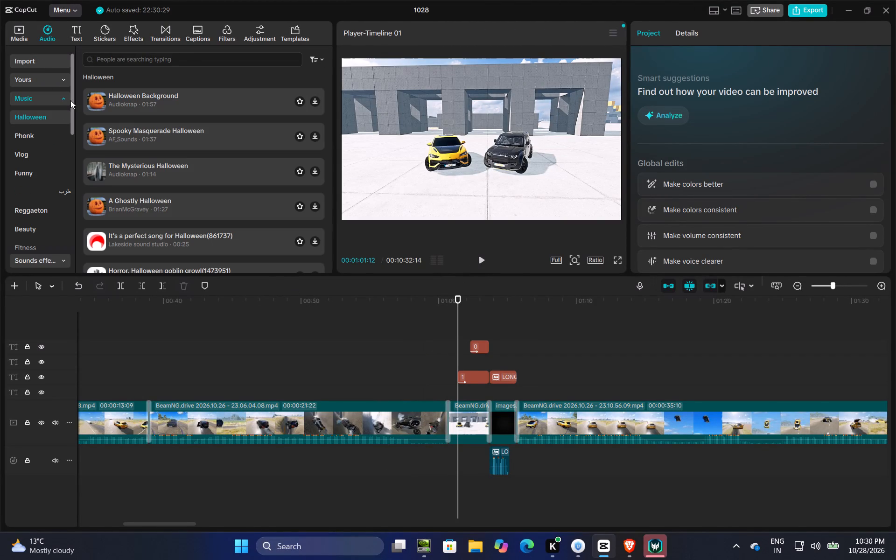
left_click(161, 66)
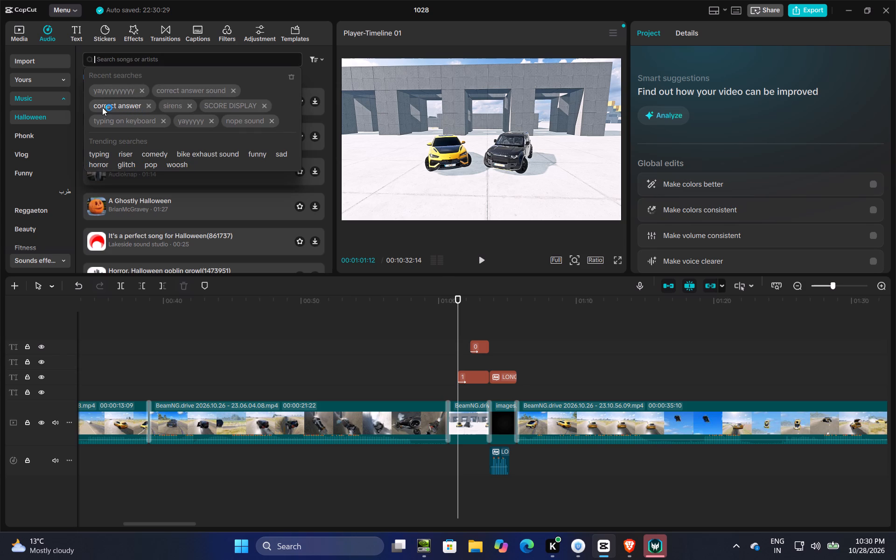
left_click(173, 89)
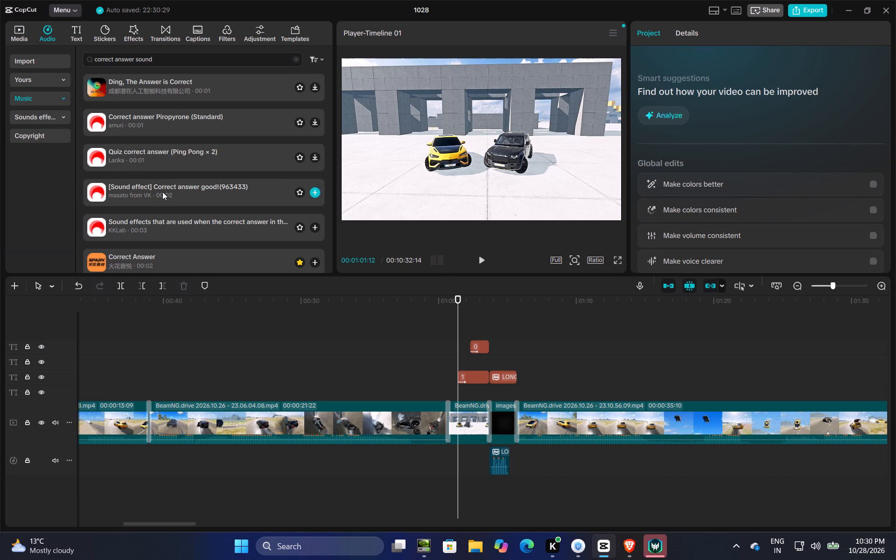
scroll(162, 192, "down", 2)
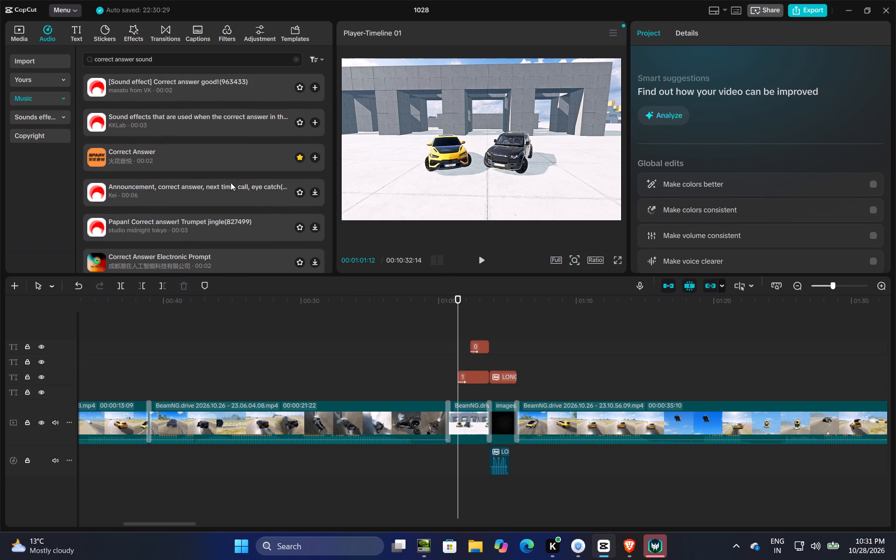
scroll(263, 229, "up", 1)
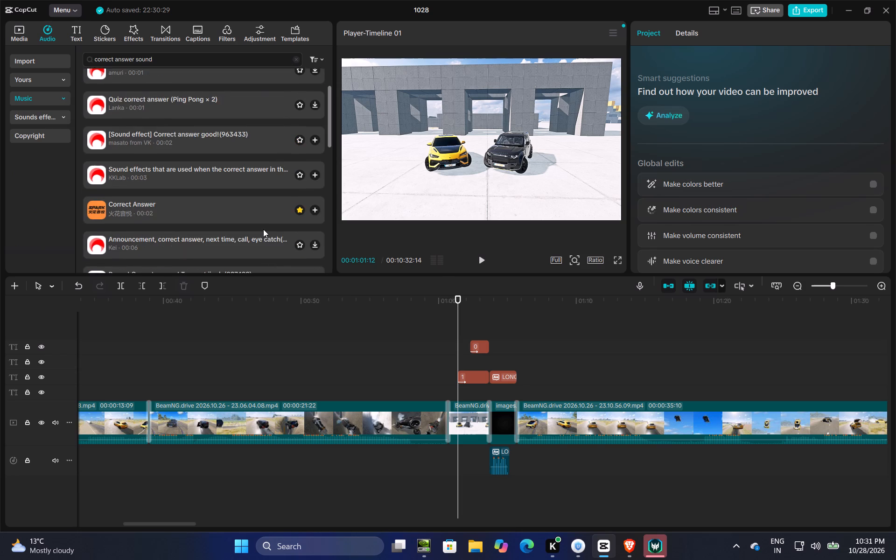
scroll(263, 229, "up", 1)
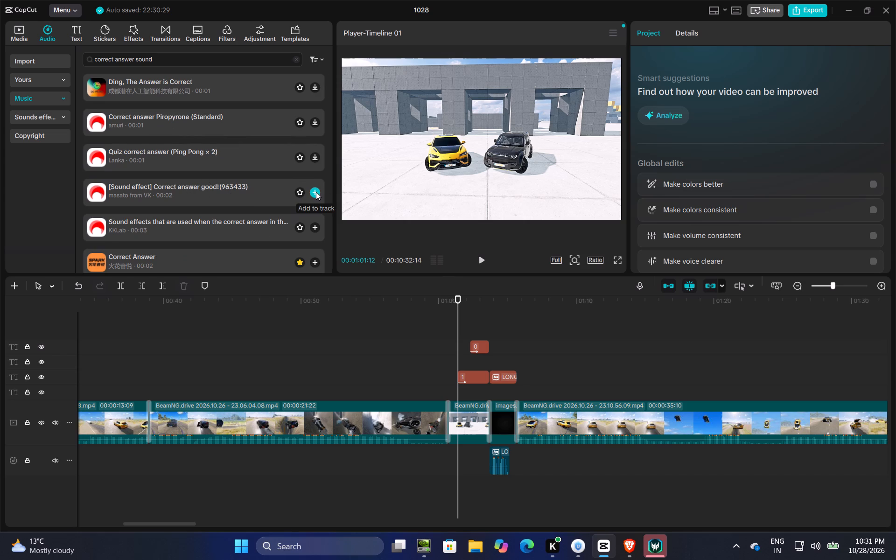
left_click(316, 192)
Start the first score screenshot's red 0 text slightly earlier and add the same sound effect where it begins, at 00:01:02:05.
left_click(470, 348)
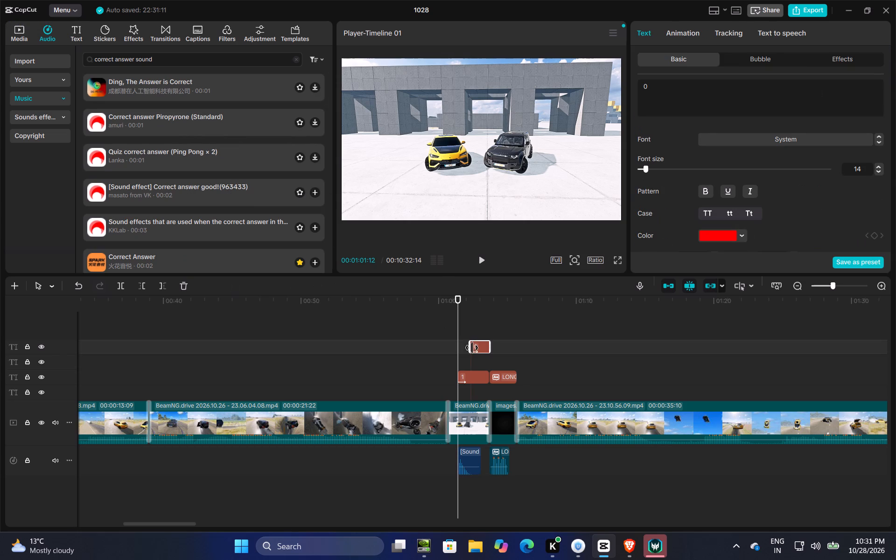
left_click(470, 347)
left_click(463, 333)
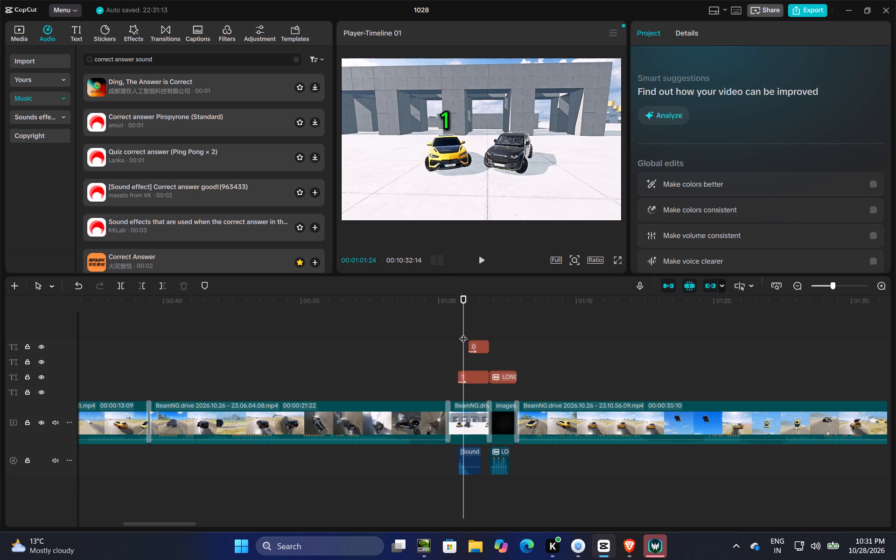
left_click_drag(463, 333, 468, 334)
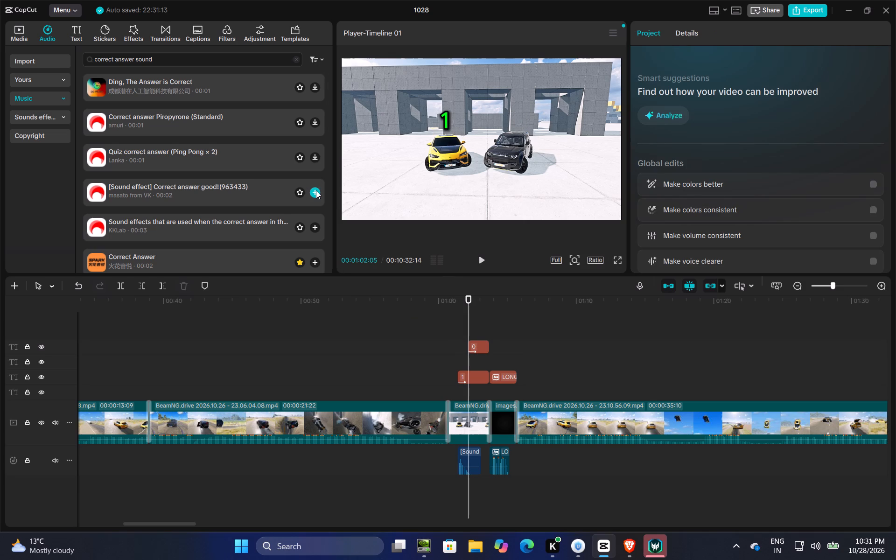
left_click(317, 192)
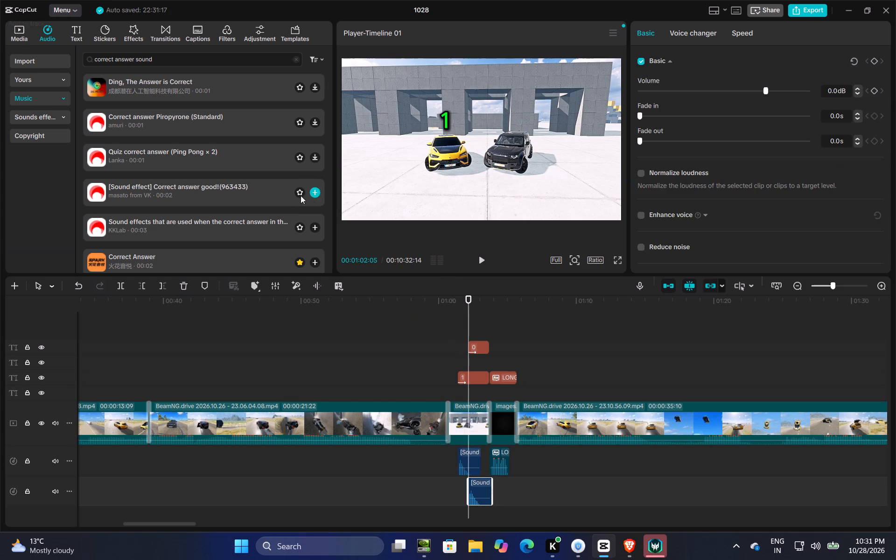
Favorite the three-second "Sound effects that are used when the correct answer in th..." result and remove "Correct Answer" from favorites.
scroll(276, 203, "down", 1)
scroll(216, 207, "down", 1)
scroll(216, 207, "up", 1)
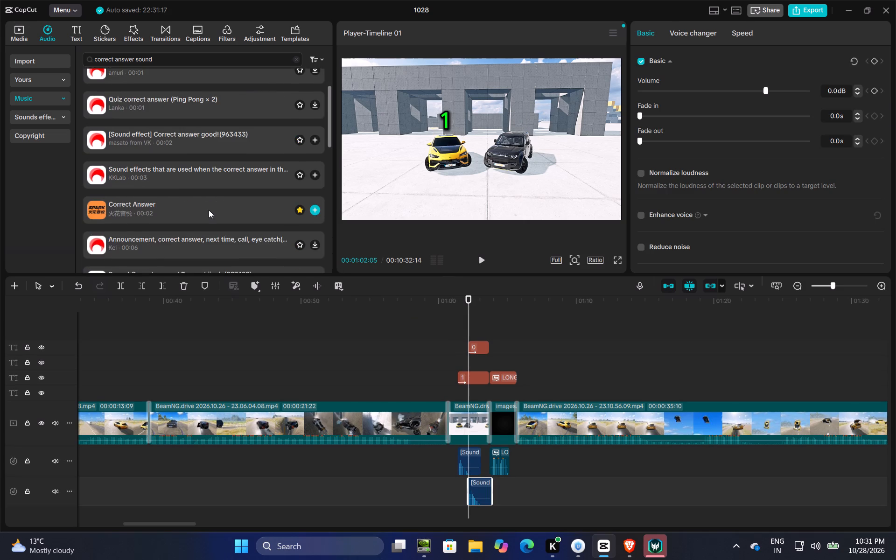
scroll(209, 210, "up", 3)
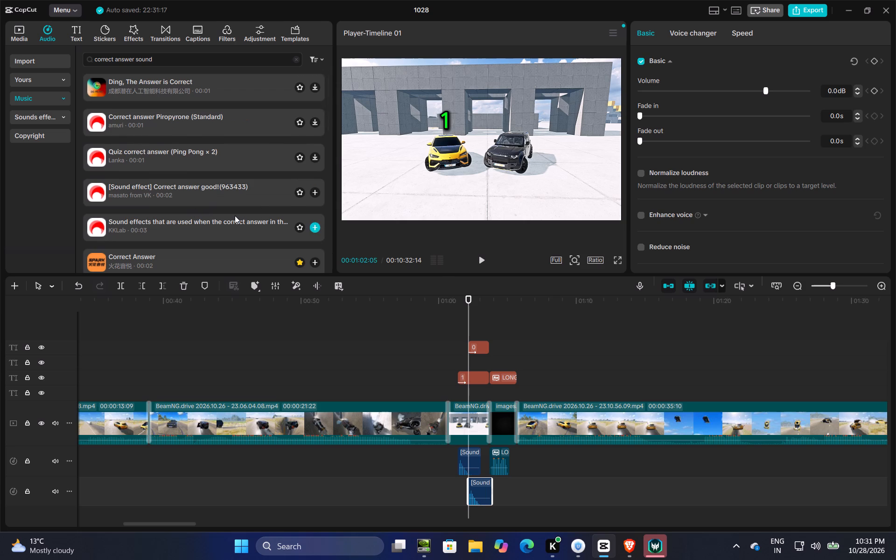
scroll(234, 217, "down", 2)
scroll(231, 217, "up", 1)
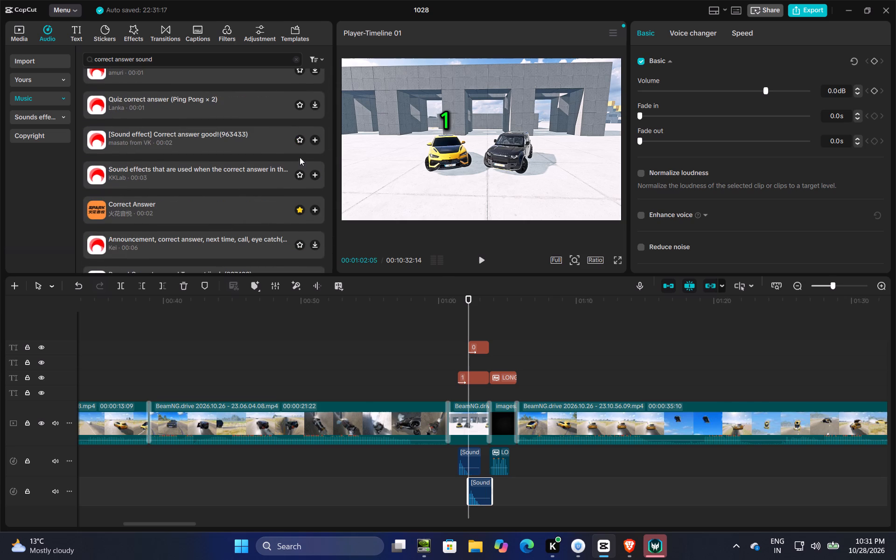
left_click(302, 176)
left_click(297, 210)
Play the first score screenshot with its sounds, and trim its end about 18 frames earlier, before the LONG JUMP TEST card.
left_click(434, 358)
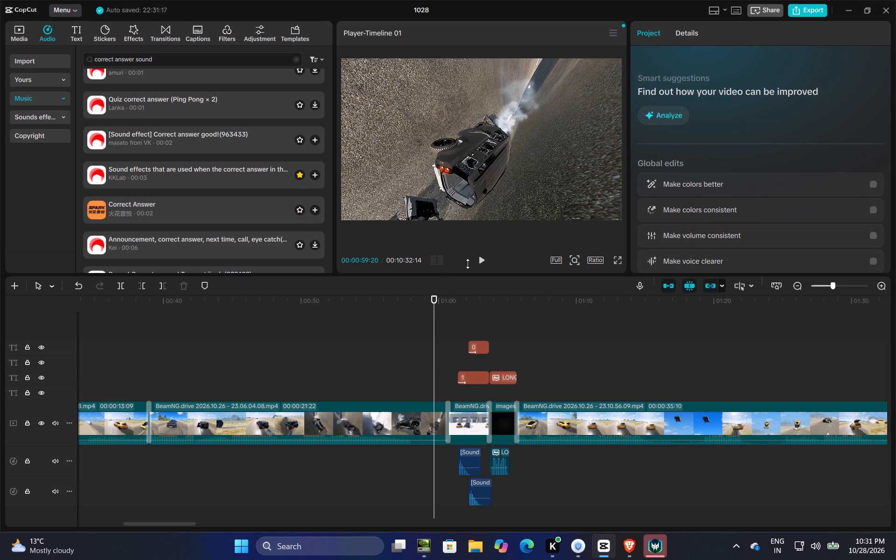
left_click(480, 260)
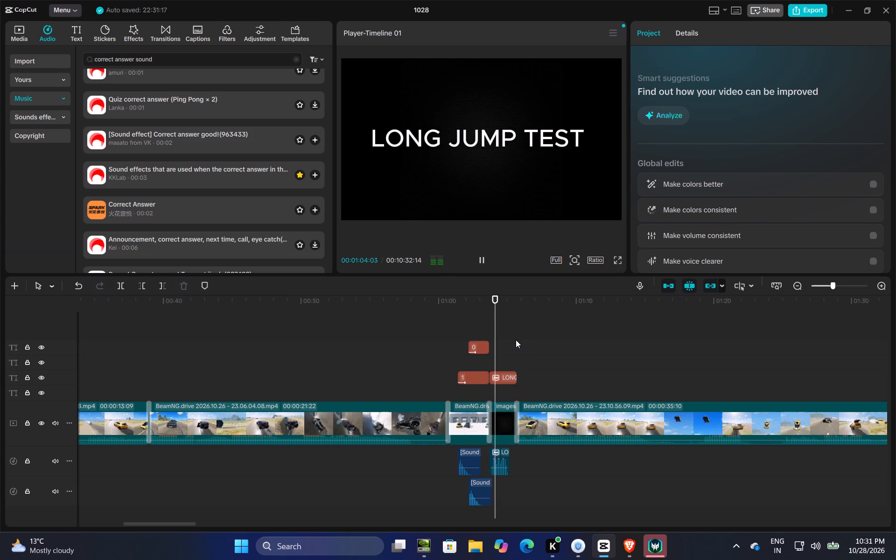
left_click(516, 340)
left_click(482, 422)
left_click_drag(490, 428, 490, 429)
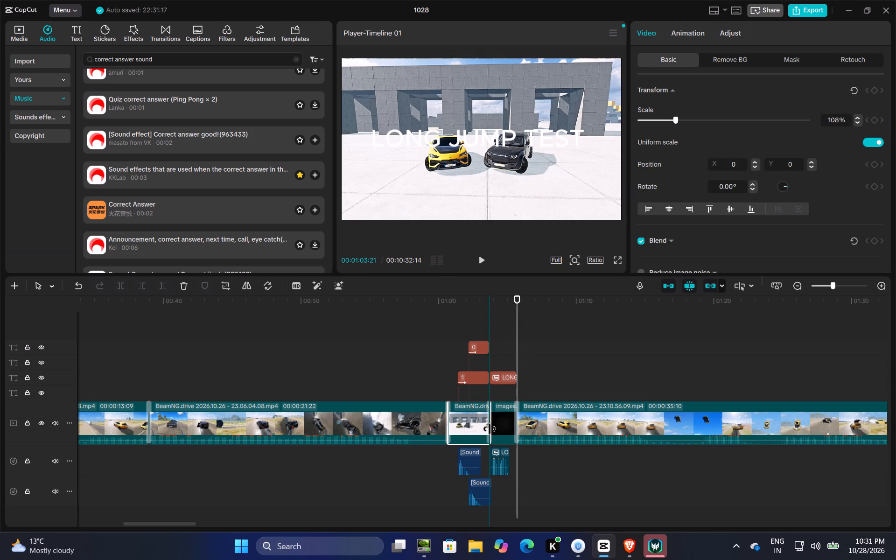
left_click_drag(490, 429, 480, 434)
Extend the red 0 text's start to 00:01:01:27 and move its sound effect earlier to line up with it.
left_click(441, 361)
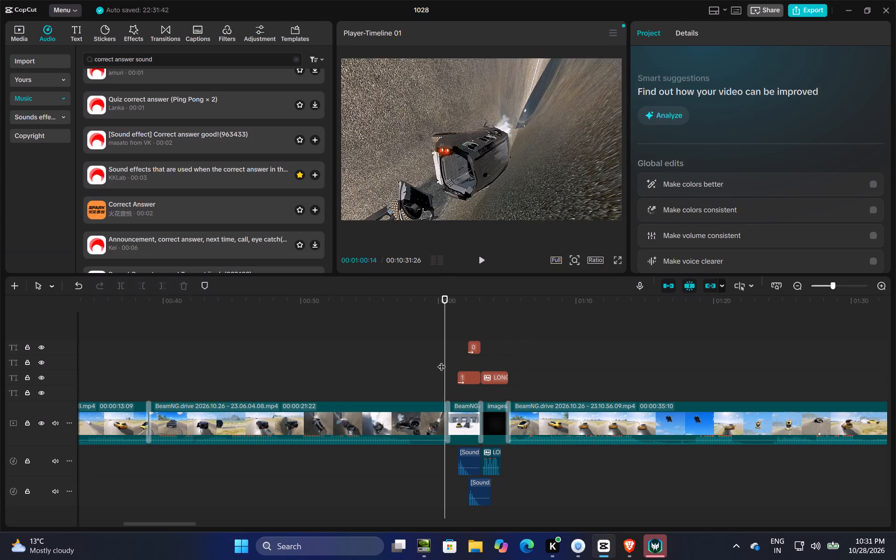
left_click_drag(441, 361, 497, 363)
left_click(461, 374)
left_click_drag(459, 378, 459, 379)
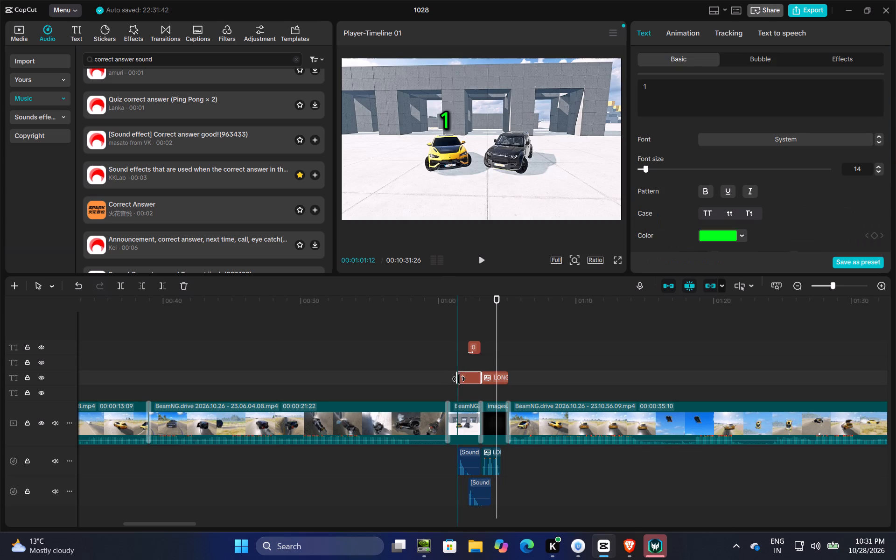
left_click_drag(459, 379, 457, 385)
left_click(471, 349)
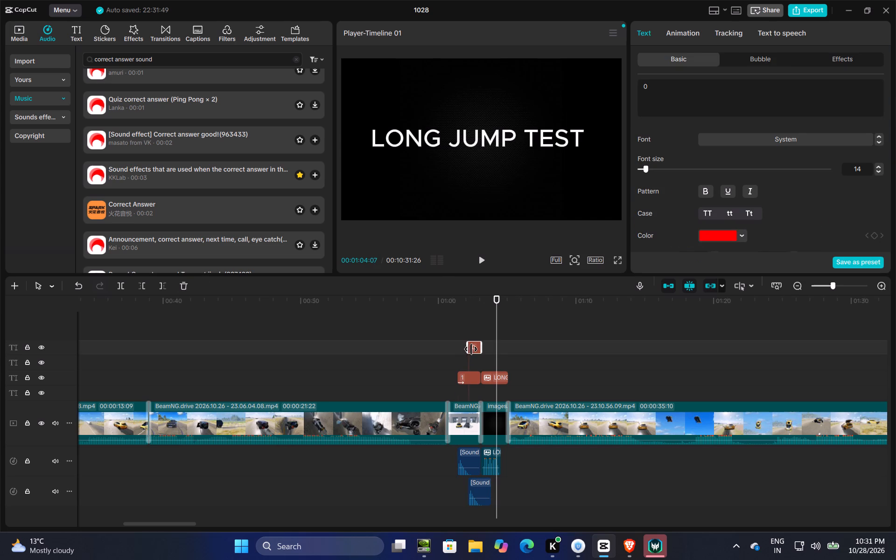
left_click(468, 351)
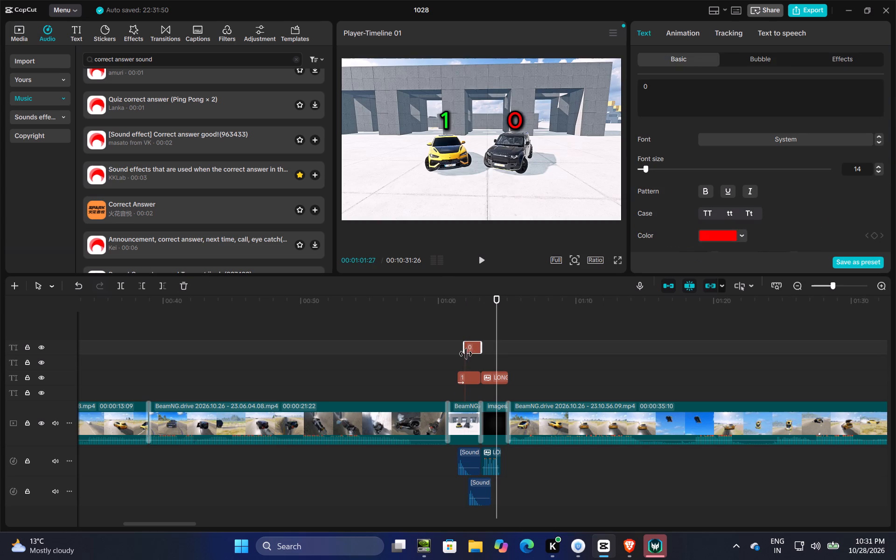
left_click_drag(480, 488, 476, 491)
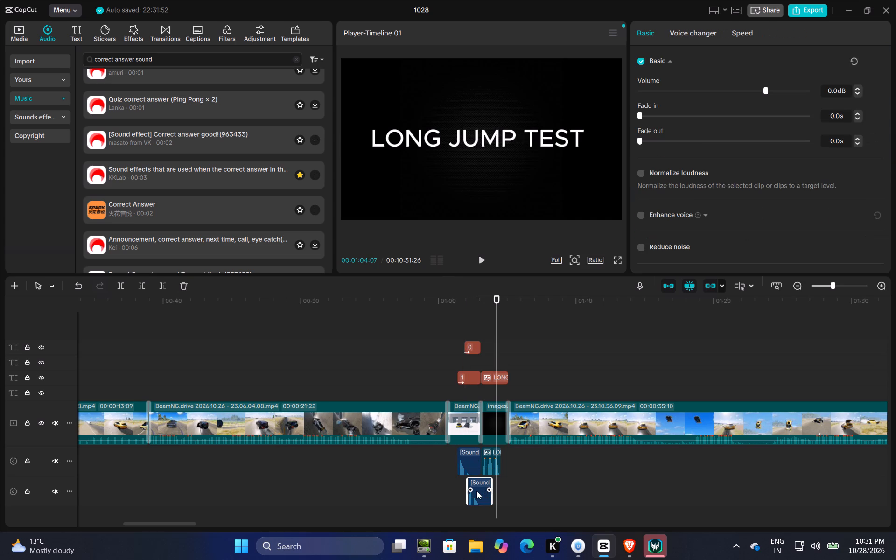
left_click_drag(476, 491, 475, 491)
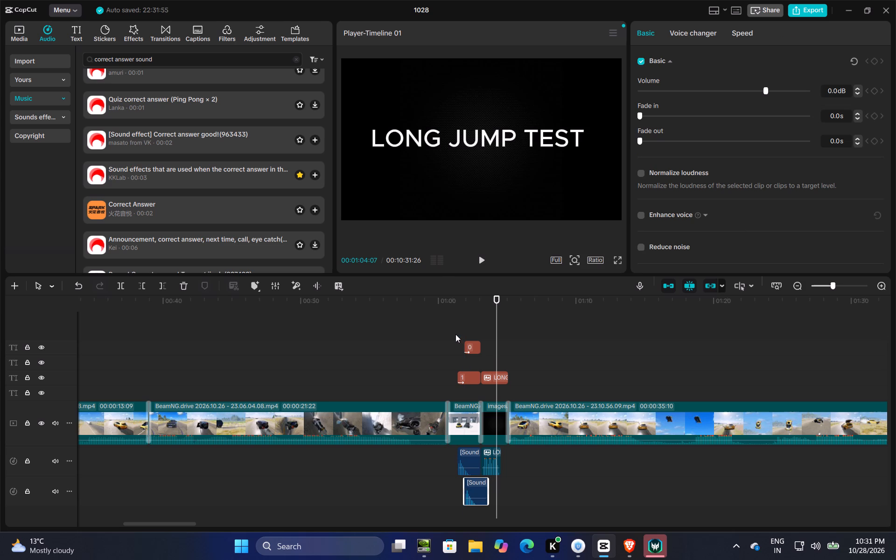
Add the favorited three-second correct-answer sound effect where the green 2 appears on the second score screenshot, at 00:02:15:17.
left_click(455, 334)
left_click_drag(456, 334, 895, 352)
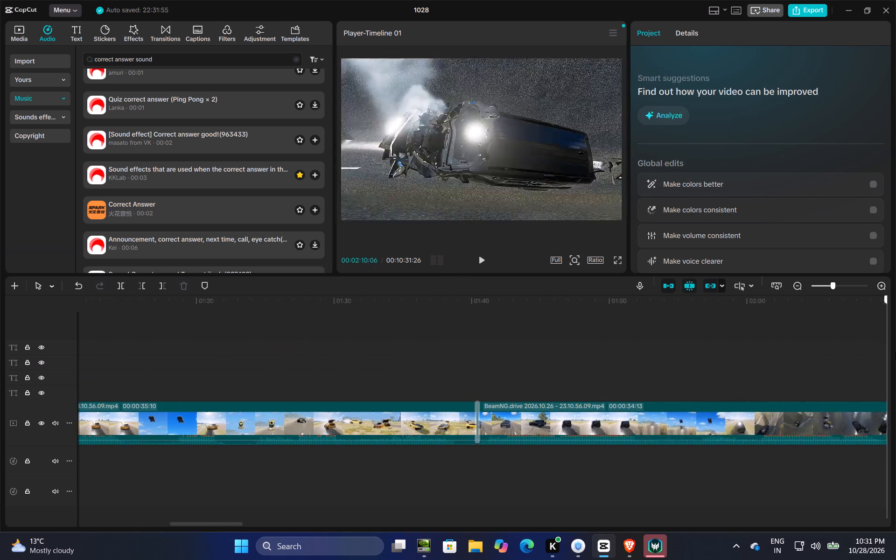
left_click_drag(895, 352, 749, 373)
left_click(752, 382)
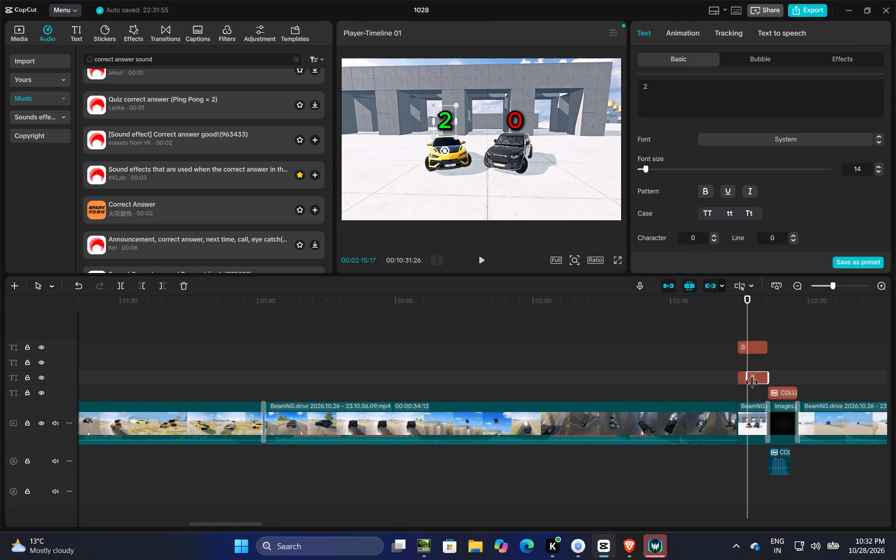
left_click(314, 175)
Play the second score screenshot's change from 1 to 2 with its sound effect.
left_click(728, 367)
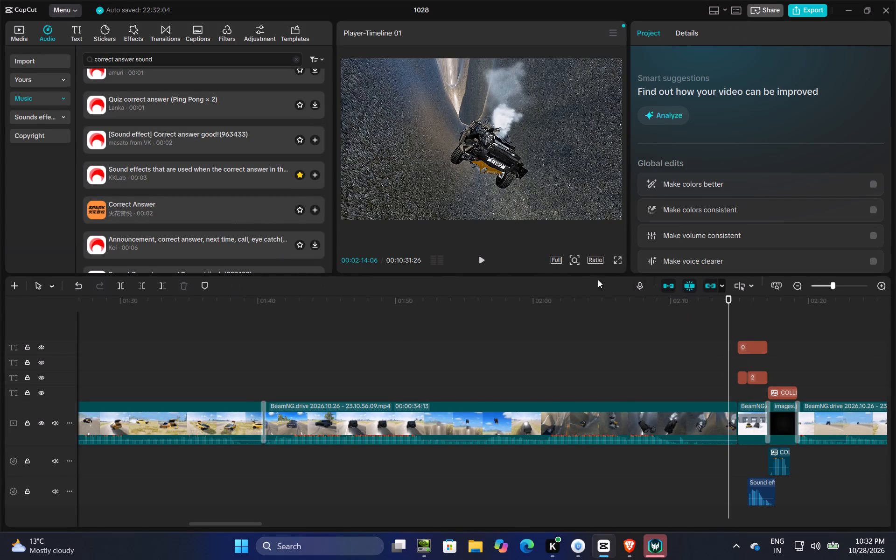
left_click(477, 262)
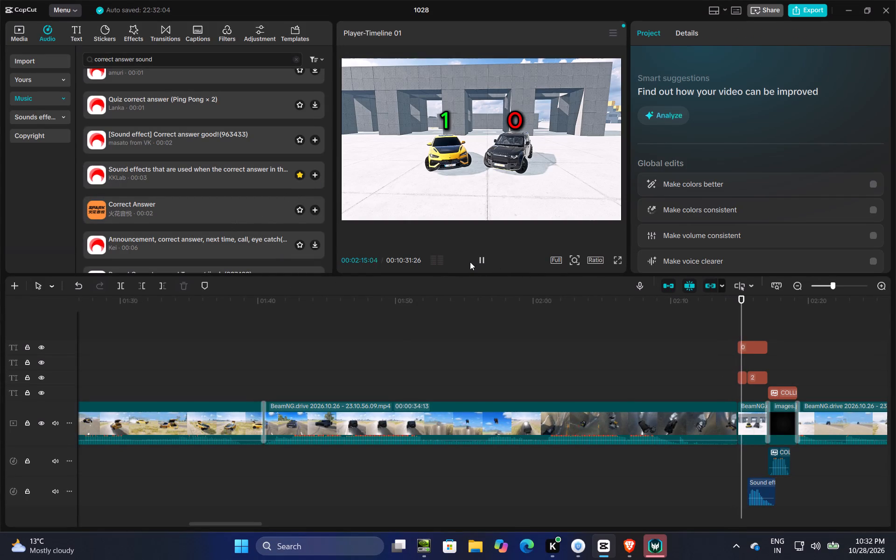
left_click(783, 361)
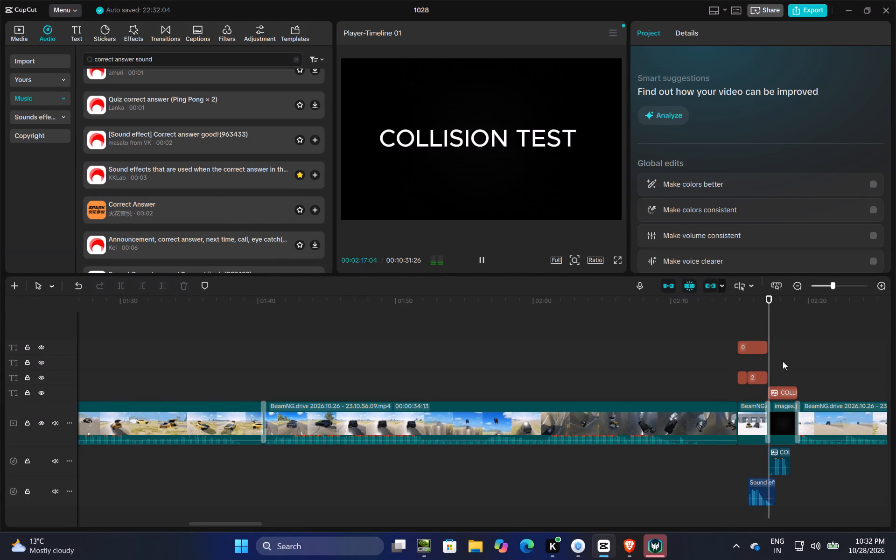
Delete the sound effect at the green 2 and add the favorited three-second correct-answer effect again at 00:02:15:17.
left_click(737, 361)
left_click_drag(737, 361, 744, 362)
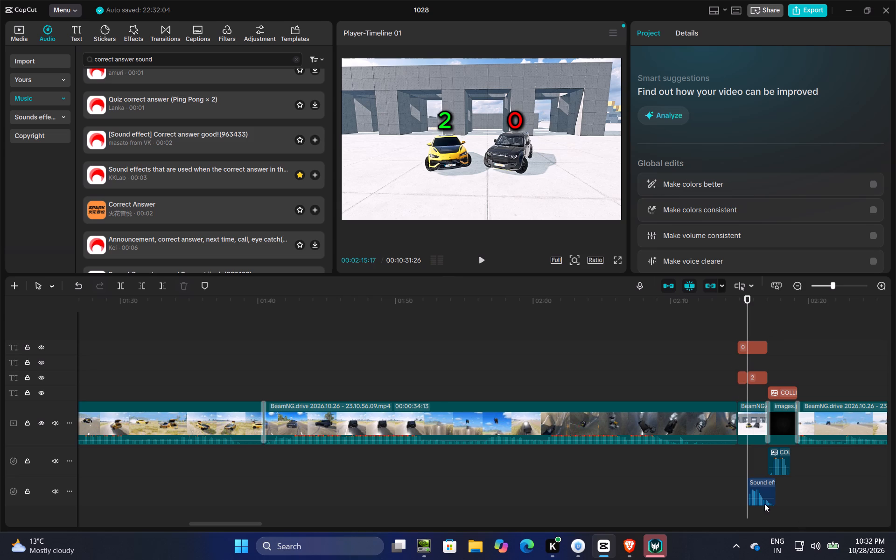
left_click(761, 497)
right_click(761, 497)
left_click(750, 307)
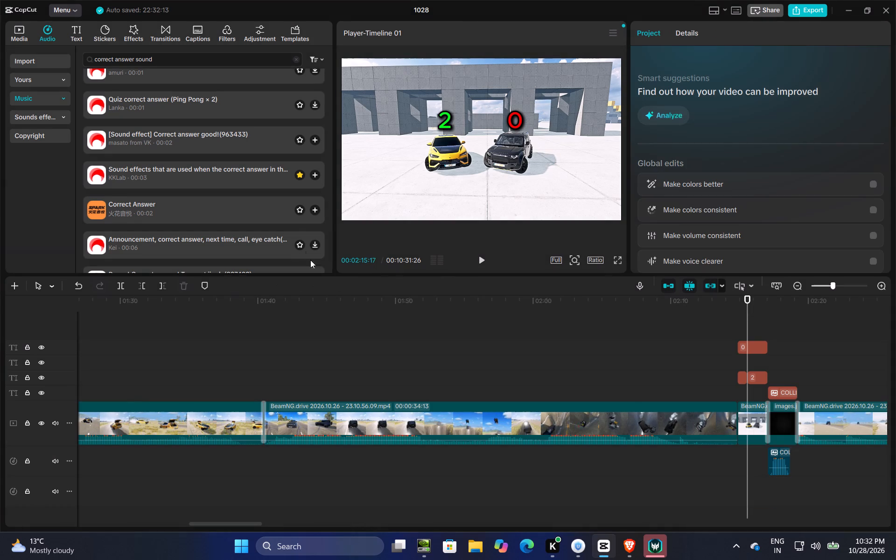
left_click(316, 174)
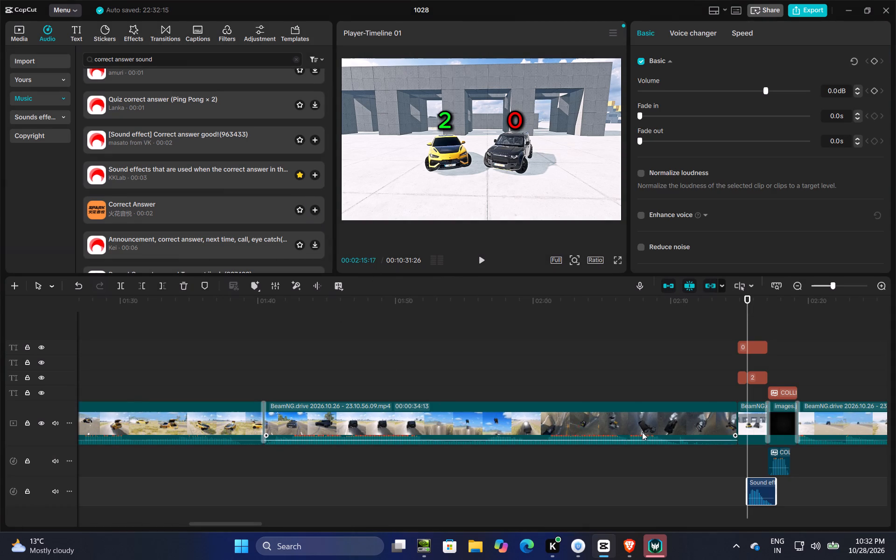
Play the second score reveal and go back to the first score screenshot to compare which sound effects are used.
left_click(724, 375)
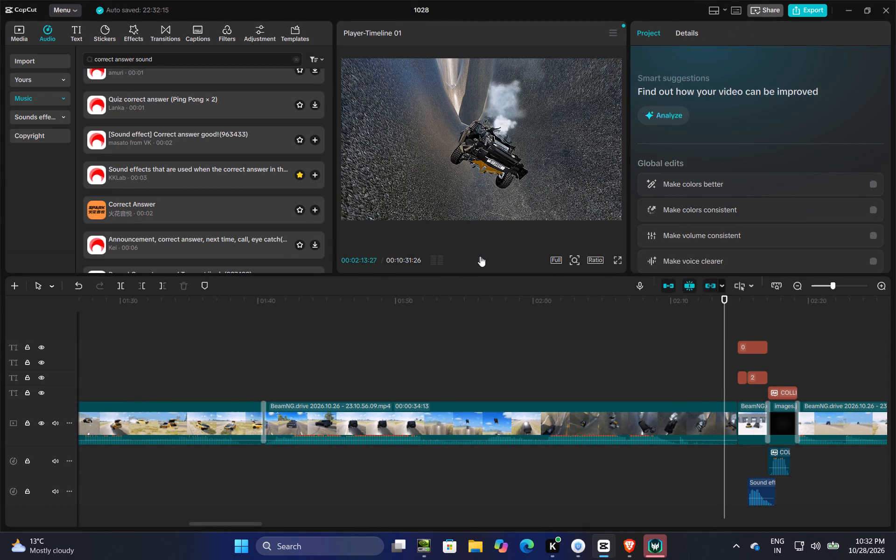
left_click(480, 256)
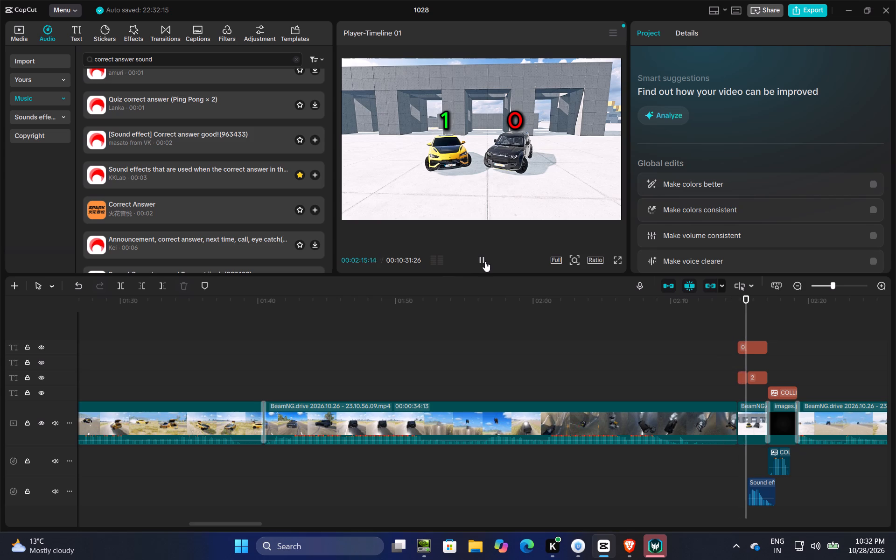
left_click(485, 261)
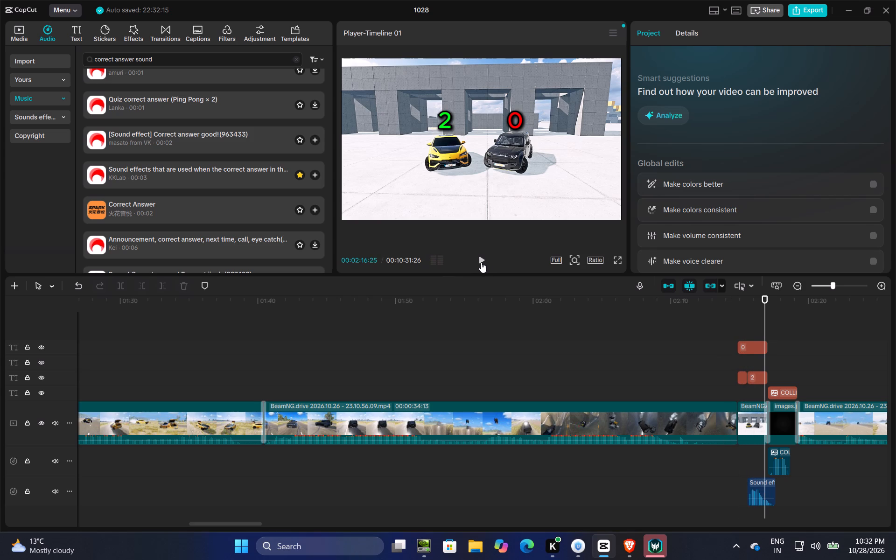
left_click(133, 382)
left_click_drag(133, 382, 36, 404)
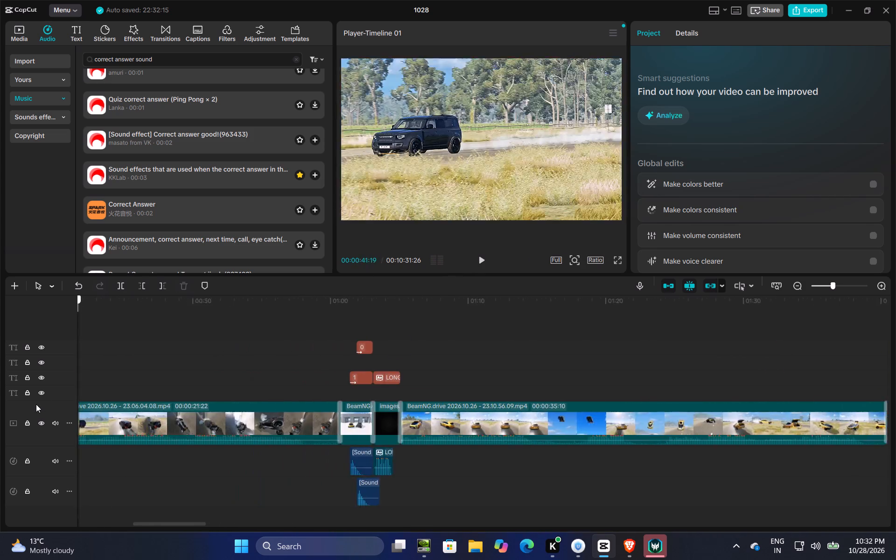
left_click_drag(36, 404, 412, 433)
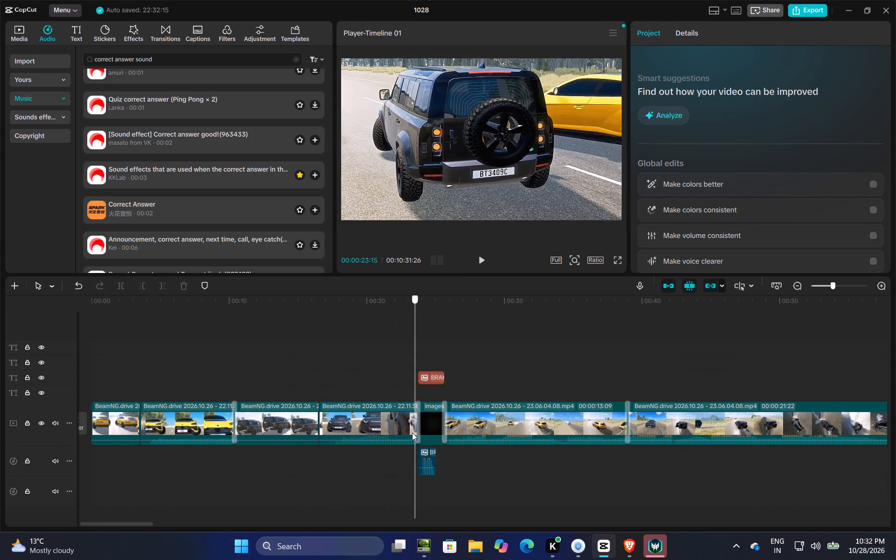
left_click_drag(412, 433, 402, 477)
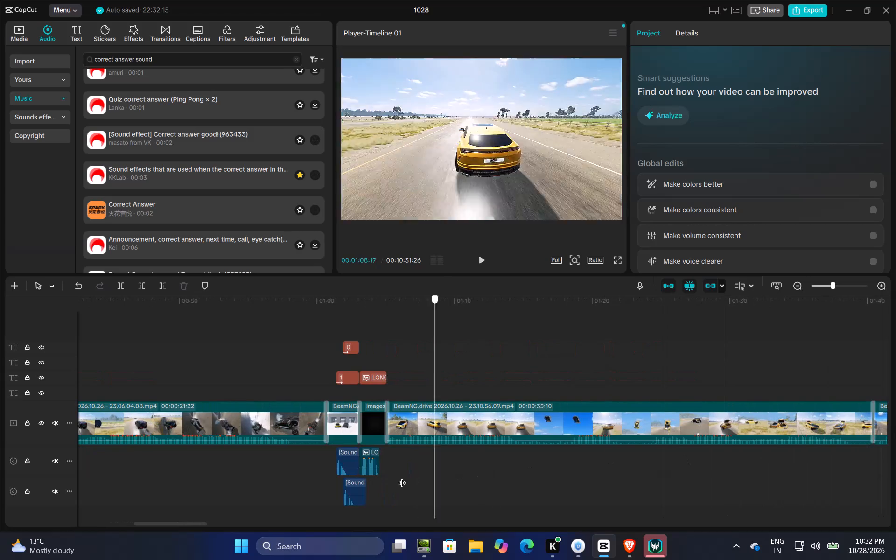
left_click_drag(402, 477, 328, 488)
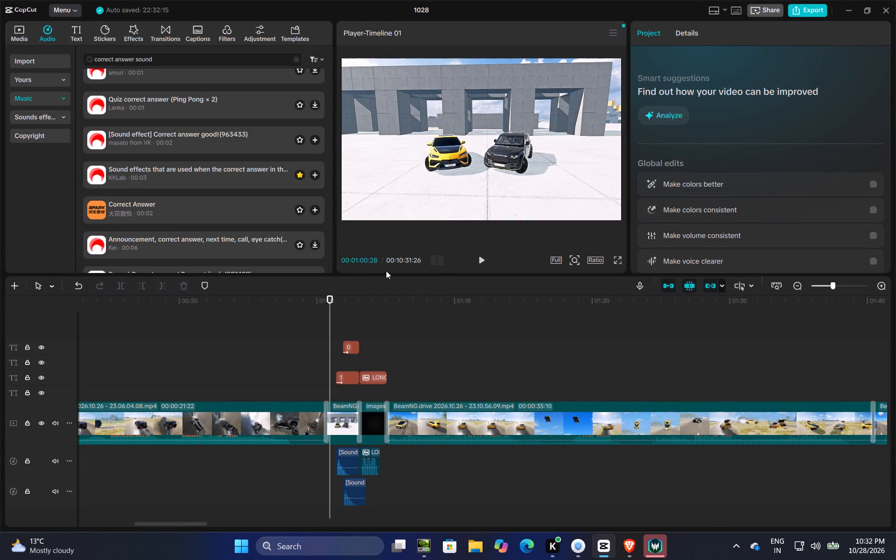
Remove the three-second "Sound effects that are used when the correct answer in th..." from favorites and favorite "[Sound effect] Correct answer good!(963433)".
left_click(300, 177)
left_click(300, 141)
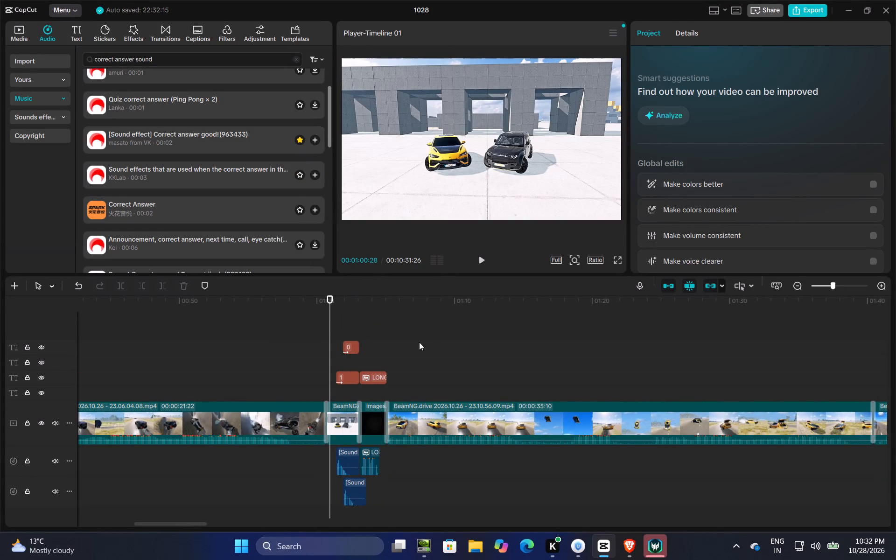
Replace the sound effect at the second score screenshot's green 2 with "[Sound effect] Correct answer good!(963433)" at 00:02:15:17.
left_click(428, 337)
left_click_drag(428, 334, 895, 312)
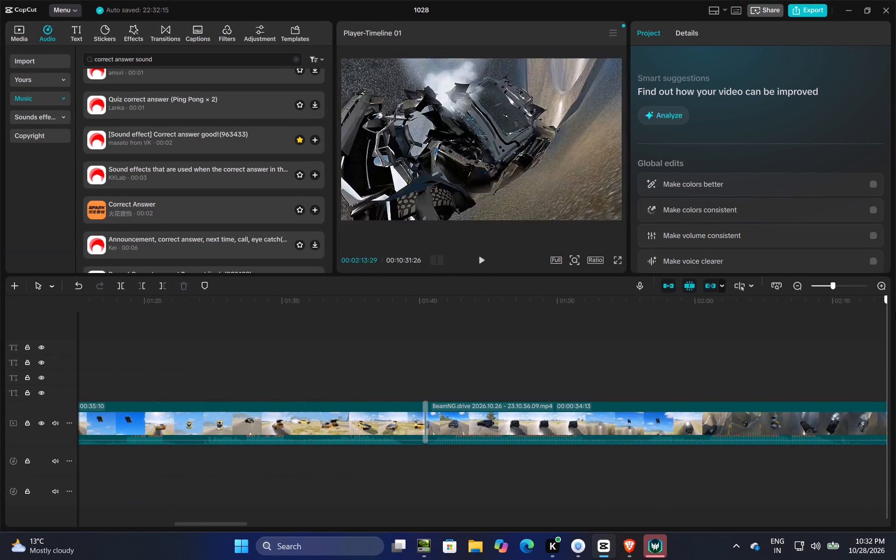
left_click_drag(895, 312, 588, 385)
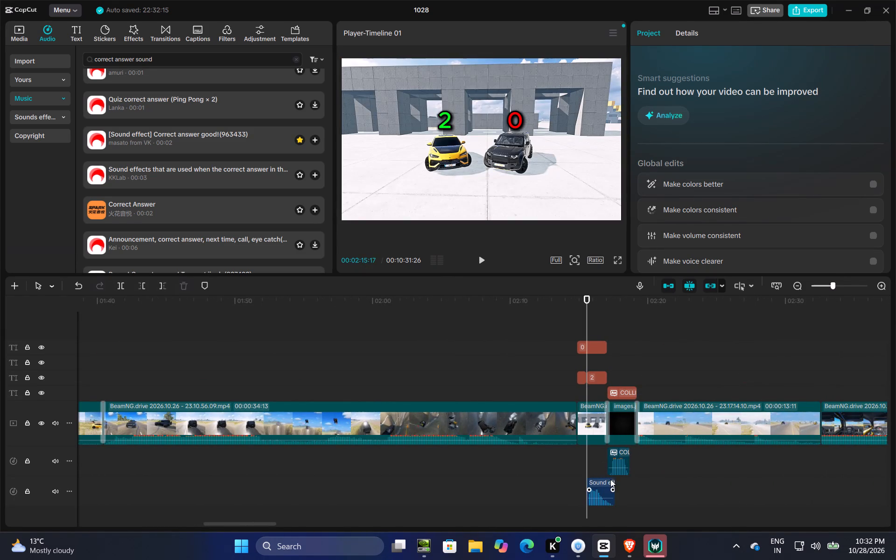
left_click(599, 487)
right_click(598, 487)
left_click(623, 312)
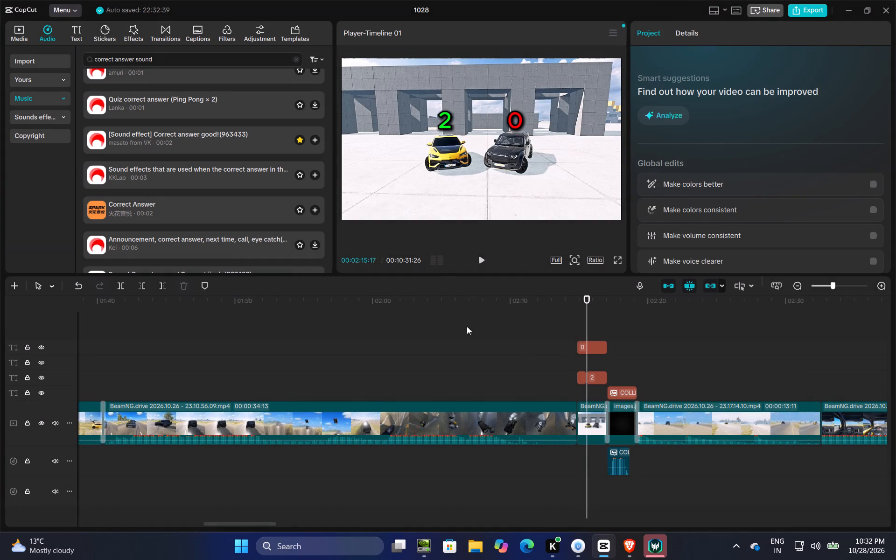
left_click(316, 140)
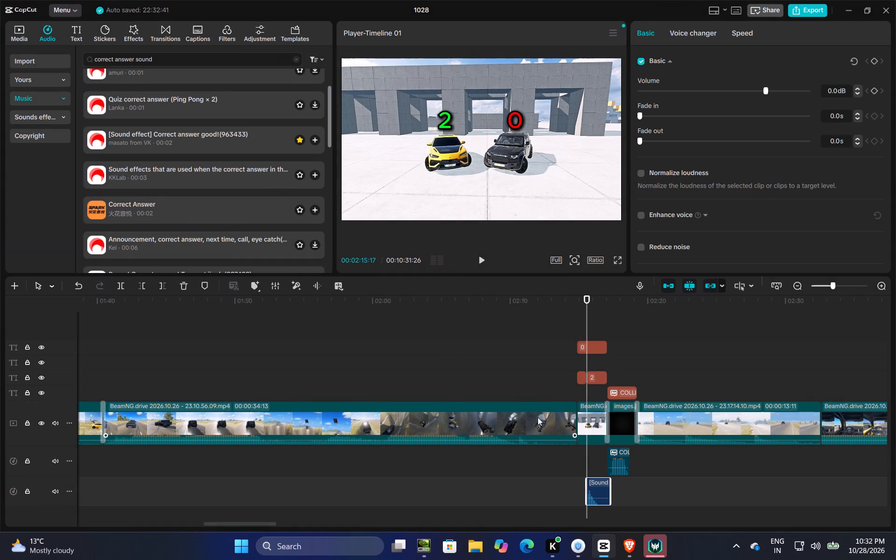
Play into the second score screenshot, trim its green 1 text's end slightly earlier, and extend the green 2 text's start to meet it.
left_click(567, 376)
left_click(487, 260)
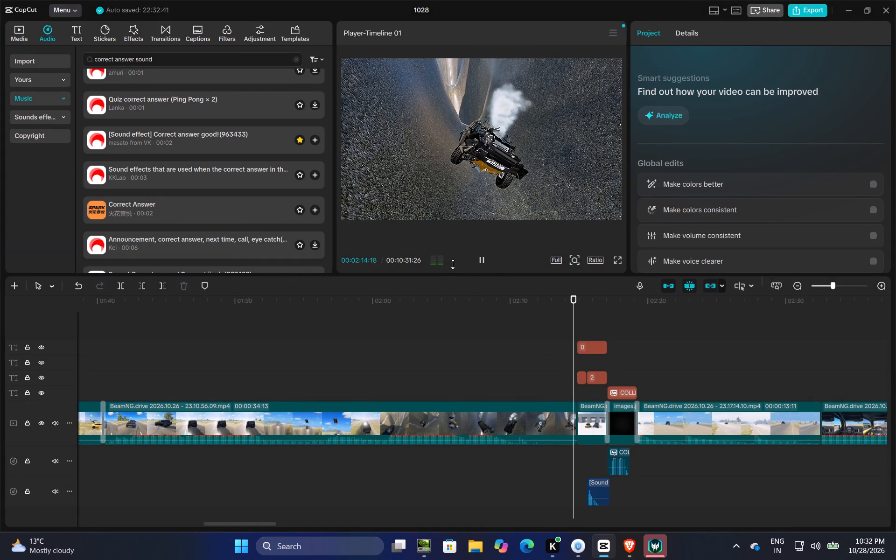
left_click(470, 351)
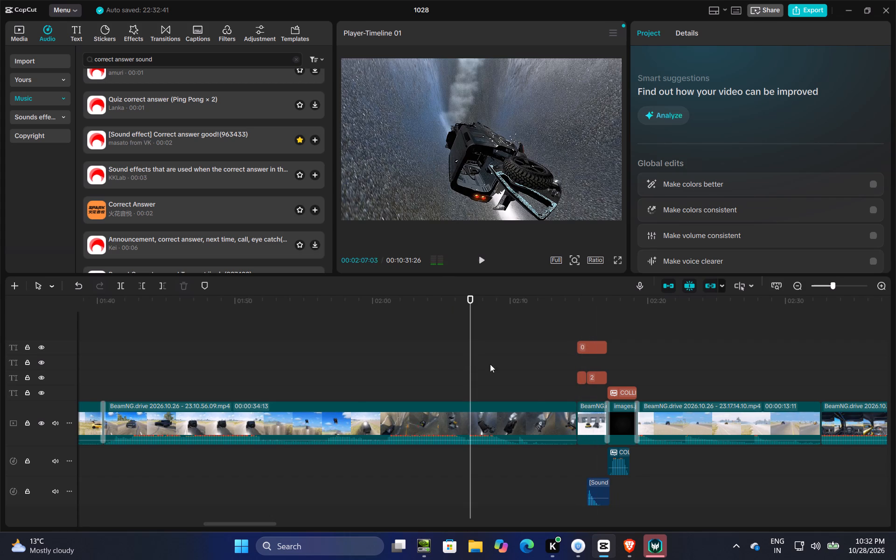
left_click(581, 380)
left_click_drag(586, 381, 584, 396)
left_click(593, 379)
left_click_drag(587, 380, 579, 383)
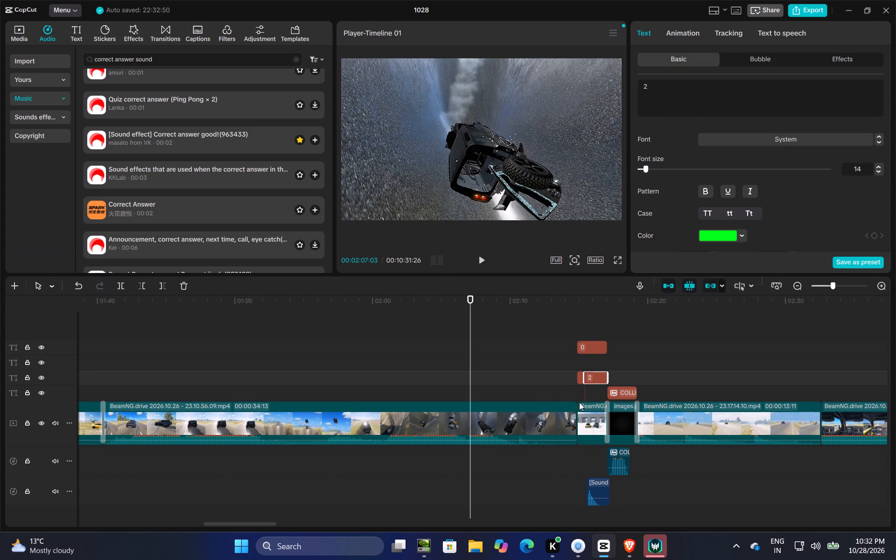
Move the second score screenshot's sound effect earlier to line up with the start of the green 2 text.
left_click_drag(600, 485, 590, 488)
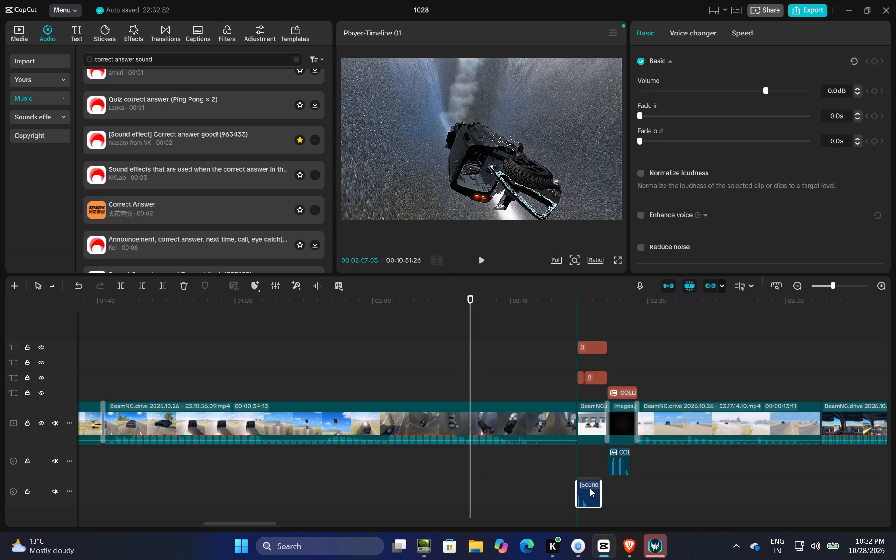
left_click_drag(590, 488, 595, 468)
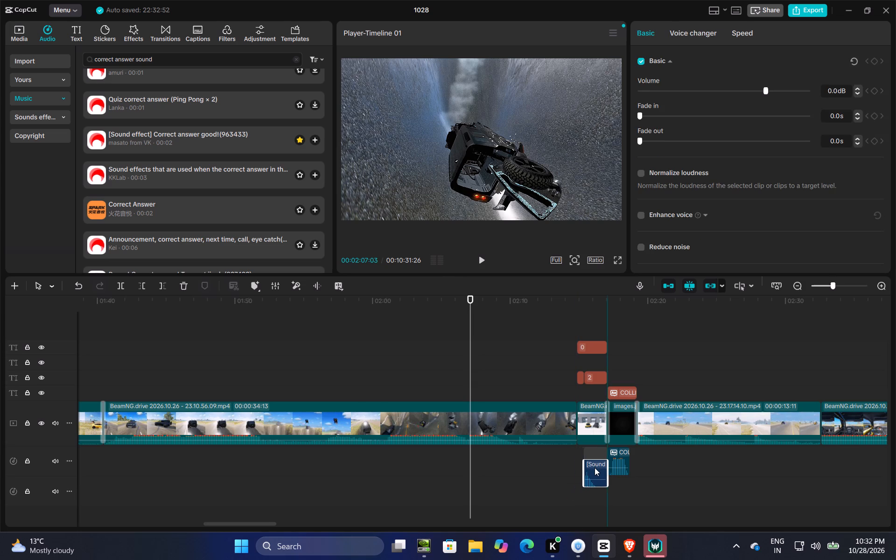
left_click_drag(595, 468, 594, 497)
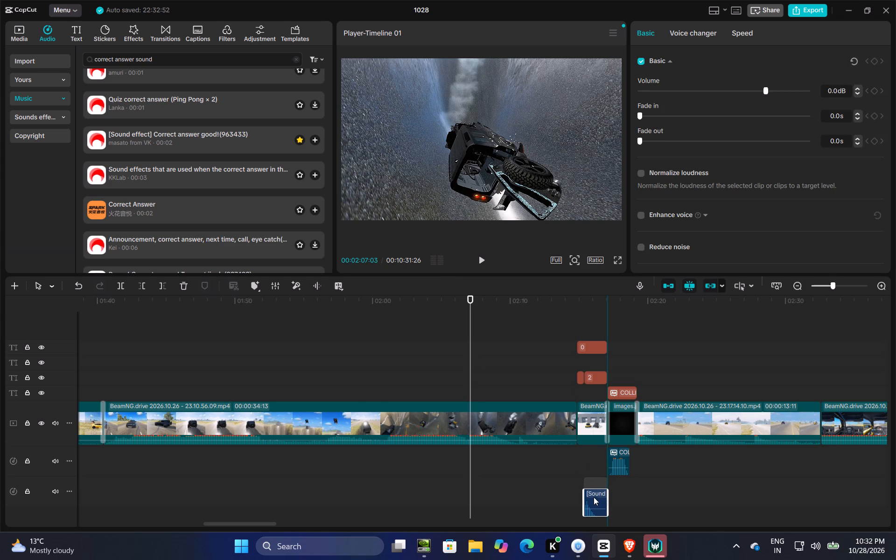
left_click_drag(594, 497, 598, 497)
left_click_drag(598, 497, 601, 496)
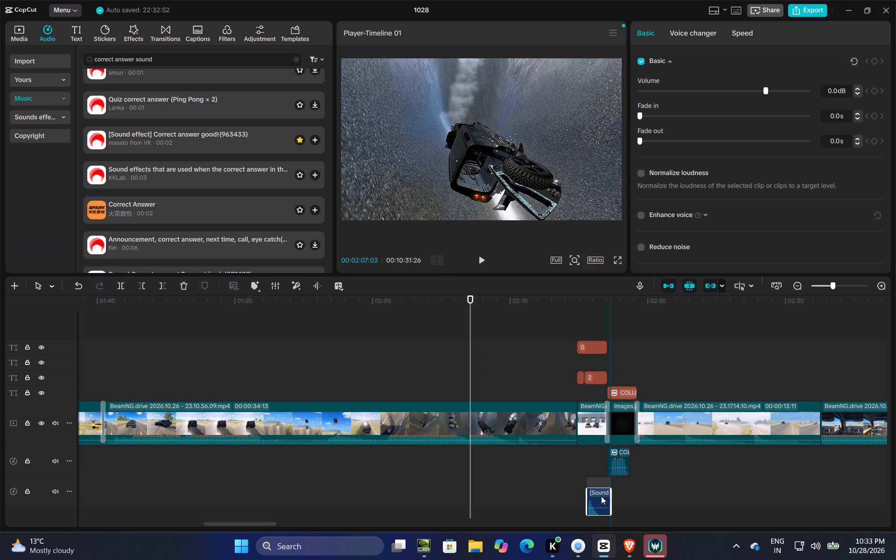
left_click_drag(601, 496, 601, 496)
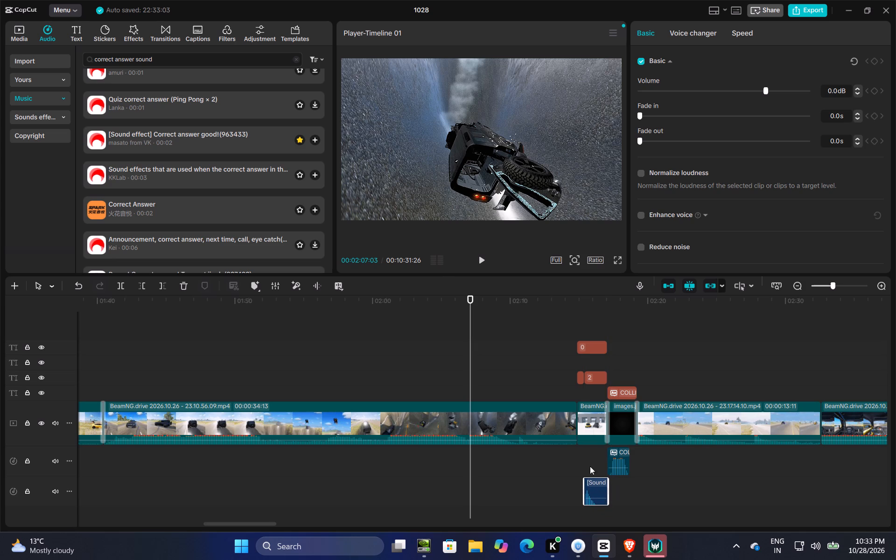
Play the second score screenshot with its sound, and trim its end about 20 frames earlier, before the COLLISION TEST card.
left_click(581, 323)
left_click(579, 323)
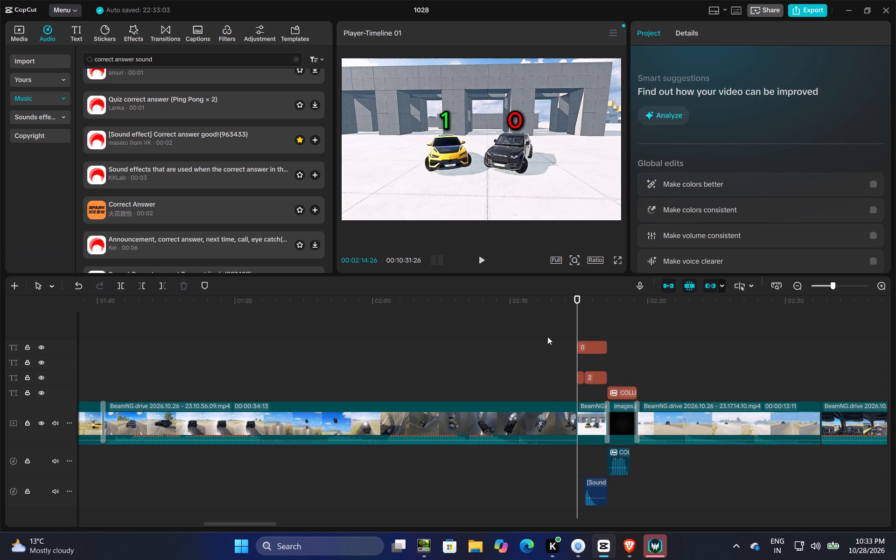
left_click(480, 253)
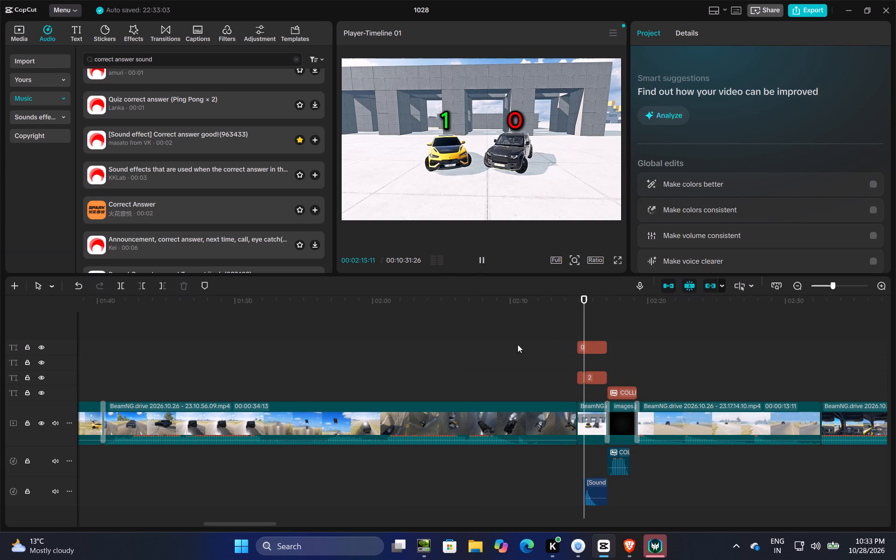
left_click(591, 441)
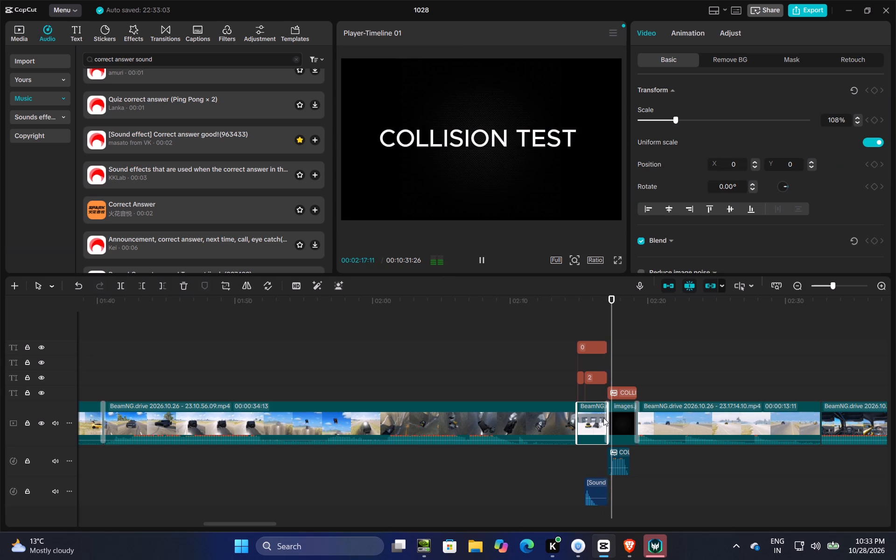
left_click_drag(606, 414, 596, 425)
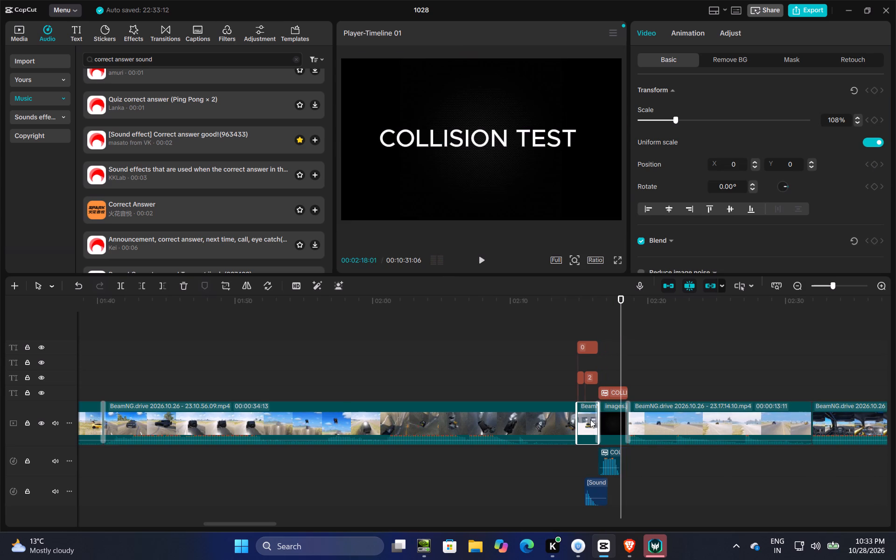
Add "[Sound effect] Correct answer good!(963433)" at 00:07:21:00, where the score screenshot before the wall of death card switches to green 1.
left_click(560, 361)
left_click_drag(560, 361, 895, 371)
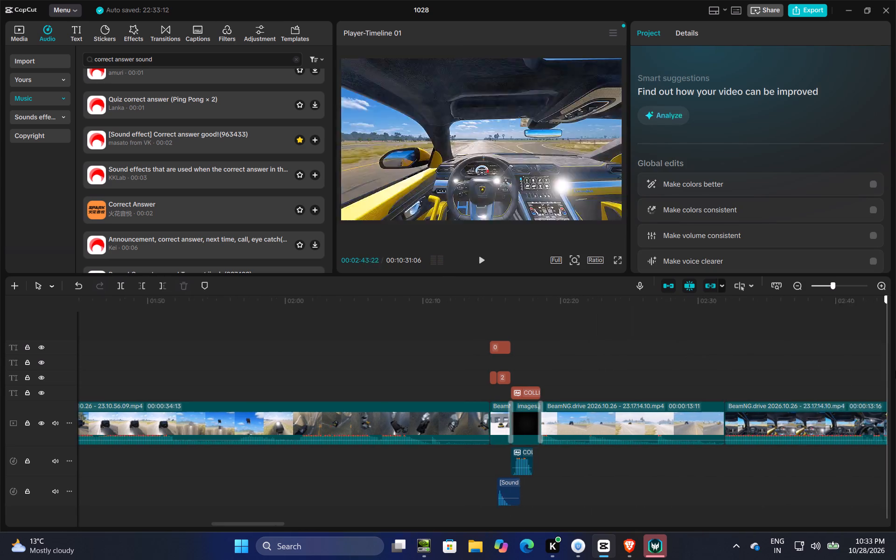
left_click_drag(895, 371, 532, 441)
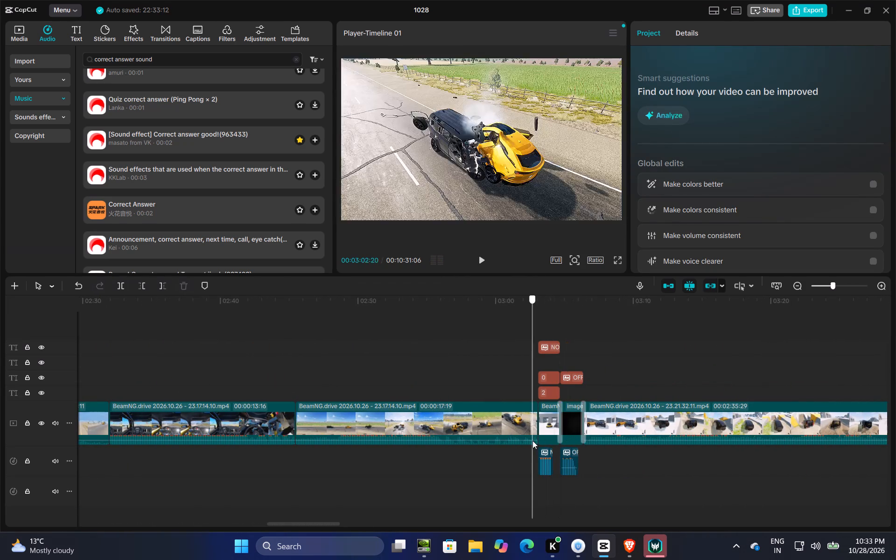
left_click_drag(532, 441, 548, 451)
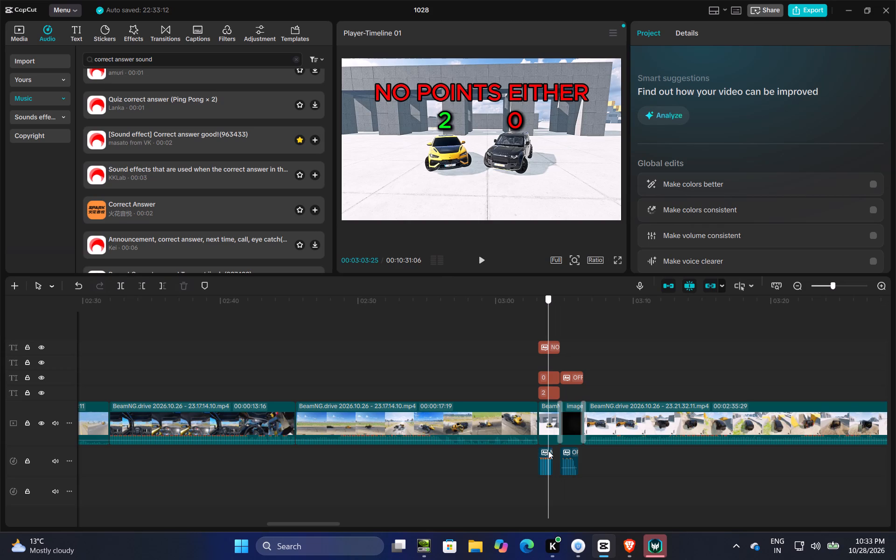
left_click_drag(548, 451, 895, 461)
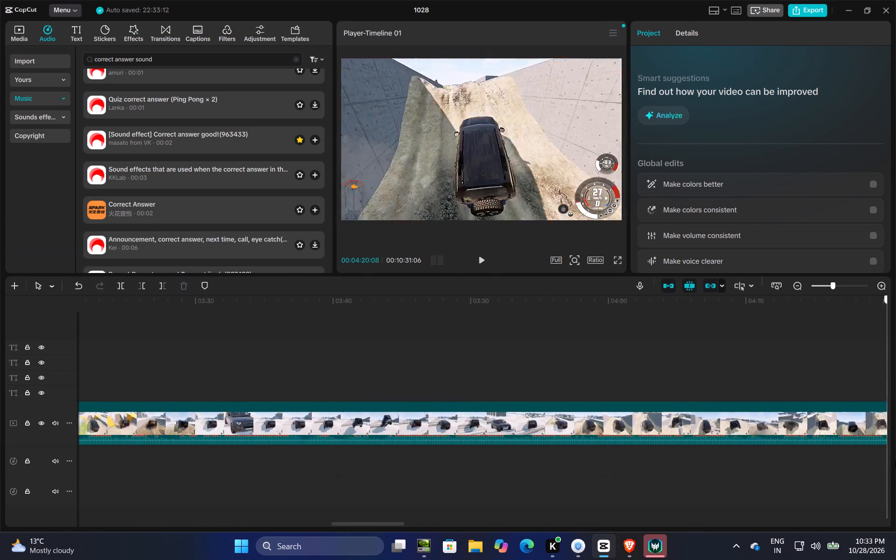
left_click_drag(895, 461, 892, 461)
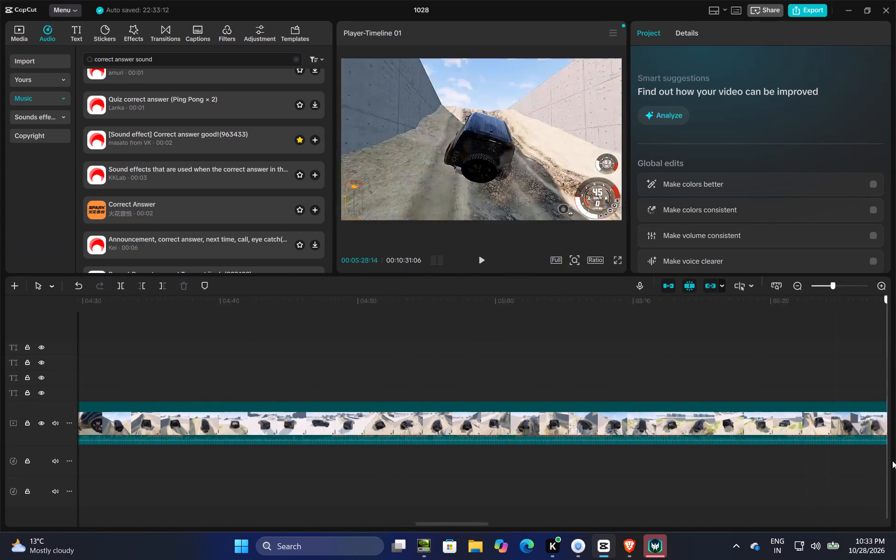
left_click_drag(892, 461, 739, 478)
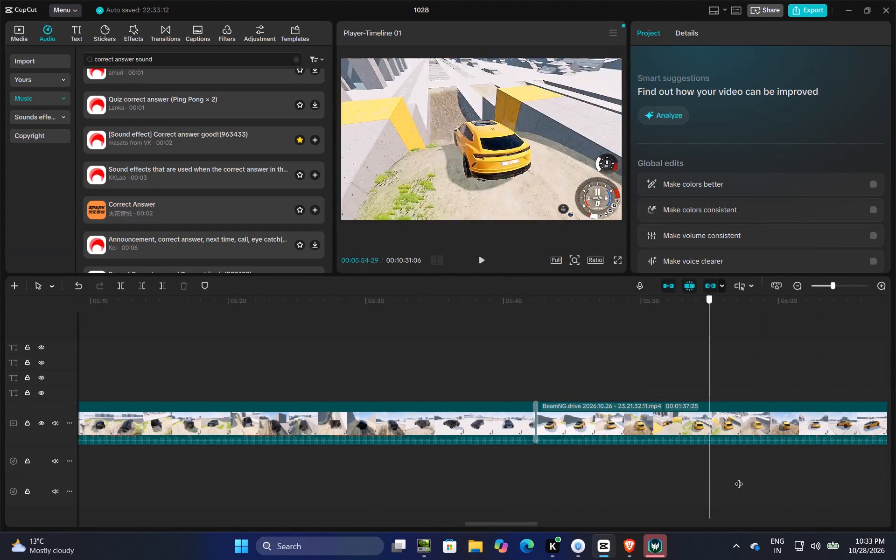
left_click_drag(739, 478, 895, 447)
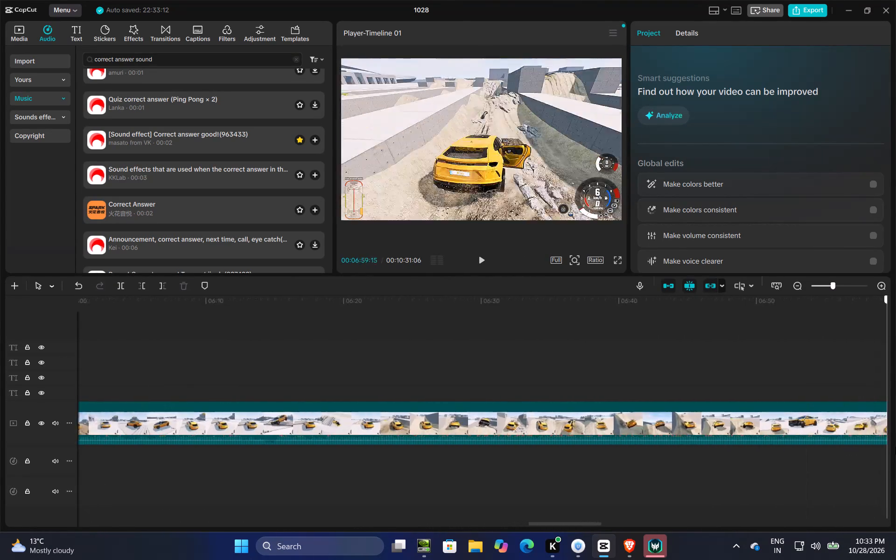
left_click_drag(895, 447, 706, 463)
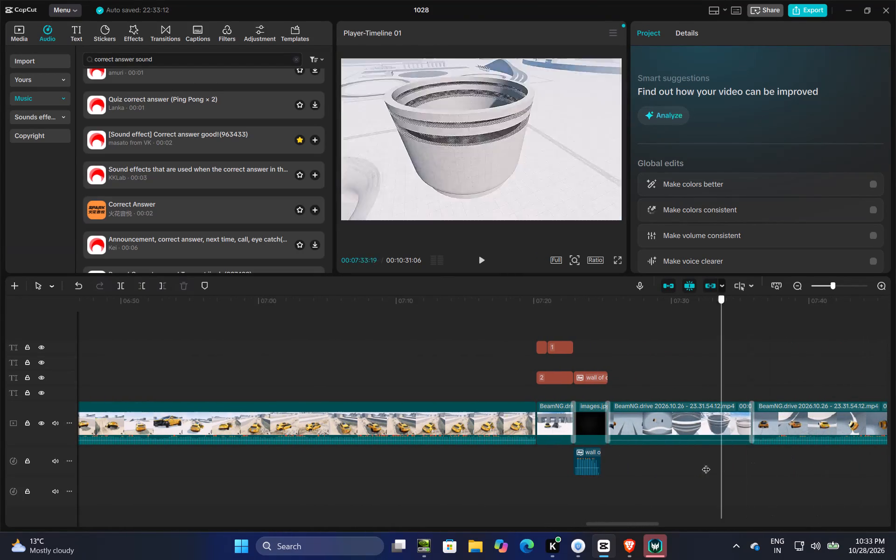
left_click_drag(706, 463, 553, 456)
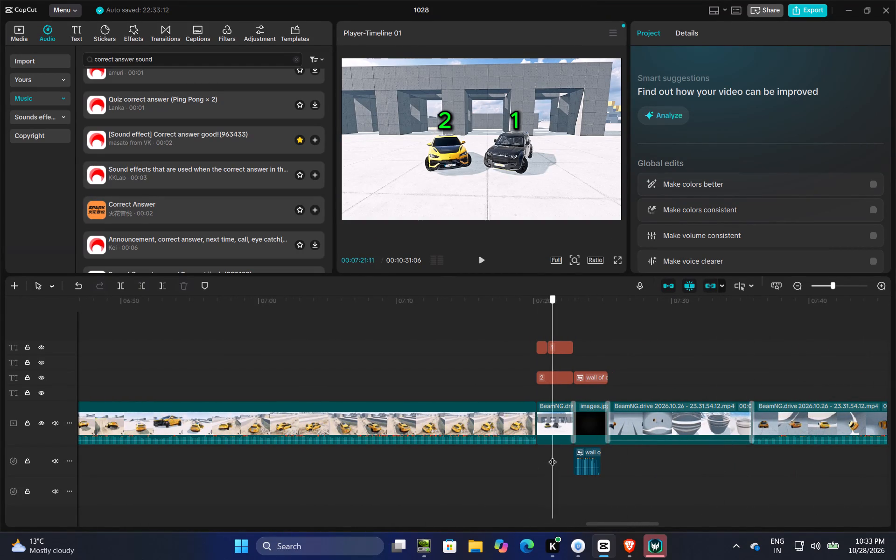
left_click_drag(553, 456, 547, 457)
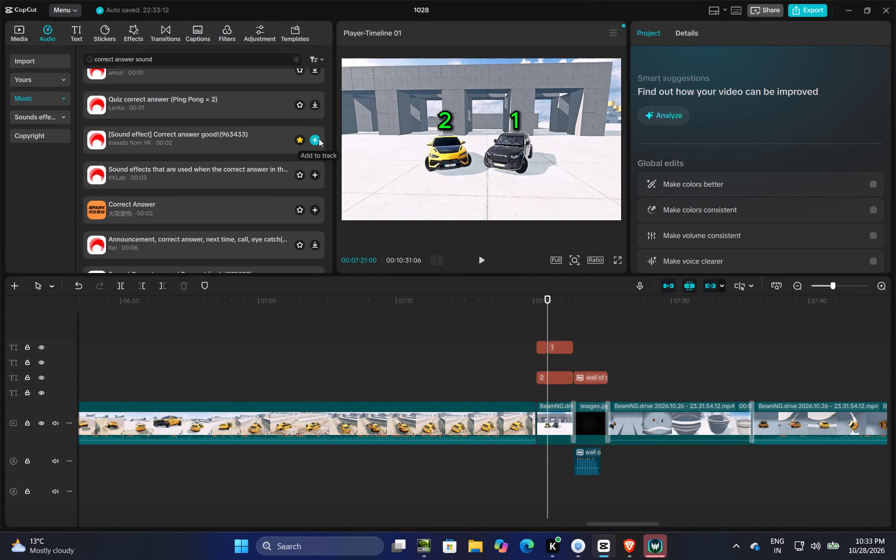
left_click(316, 141)
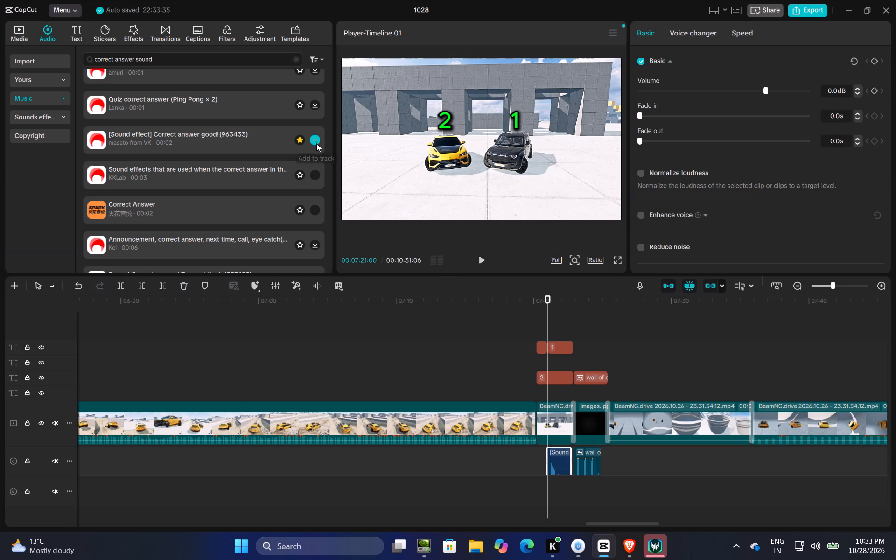
Trim the end of the score screenshot before the wall of death card about one second earlier and play it back.
left_click(568, 434)
left_click_drag(573, 415, 569, 419)
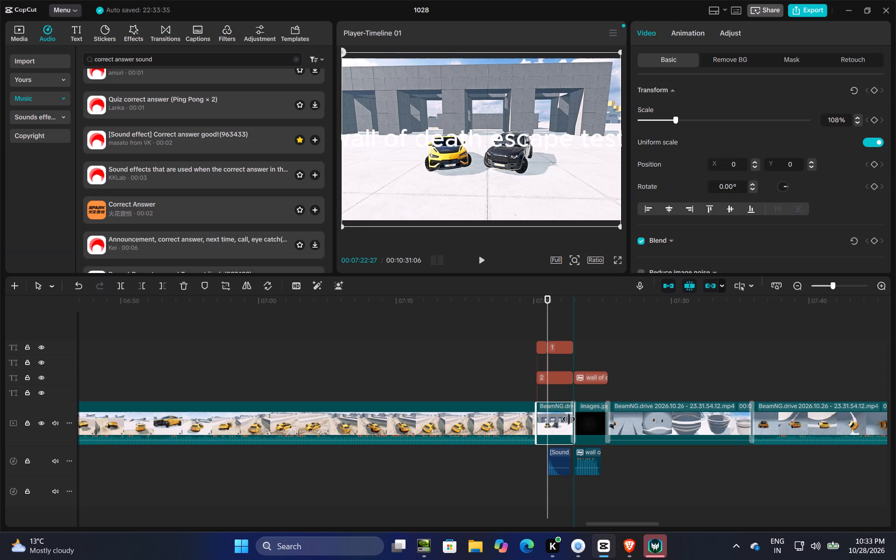
left_click_drag(569, 419, 557, 430)
left_click(535, 368)
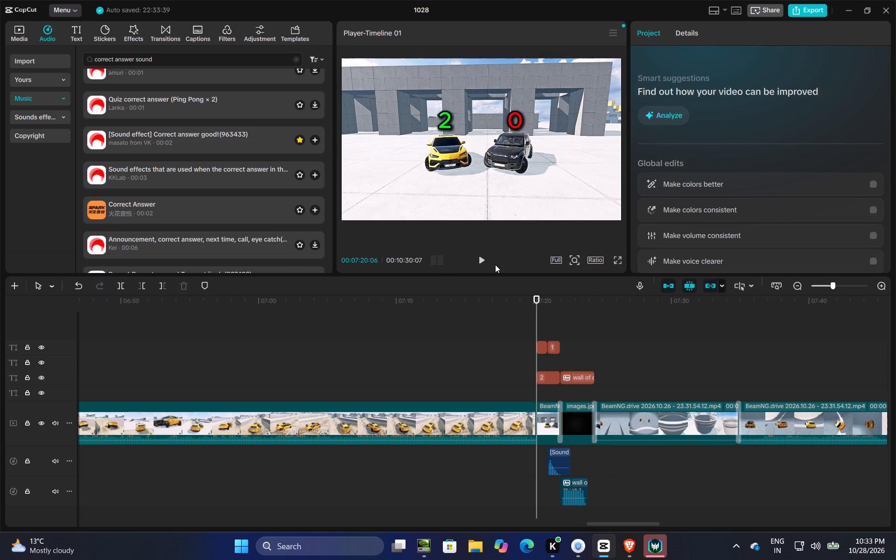
left_click(483, 253)
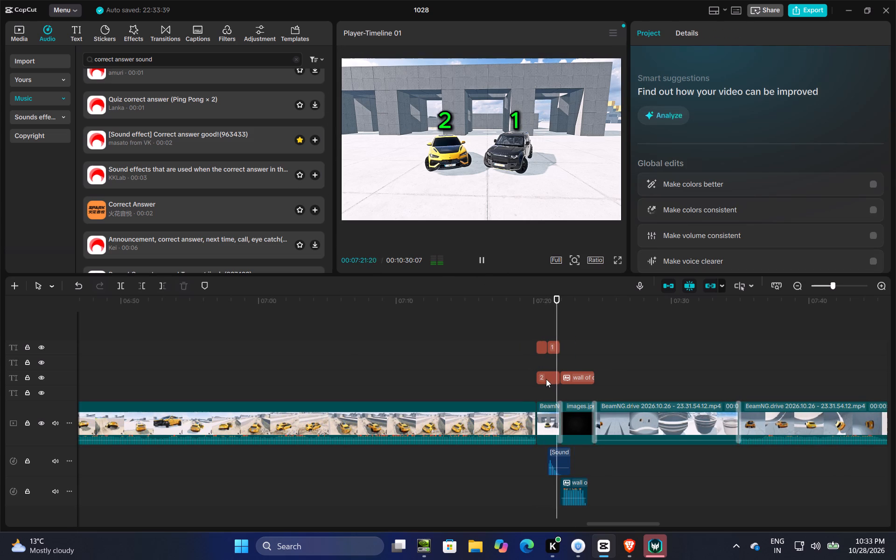
Add "[Sound effect] Correct answer good!(963433)" at 00:09:05:25 for green 3 and at 00:09:06:13 for green 2, before the WATER SURVIVAL TEST card.
left_click(692, 353)
left_click_drag(697, 355, 895, 354)
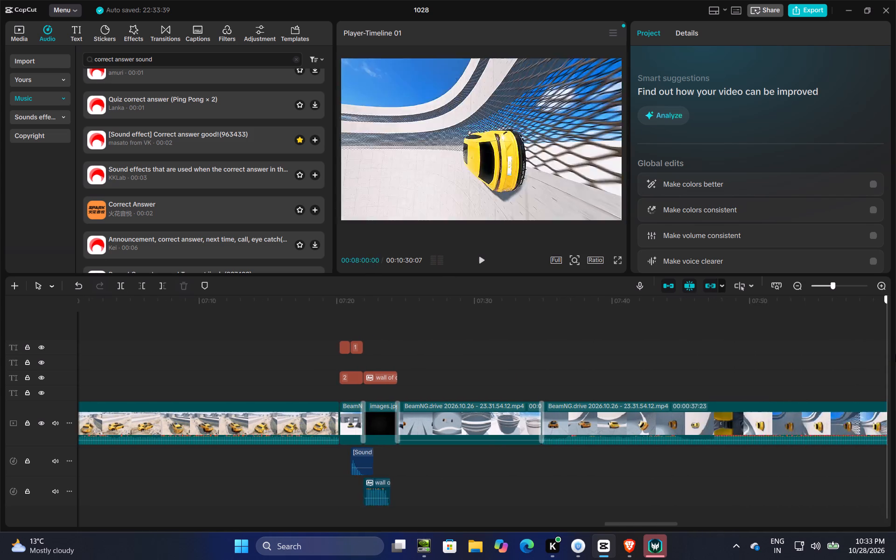
left_click_drag(895, 354, 858, 356)
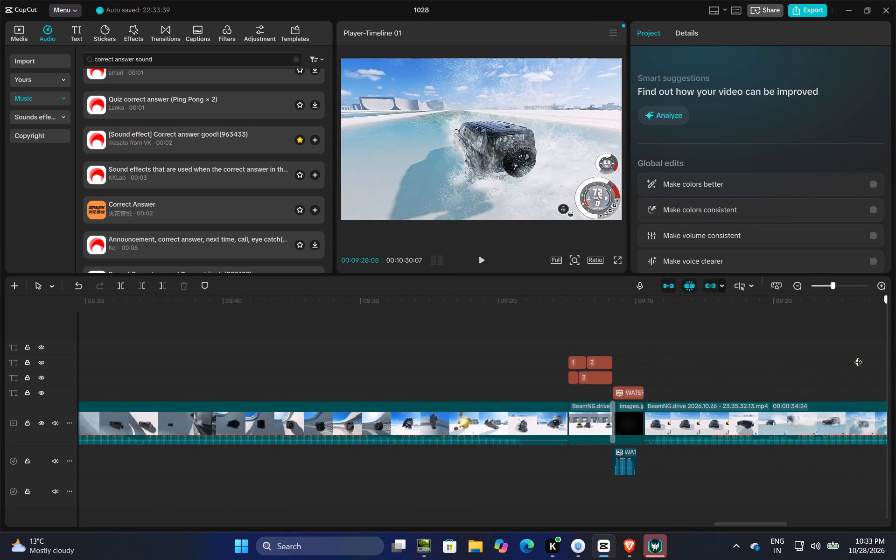
left_click_drag(858, 356, 539, 372)
left_click(480, 255)
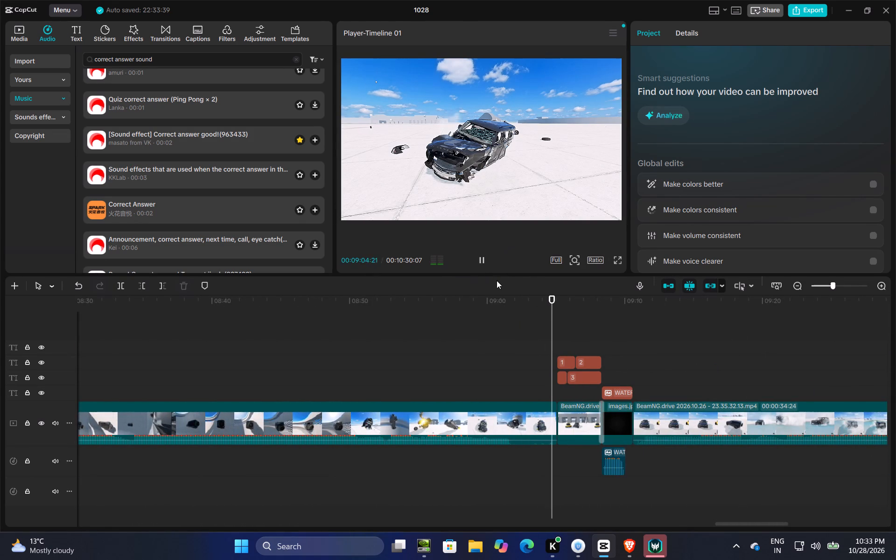
left_click(569, 336)
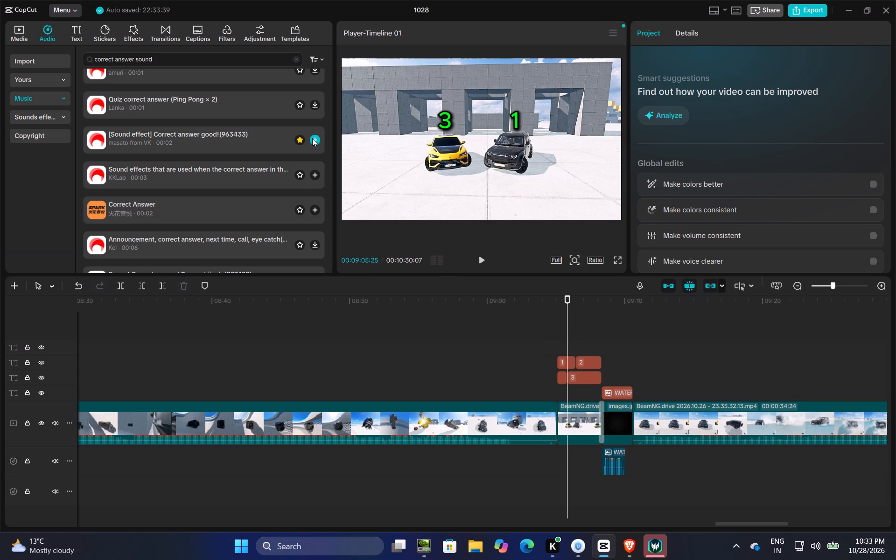
left_click(315, 143)
left_click(576, 343)
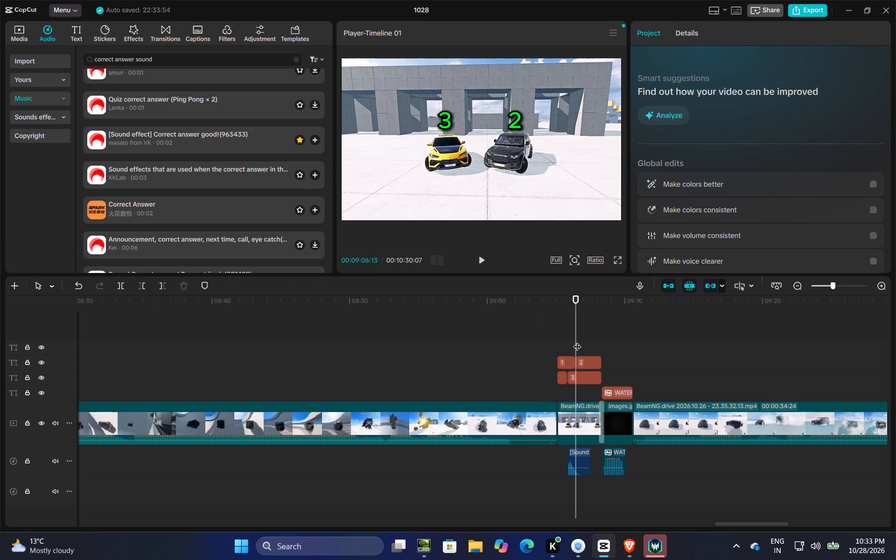
left_click(317, 140)
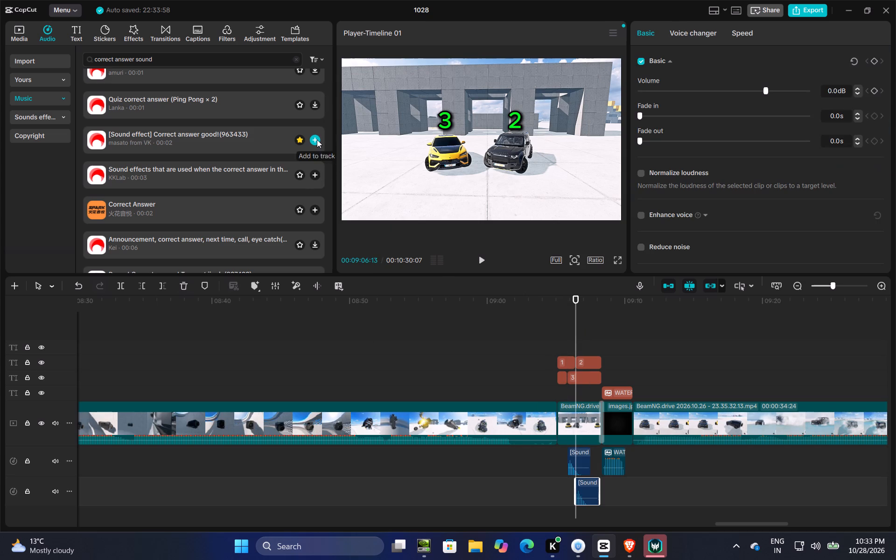
Trim the end of the score screenshot before the WATER SURVIVAL TEST card about 24 frames earlier and play it back.
left_click(585, 414)
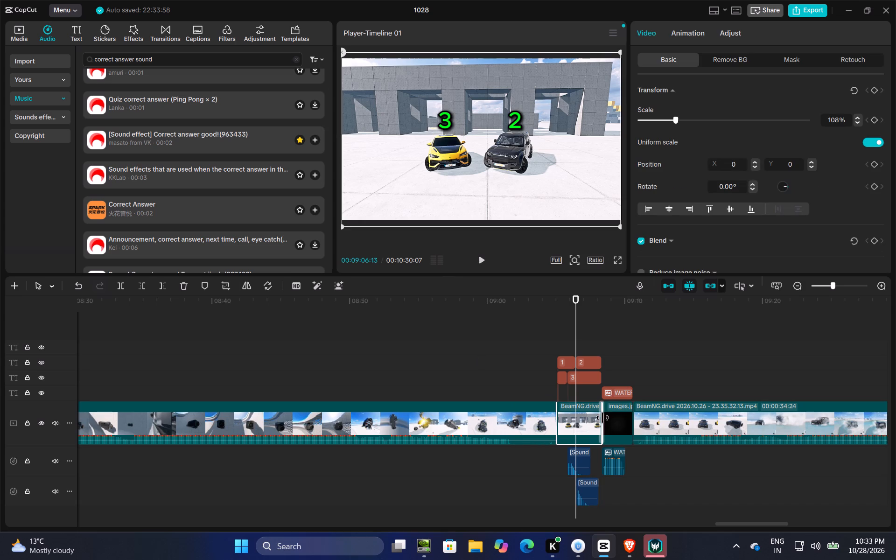
left_click_drag(602, 417, 600, 418)
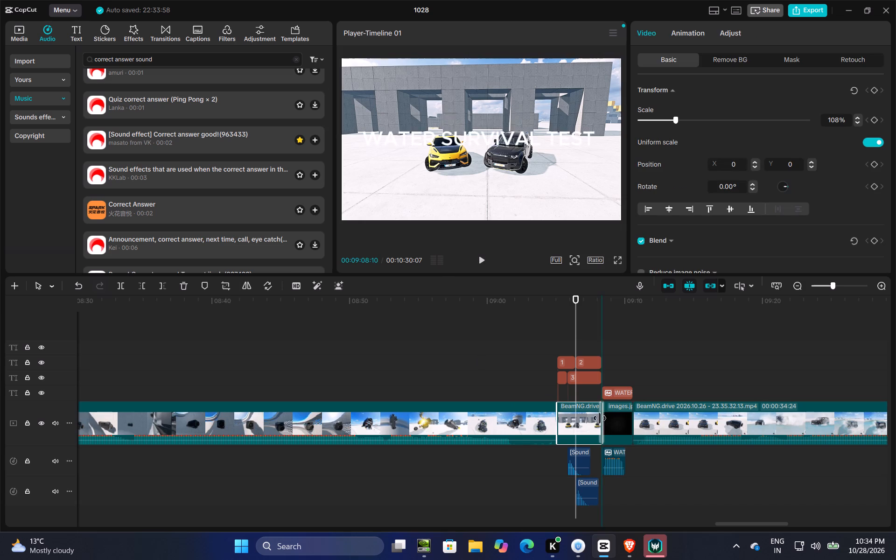
left_click_drag(600, 418, 588, 425)
left_click(554, 330)
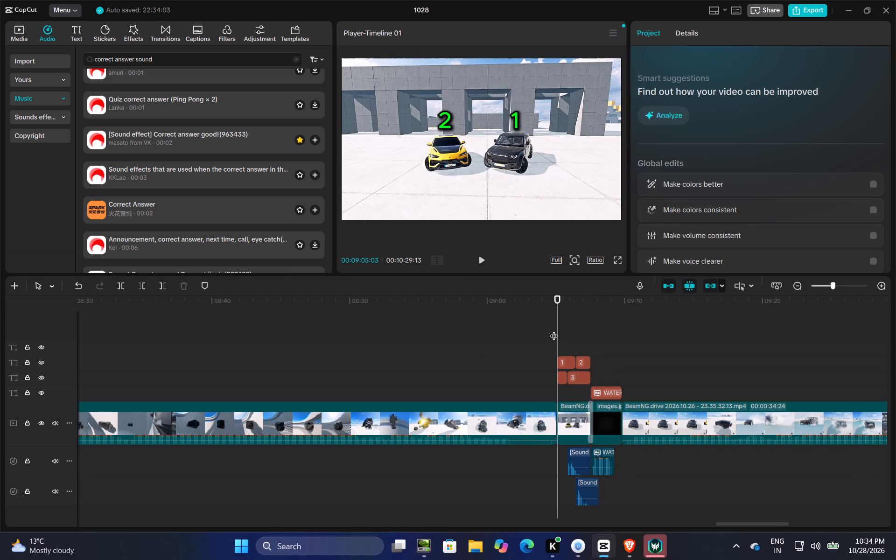
left_click(464, 258)
left_click(483, 258)
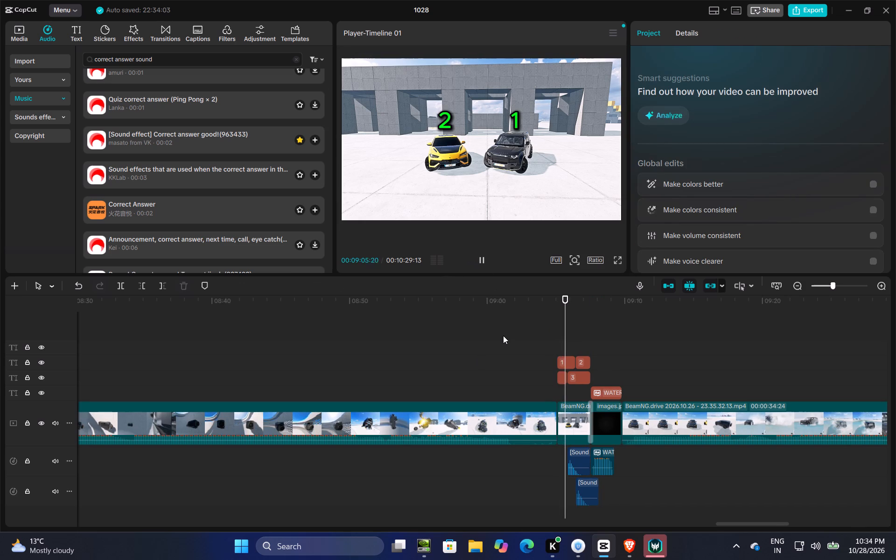
Add "[Sound effect] Correct answer good!(963433)" at the final score screenshot's green 4, at 00:10:19:26, and play it back.
left_click(624, 373)
left_click_drag(624, 373, 895, 396)
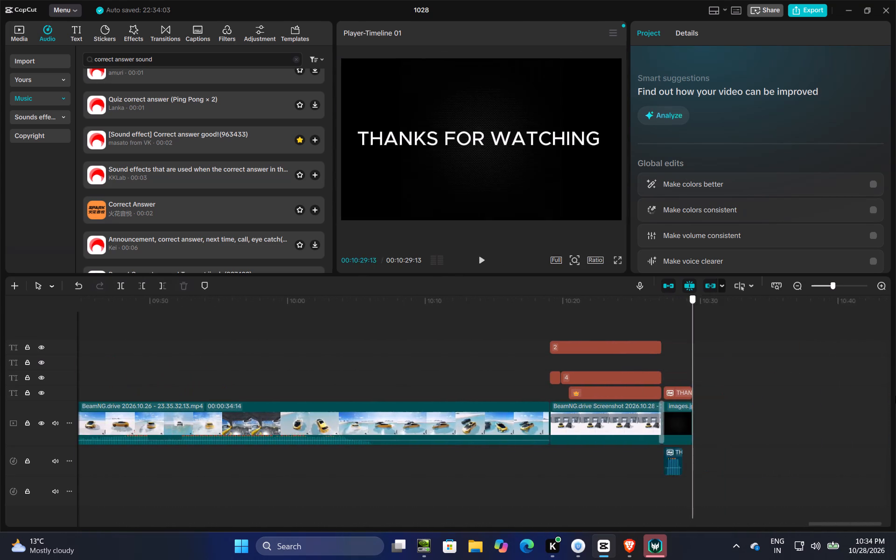
left_click_drag(895, 396, 516, 448)
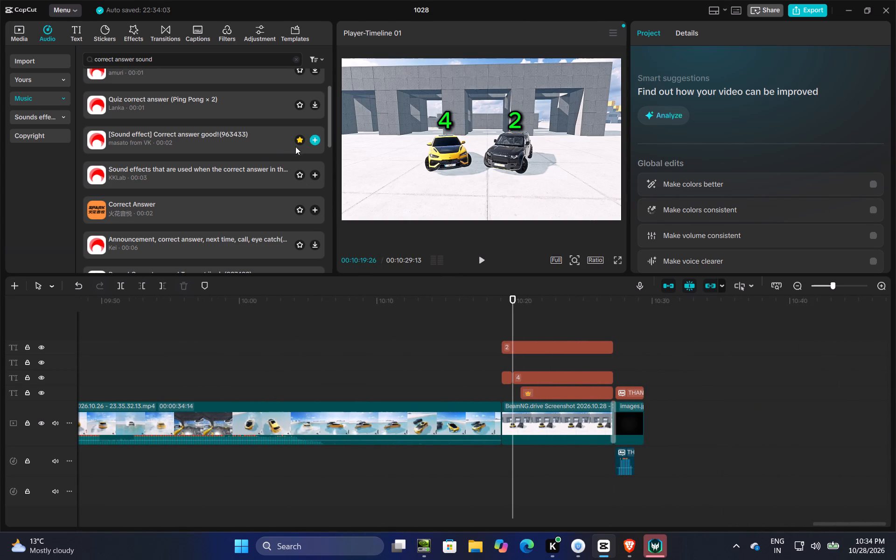
left_click(316, 141)
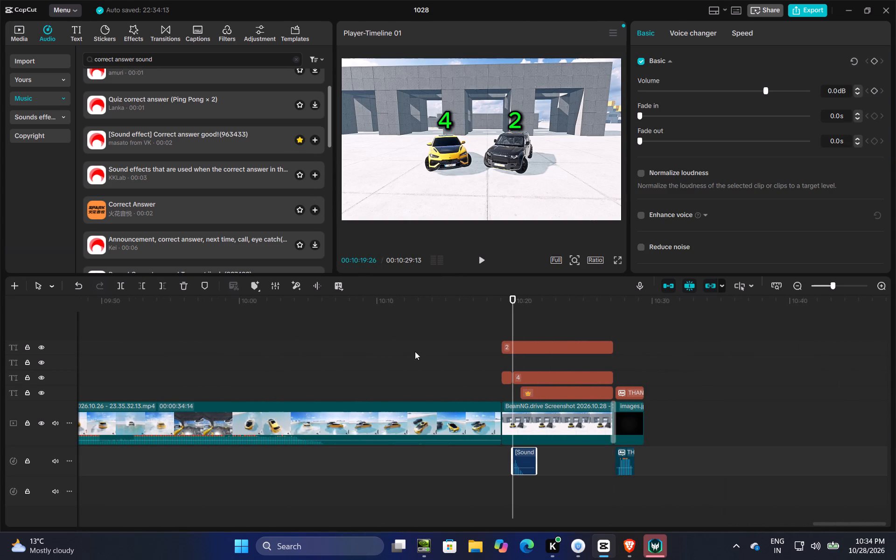
left_click(441, 358)
left_click_drag(441, 358, 504, 369)
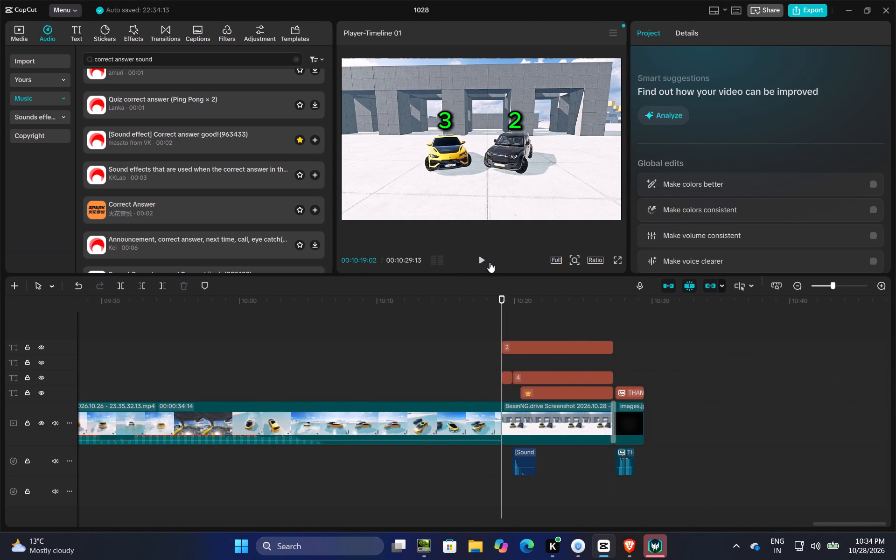
left_click(482, 260)
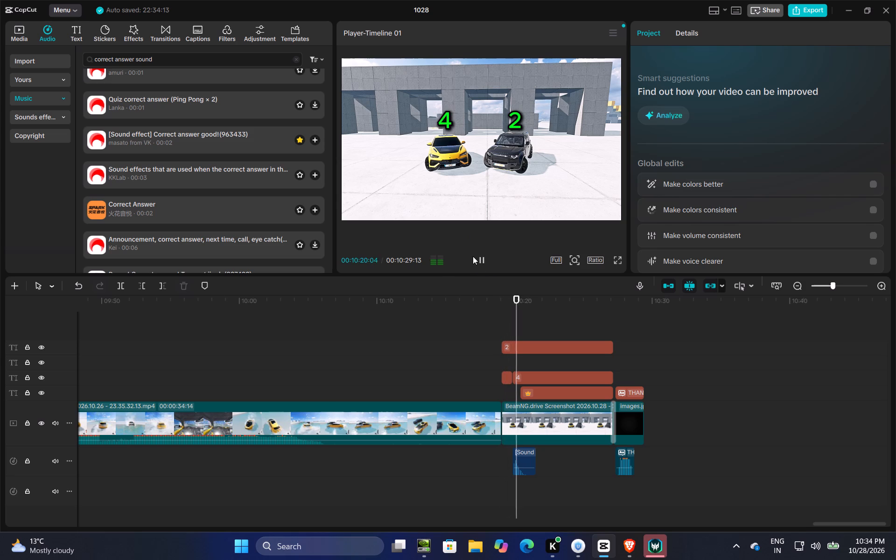
Find a "yay" cheer sound, favourite "Yay! Energetic children(1011045)" and add it where the winner's crown appears, at 00:10:20:13.
left_click(521, 324)
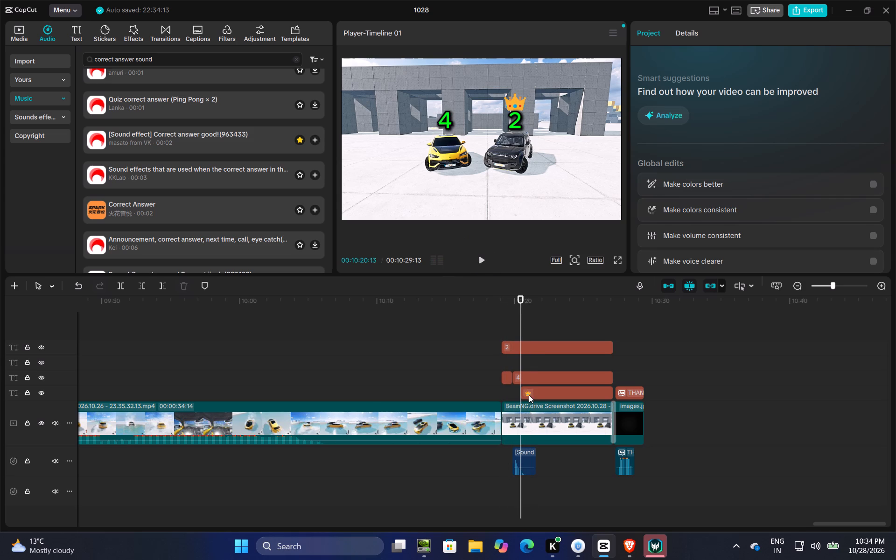
left_click(529, 395)
left_click(299, 61)
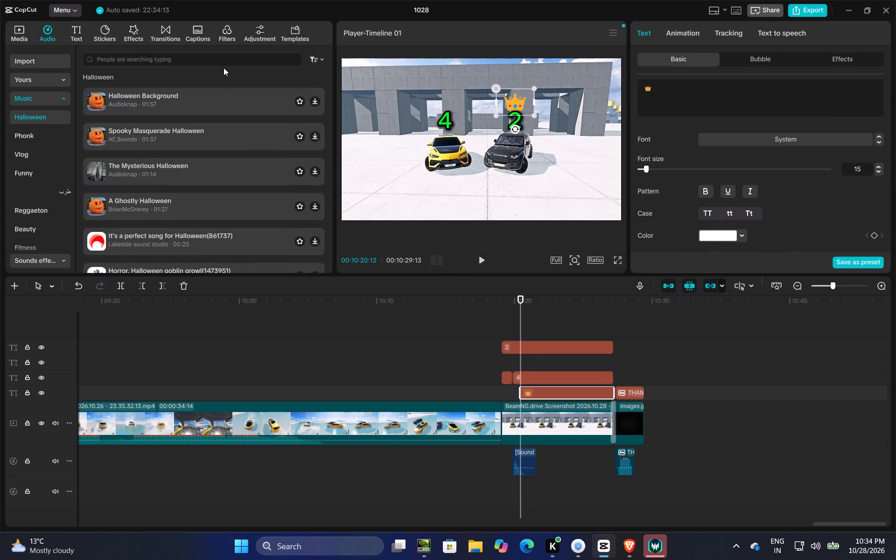
left_click(206, 55)
left_click(114, 92)
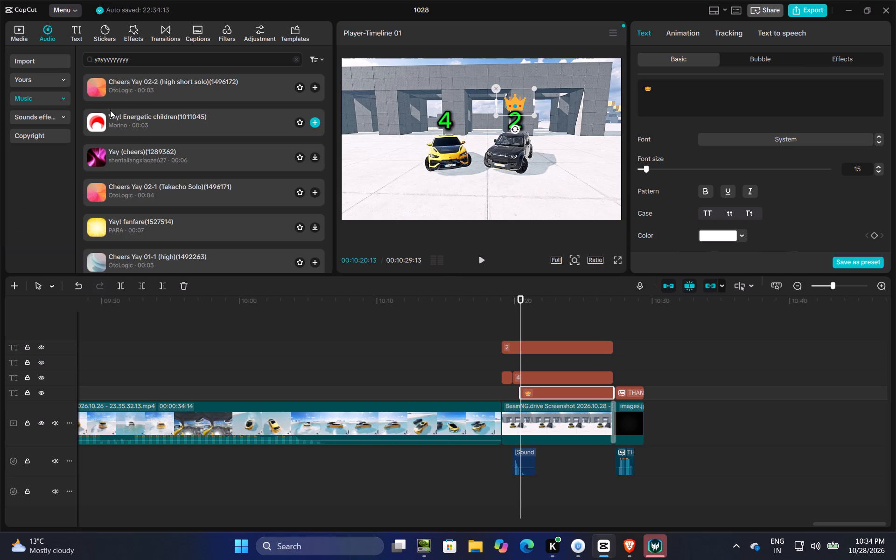
left_click(153, 93)
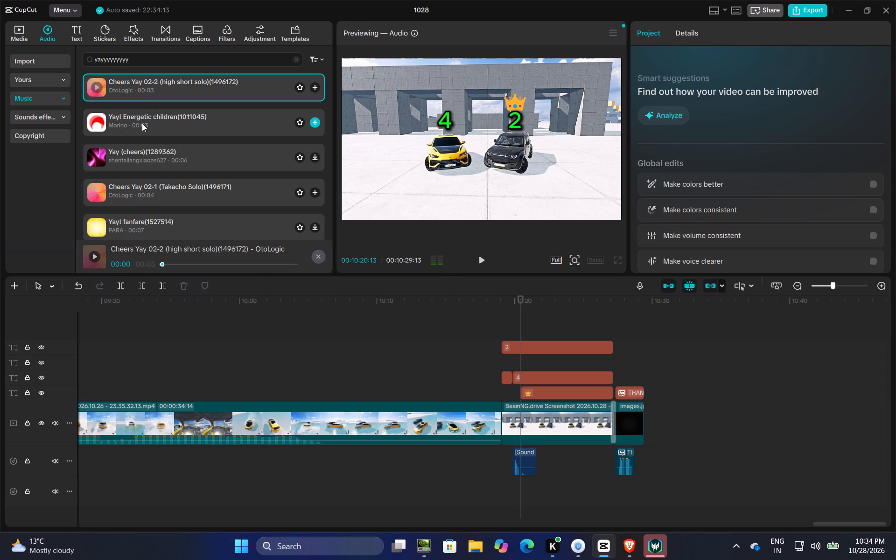
left_click(139, 123)
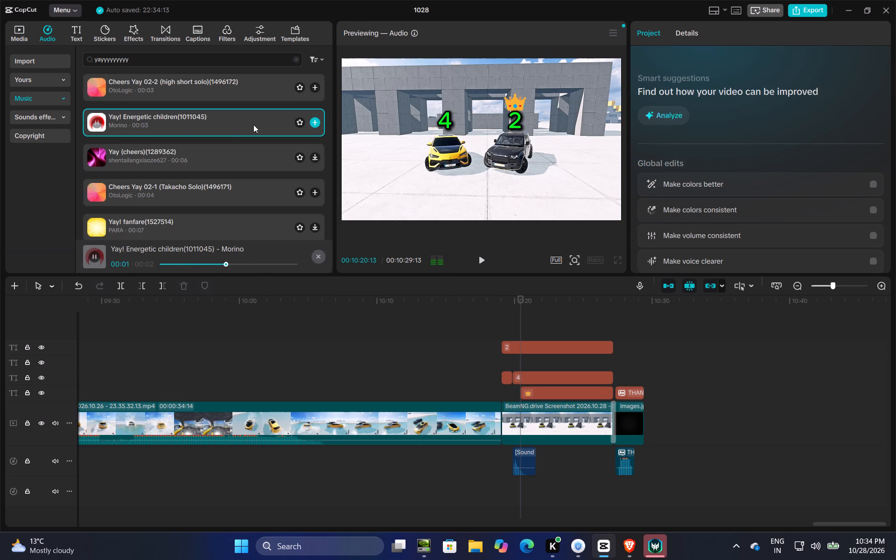
left_click(299, 122)
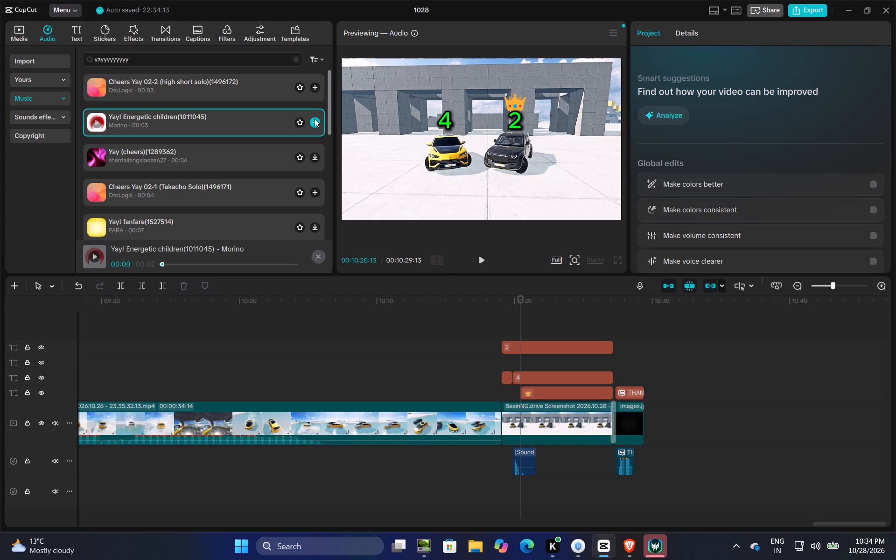
left_click(315, 120)
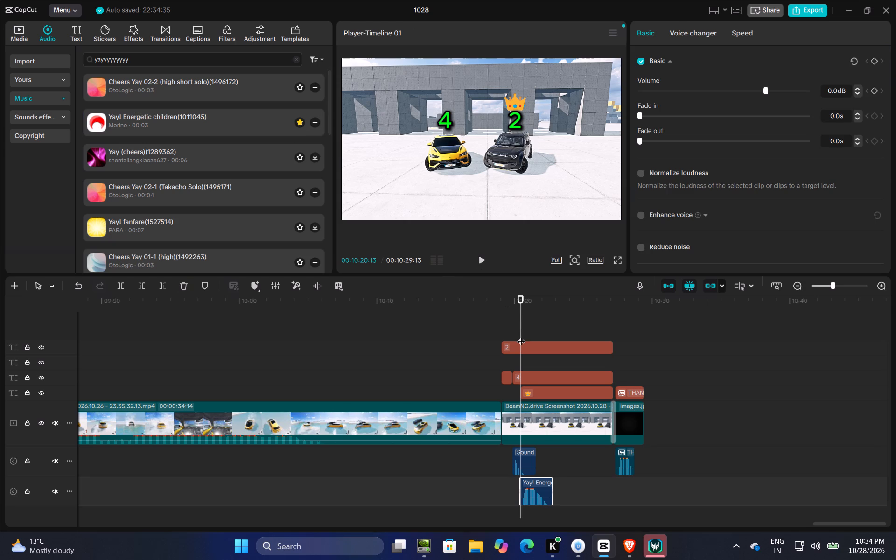
Trim the end of the final score screenshot to the end of the cheer sound, at 00:10:22:22, and play it back.
left_click(574, 418)
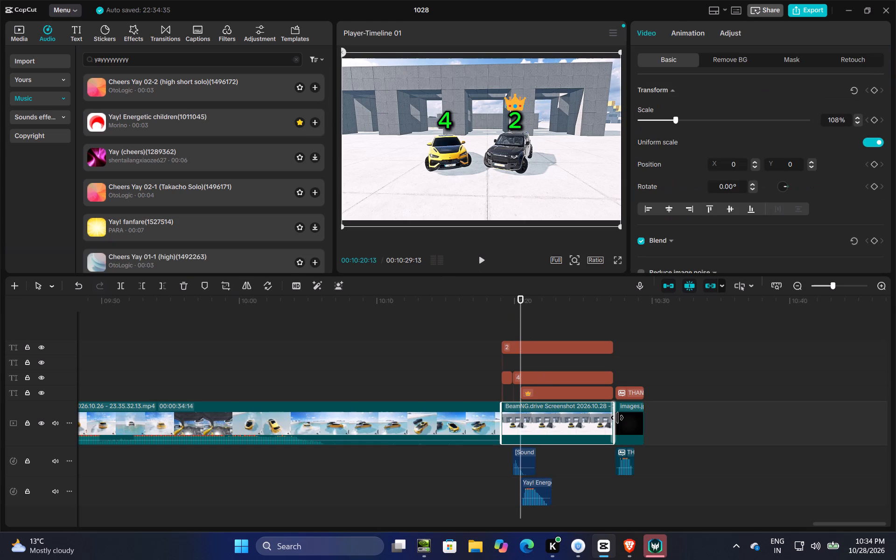
left_click_drag(613, 418, 549, 446)
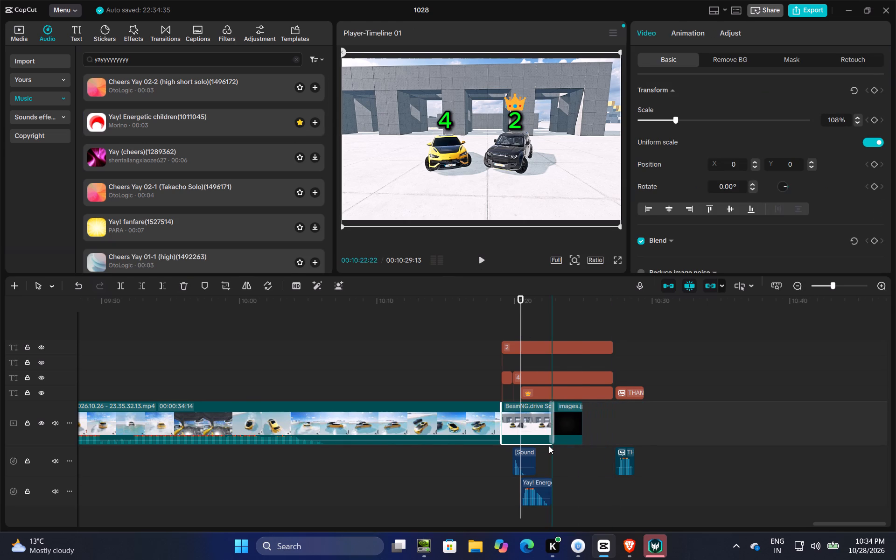
left_click(489, 257)
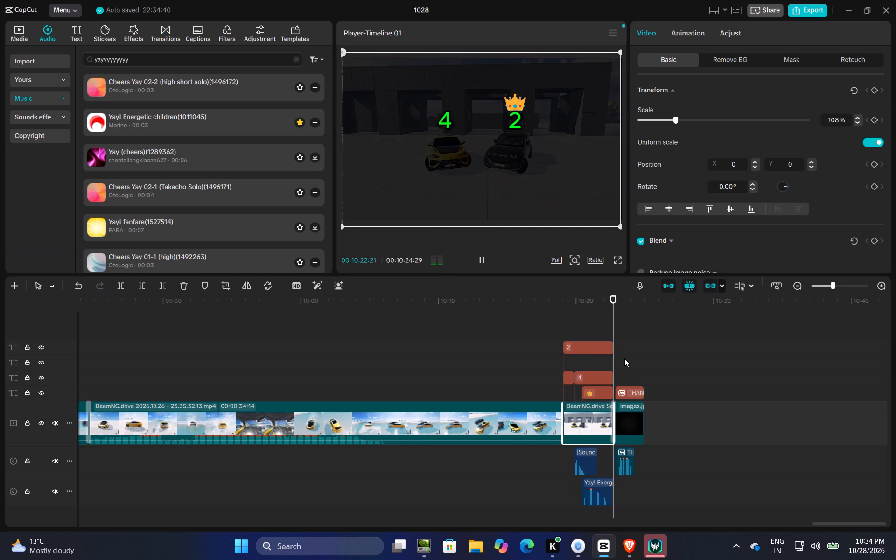
left_click(621, 367)
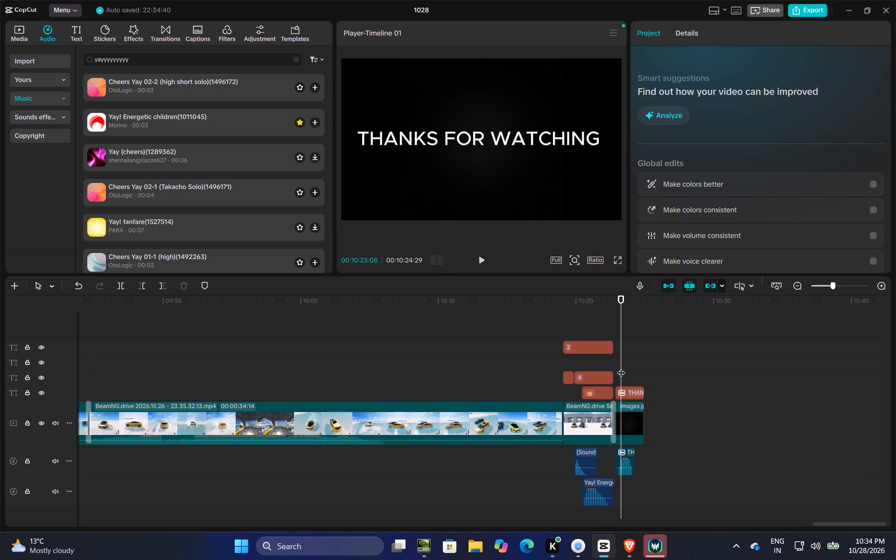
Return to the start of the timeline and combine all its clips into one compound clip.
left_click_drag(621, 367, 636, 393)
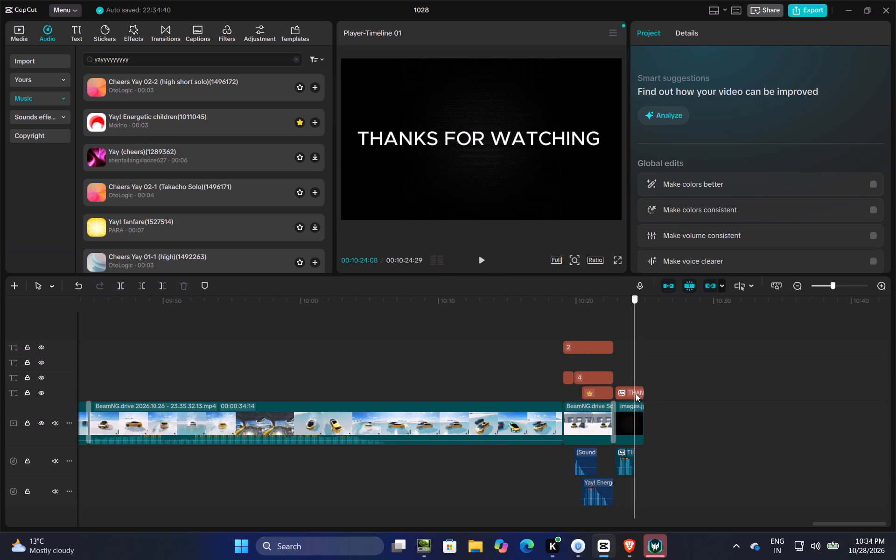
left_click_drag(636, 393, 0, 428)
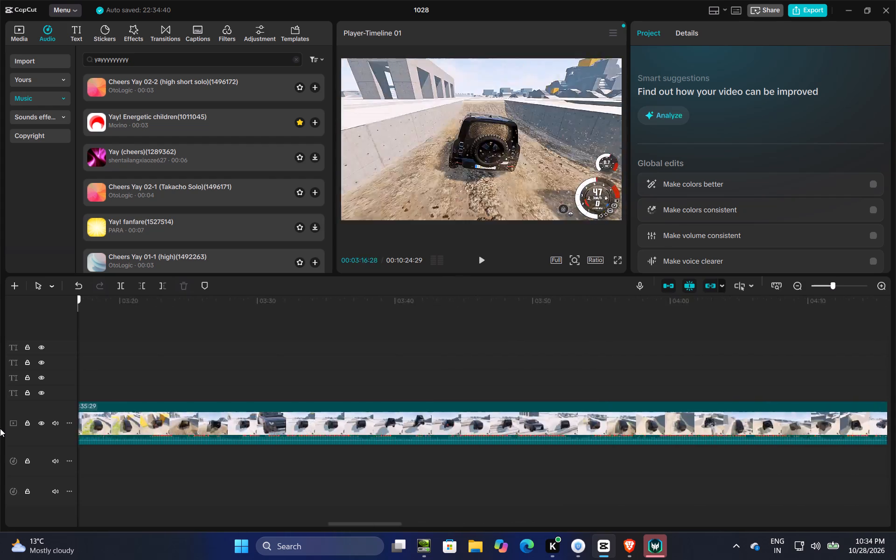
left_click_drag(0, 428, 0, 427)
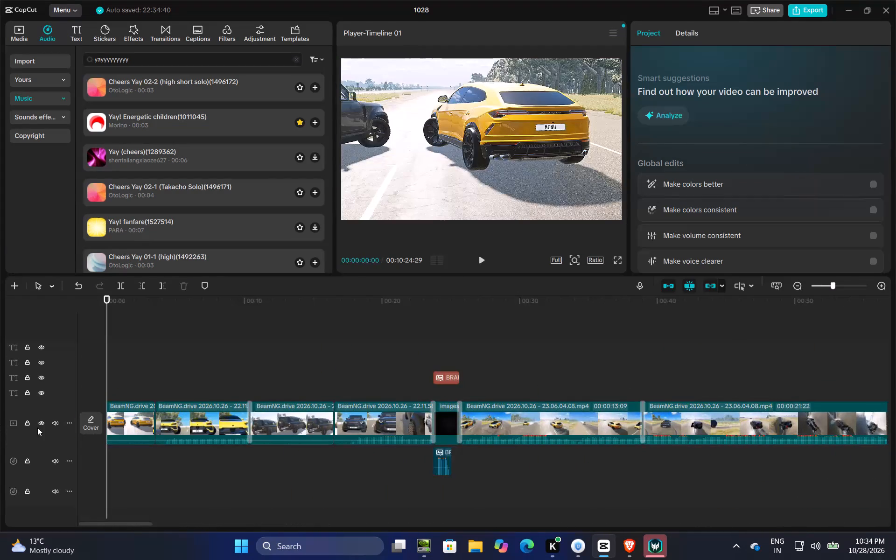
left_click_drag(528, 491, 611, 424)
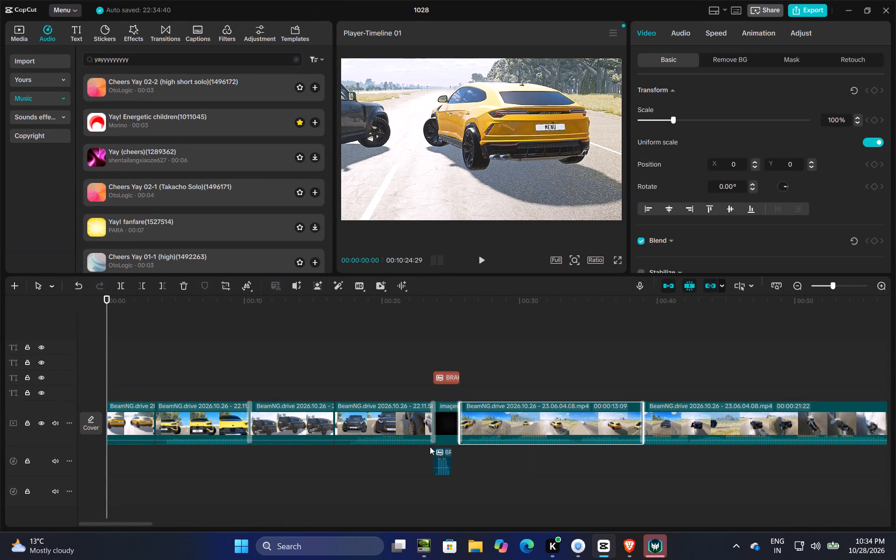
key("ctrl+a")
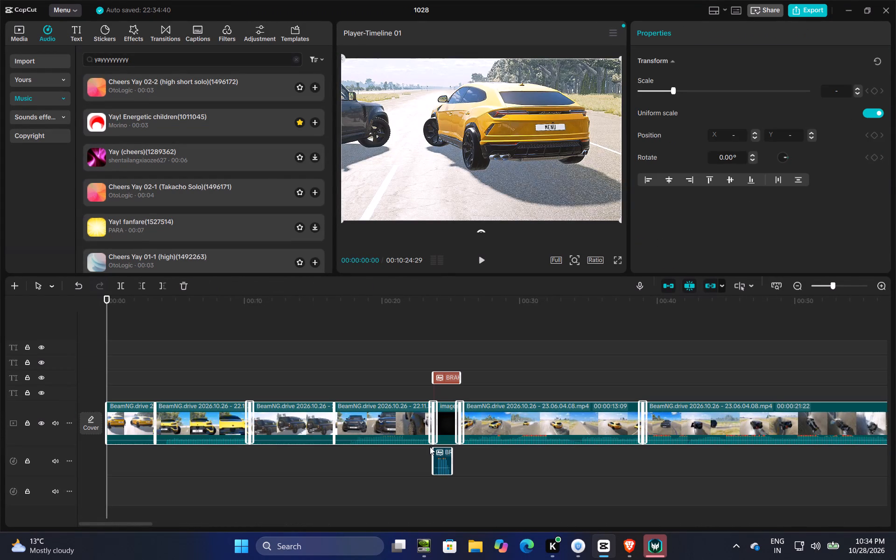
right_click(557, 423)
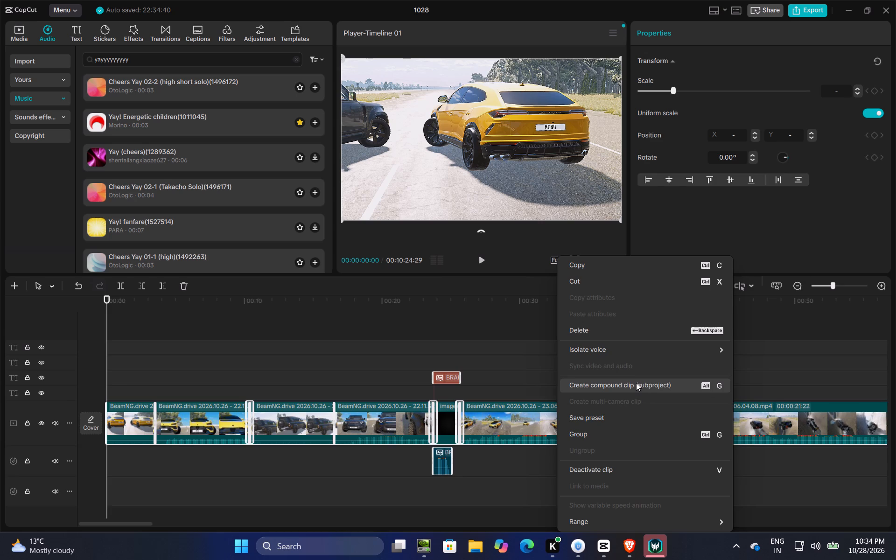
left_click(636, 383)
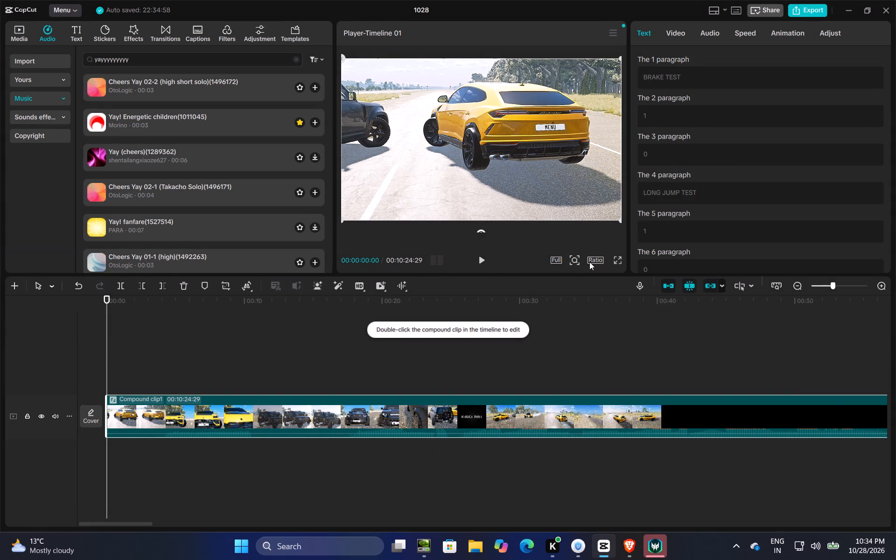
Set the project aspect ratio to 16:9 and enlarge the compound clip to fill the frame.
left_click(590, 259)
left_click(605, 299)
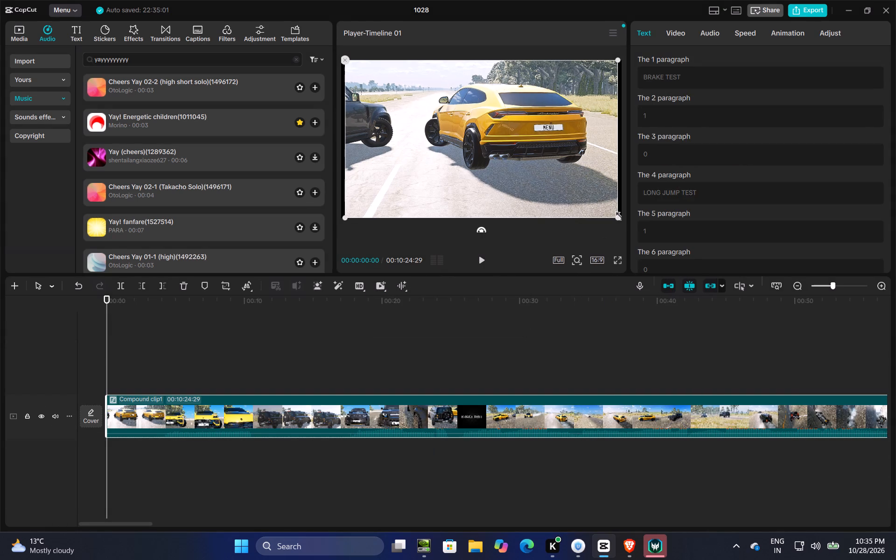
left_click(617, 214)
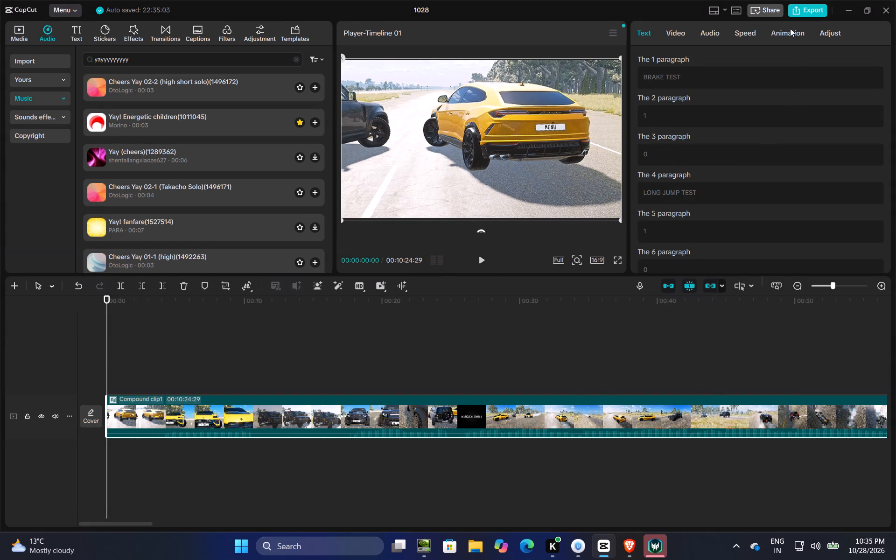
Open the export settings and set the frame rate to 60fps.
left_click(798, 6)
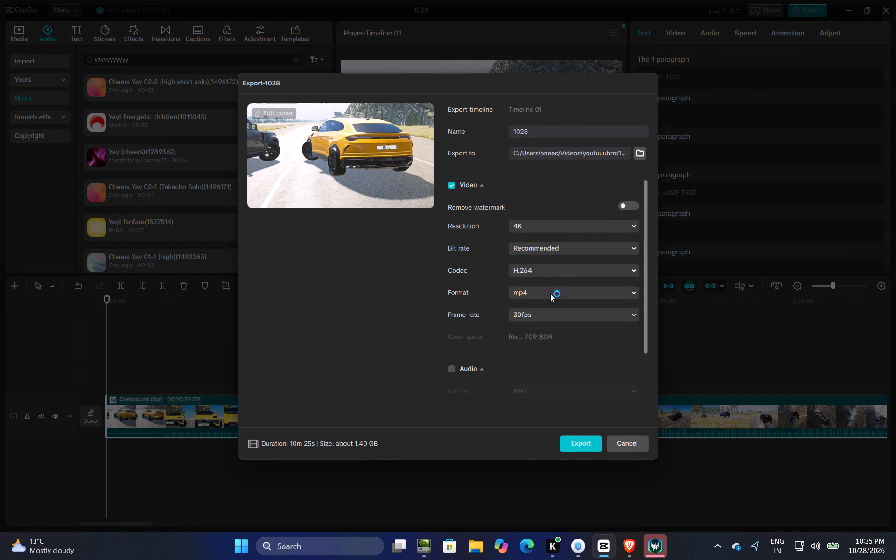
left_click(550, 312)
left_click(551, 452)
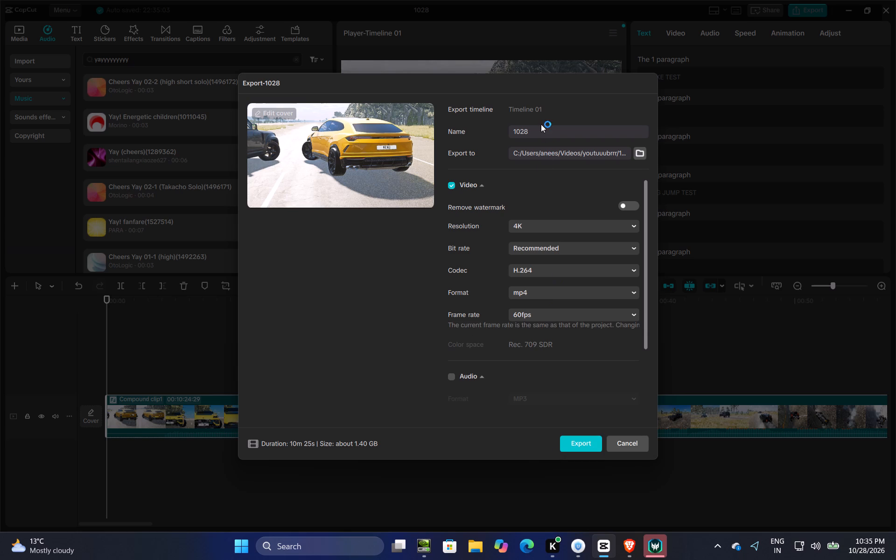
Name the export "uus vs defener" and start exporting the video in 4K as an H.264 mp4.
left_click(541, 124)
left_click(539, 128)
key("BackSpace")
key("BackSpace")
key("BackSpace")
key("BackSpace")
key("BackSpace")
key("BackSpace")
type("uus vs")
key("space")
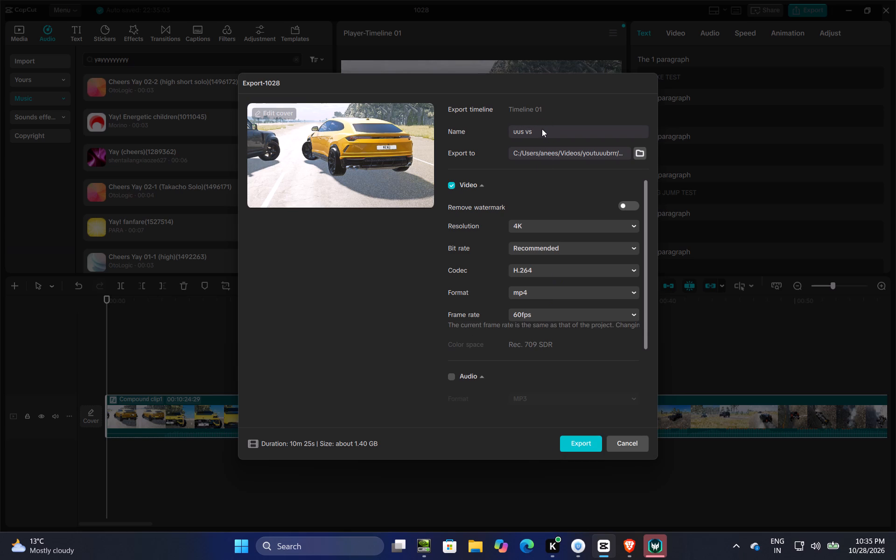
type("defener")
key("space")
left_click(569, 443)
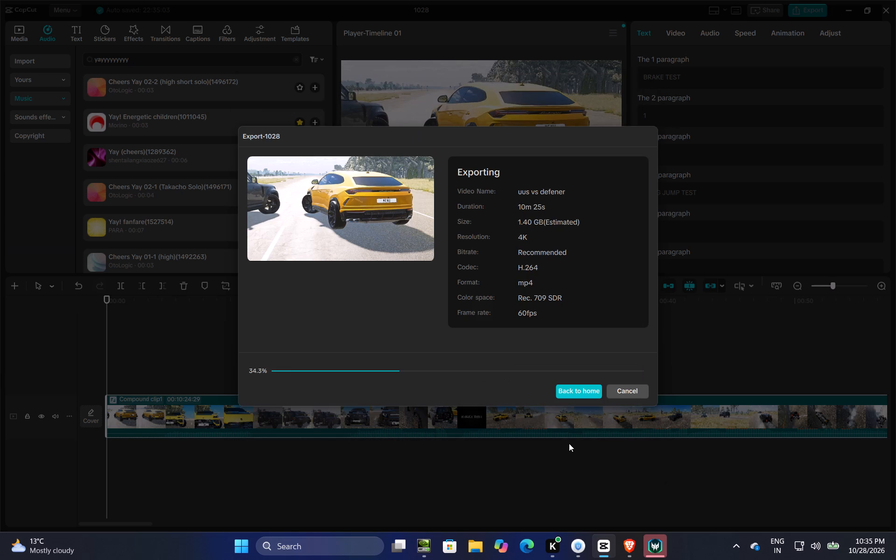
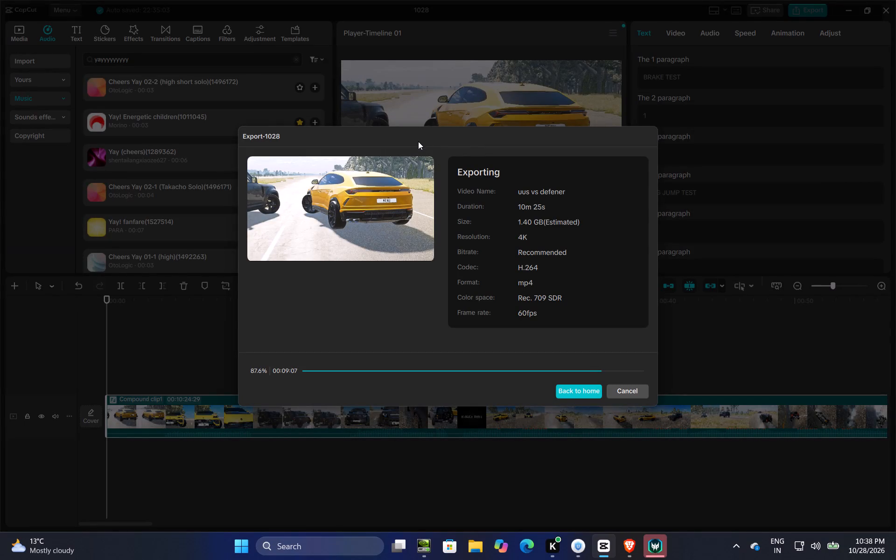
Close the export window once the 4K video has been exported, without sharing it to TikTok or YouTube.
left_click_drag(438, 133, 432, 120)
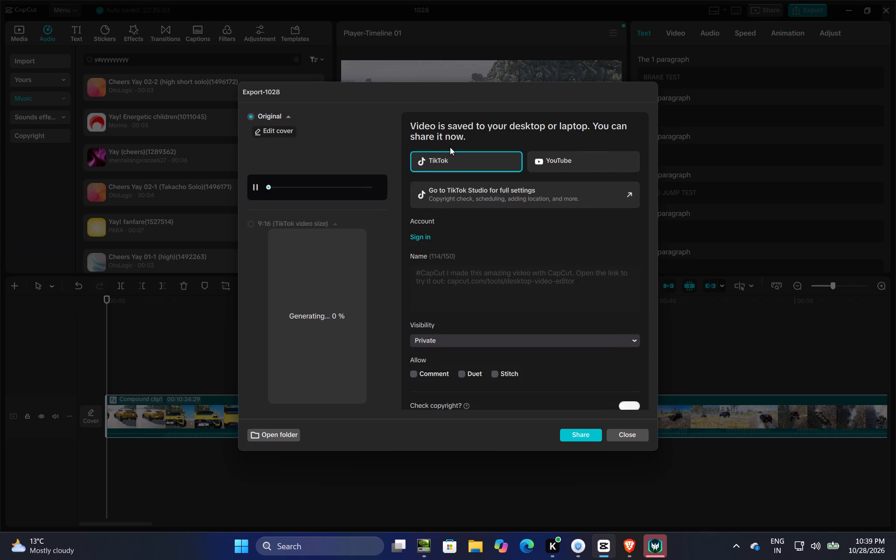
left_click(623, 436)
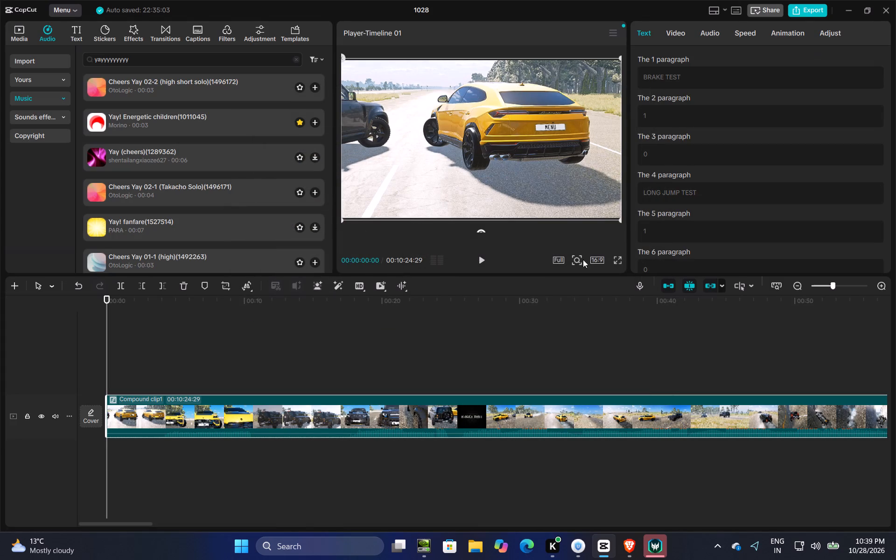
Deselect the compound clip and close the 1028 project to return to the home window.
left_click(422, 368)
left_click_drag(422, 367, 765, 352)
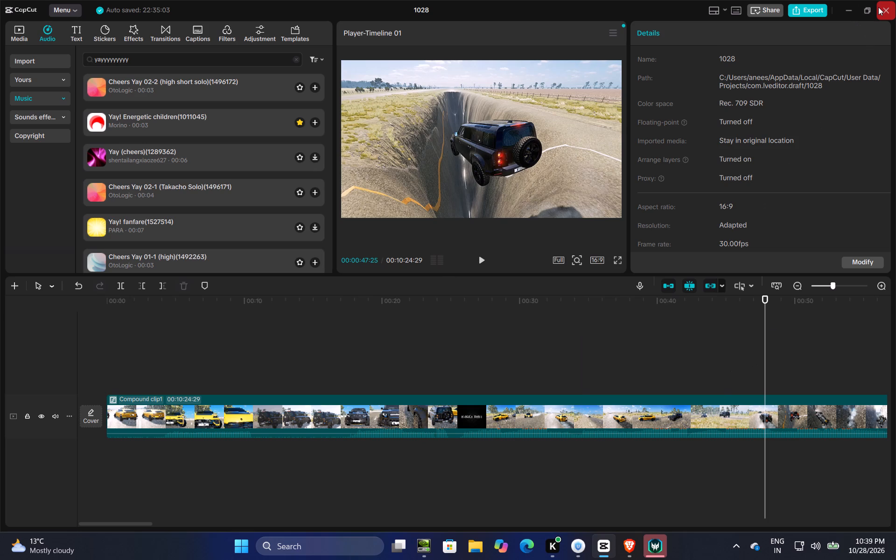
left_click(878, 7)
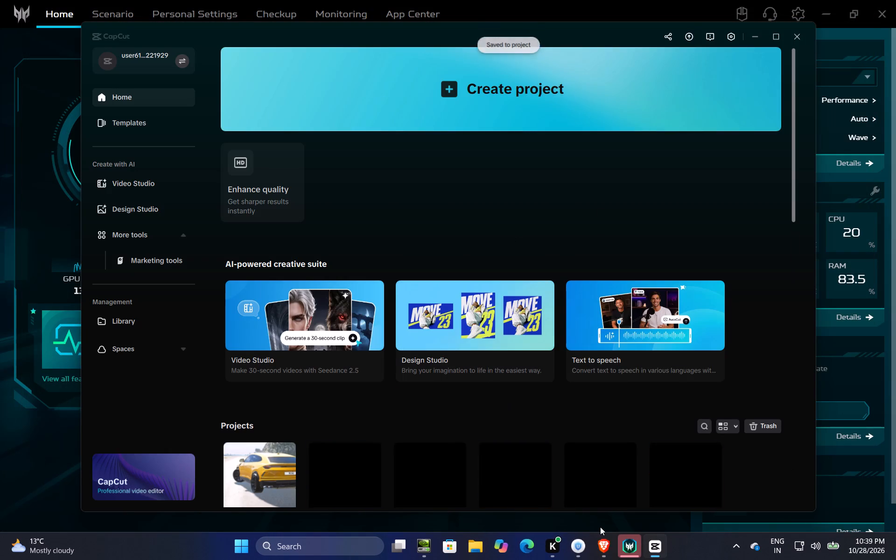
Switch to Urban VPN, disconnect the United Kingdom connection and close the VPN window.
left_click(583, 559)
left_click(360, 189)
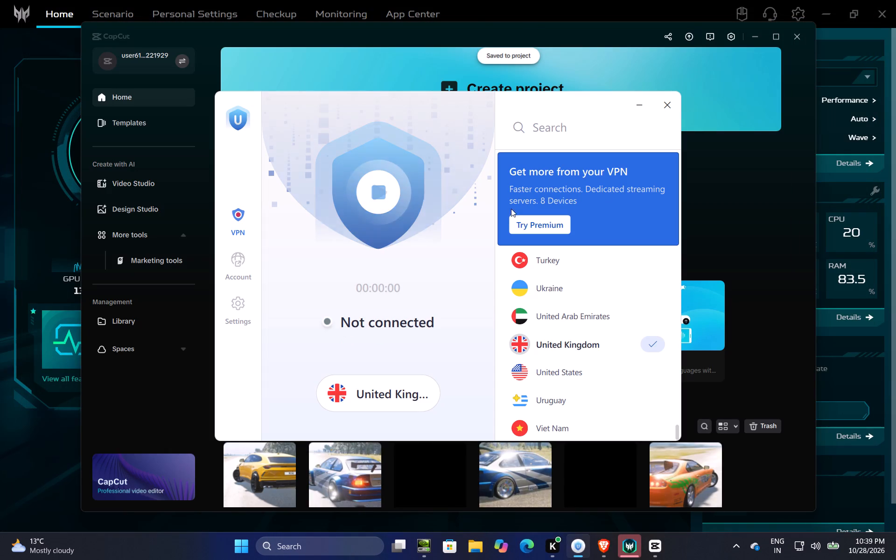
left_click(665, 99)
Close the CapCut home window.
left_click(800, 30)
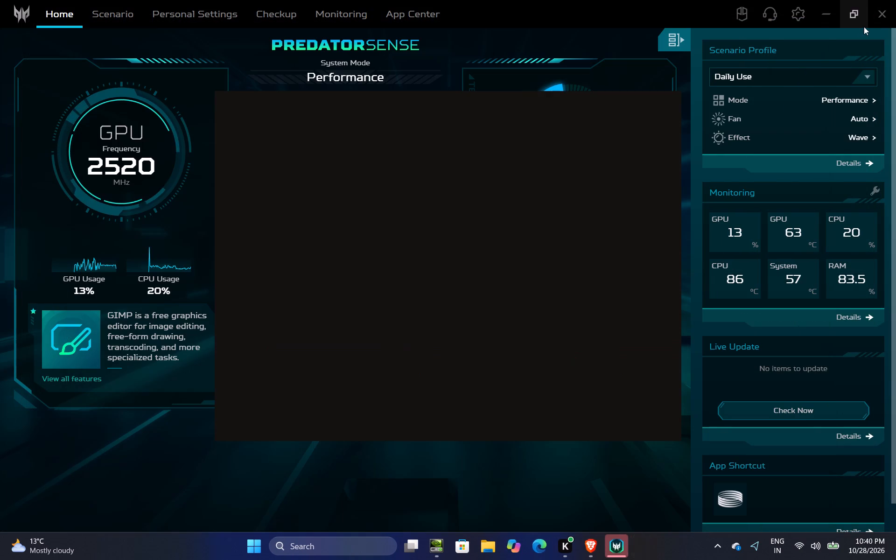